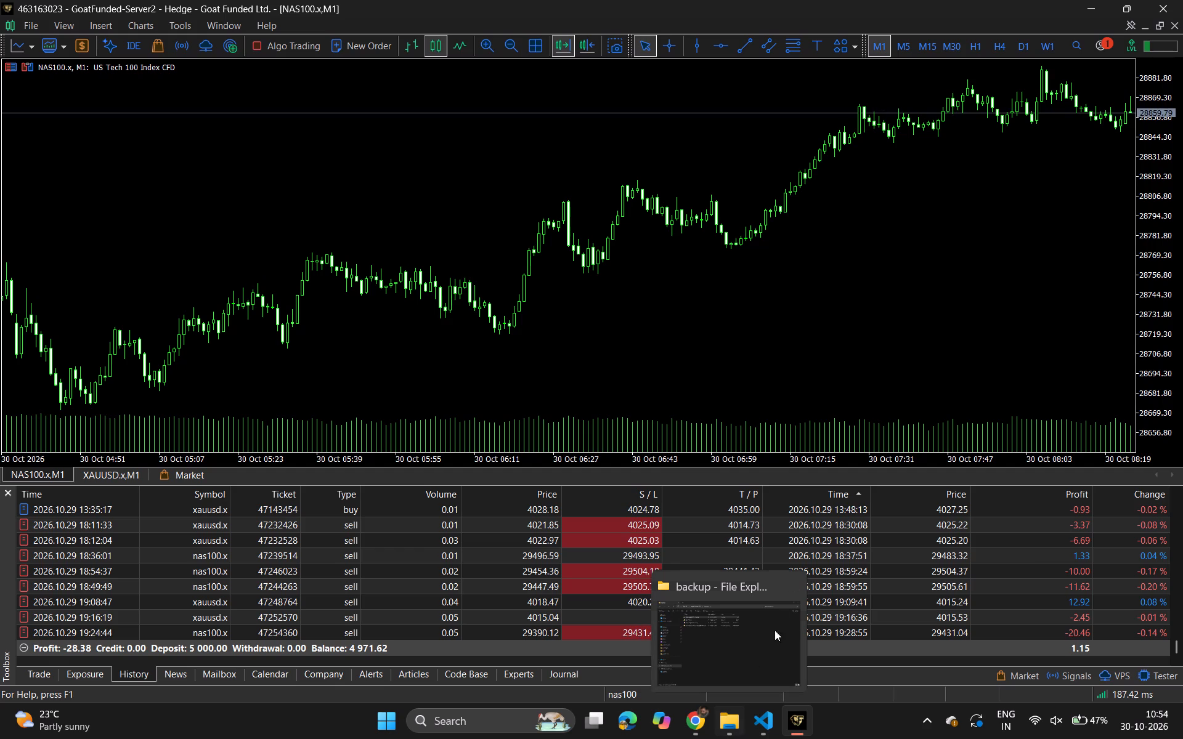
Close the backup folder window and switch to Visual Studio Code.
left_click(792, 586)
left_click(765, 724)
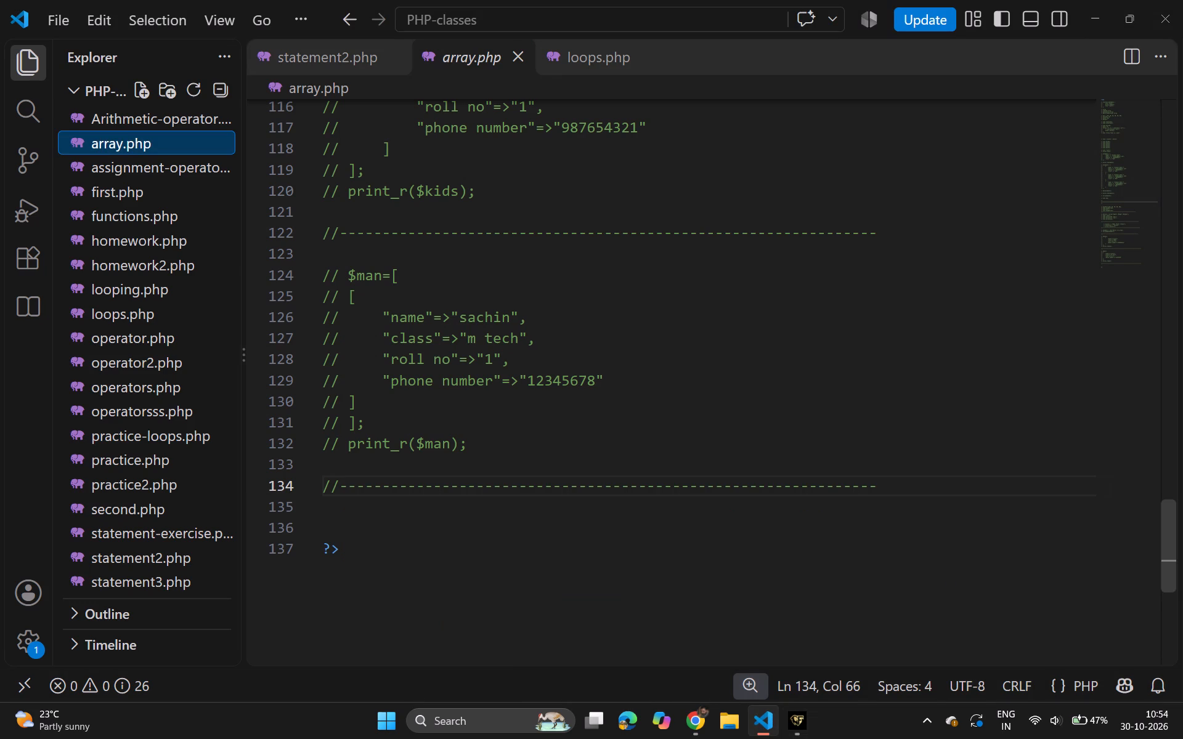
Add two blank lines below the last separator comment in array.php, before the closing PHP tag.
left_click_drag(803, 658, 568, 667)
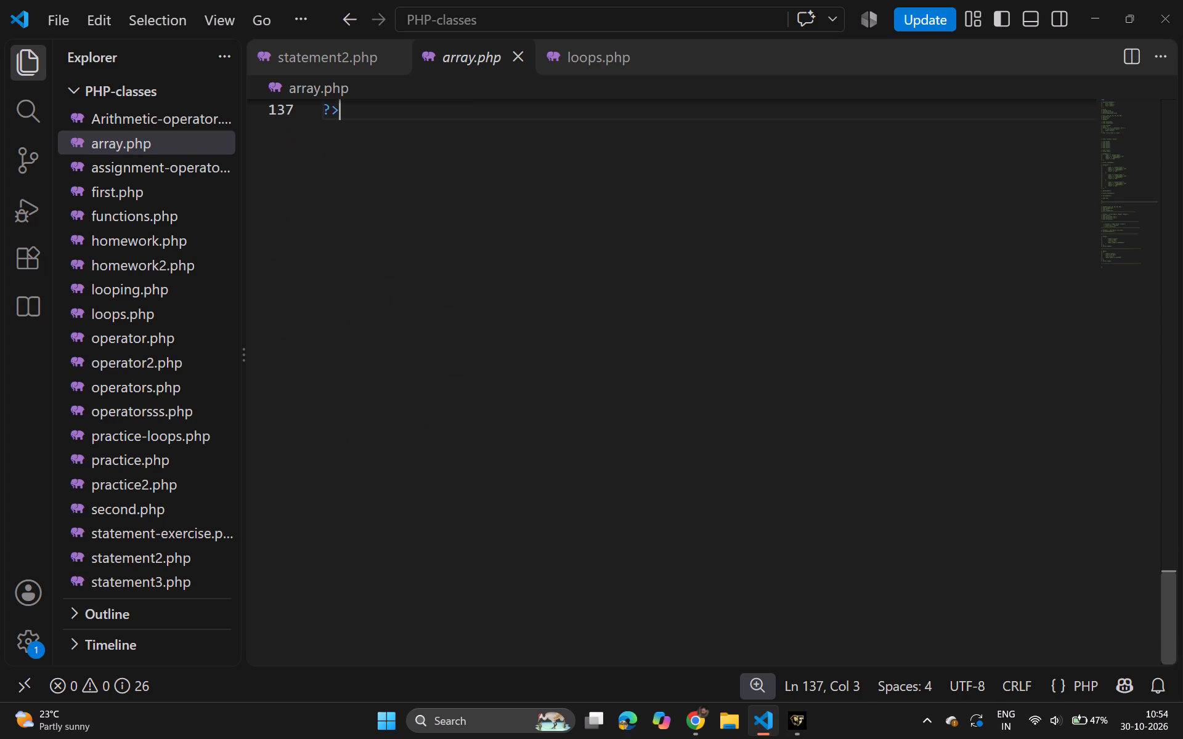
left_click_drag(568, 667, 635, 336)
scroll(635, 336, "up", 8)
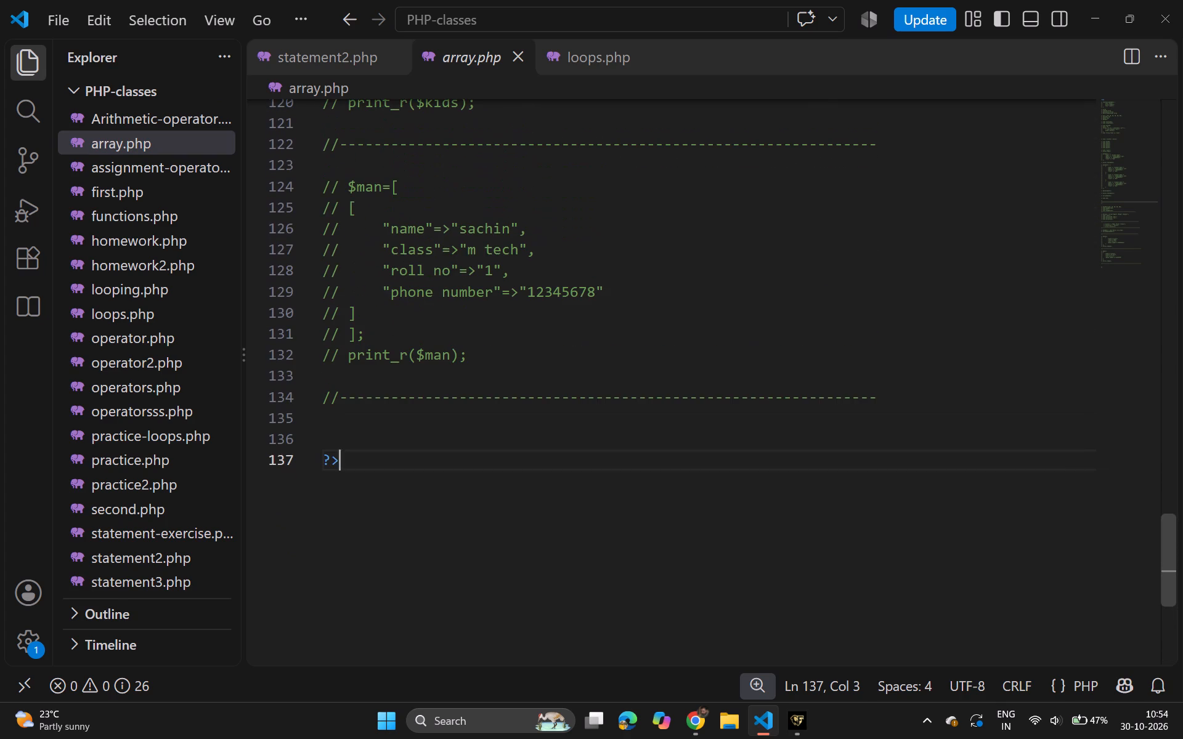
left_click(399, 429)
key("Return")
key("Return")
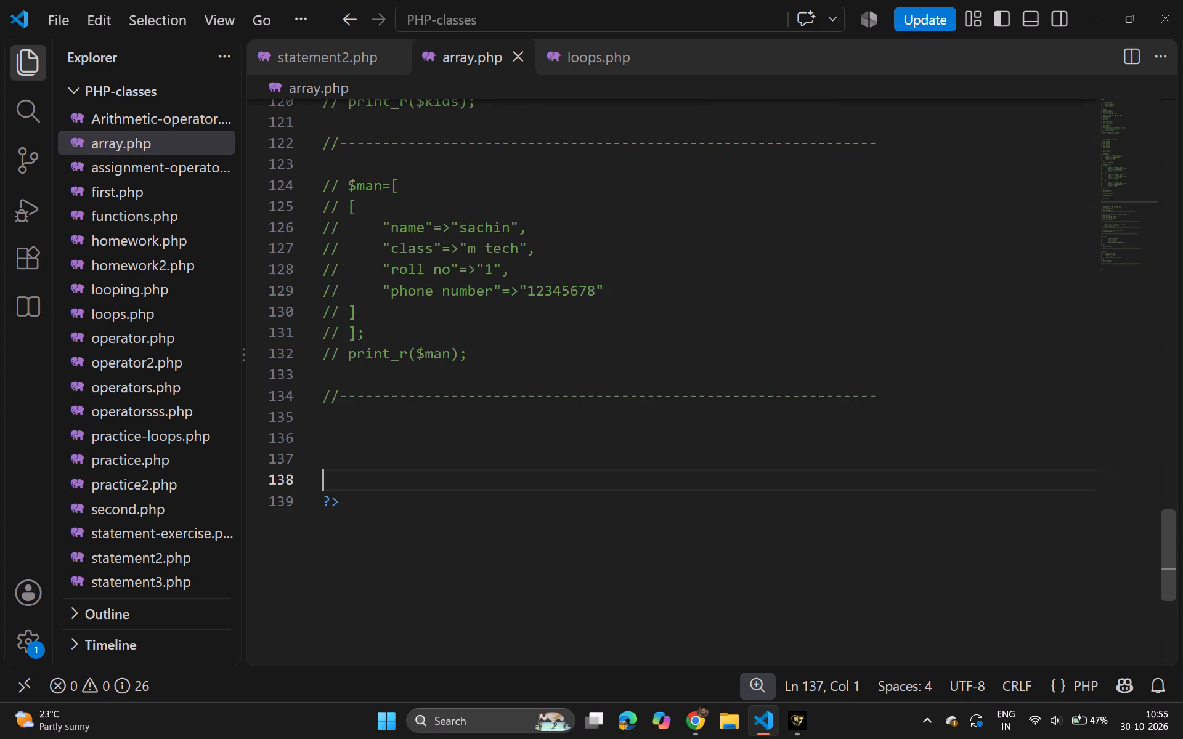
Declare an empty $man array with square brackets on line 136, opened over several lines.
left_click(370, 438)
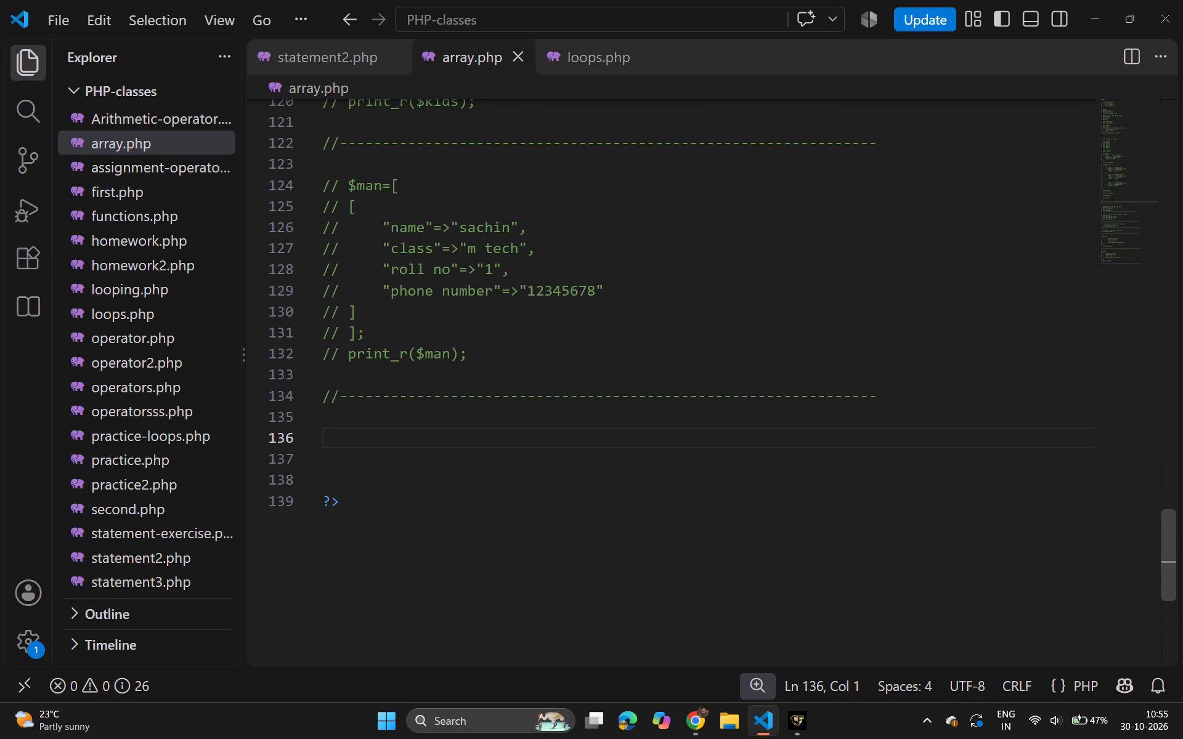
type("$")
key("space")
key("BackSpace")
type("man")
key("space")
key("BackSpace")
key("equal")
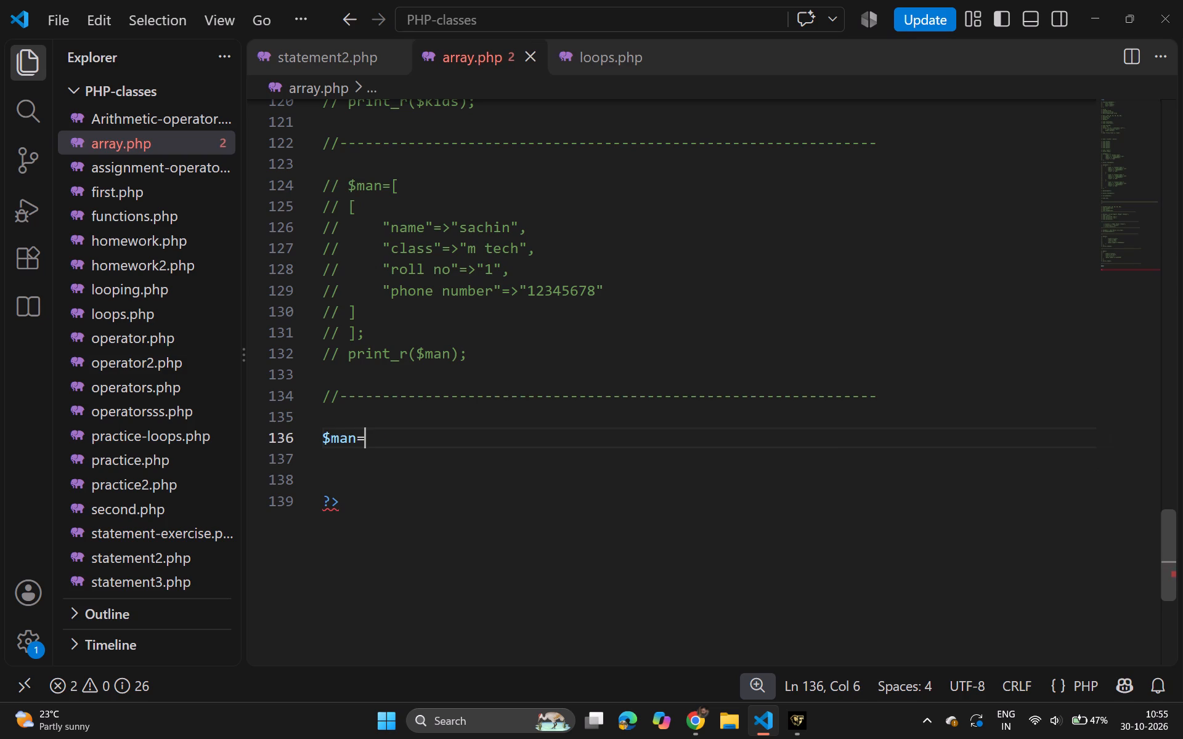
key("shift+braceleft")
key("BackSpace")
key("bracketleft")
key("Return")
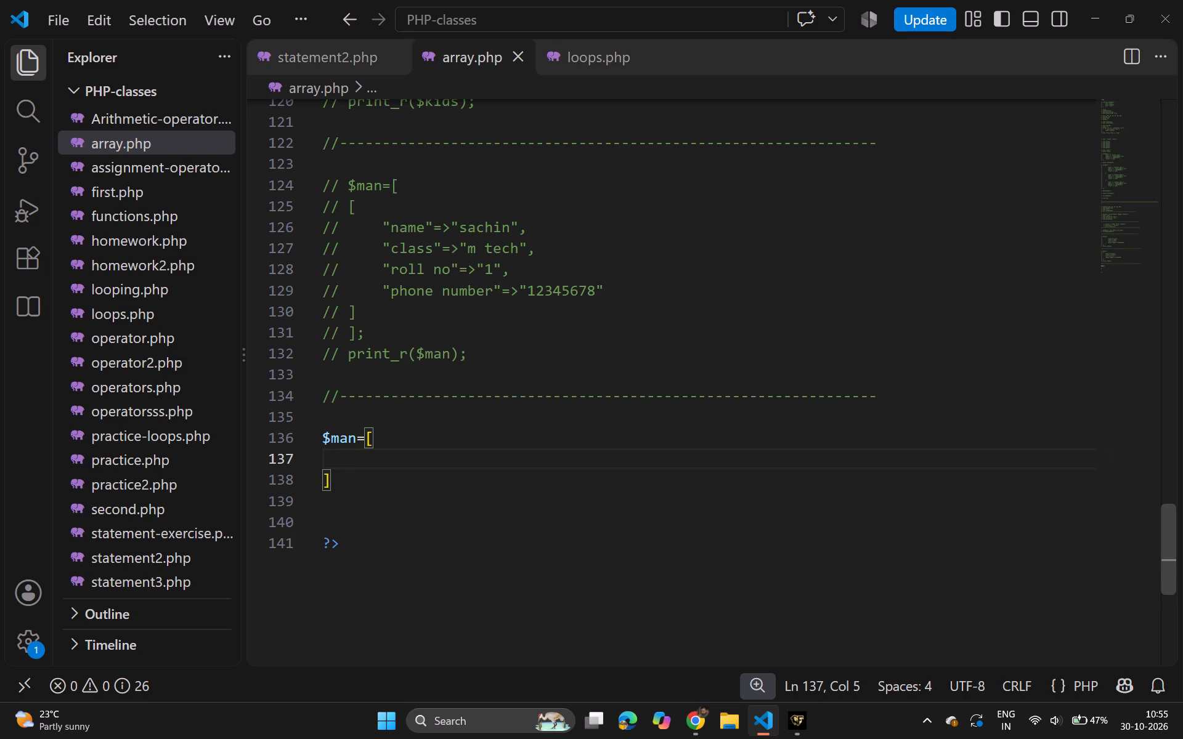
Add an empty nested array in square brackets inside $man, opened over several lines.
key("shift+braceleft")
key("BackSpace")
key("bracketleft")
key("Return")
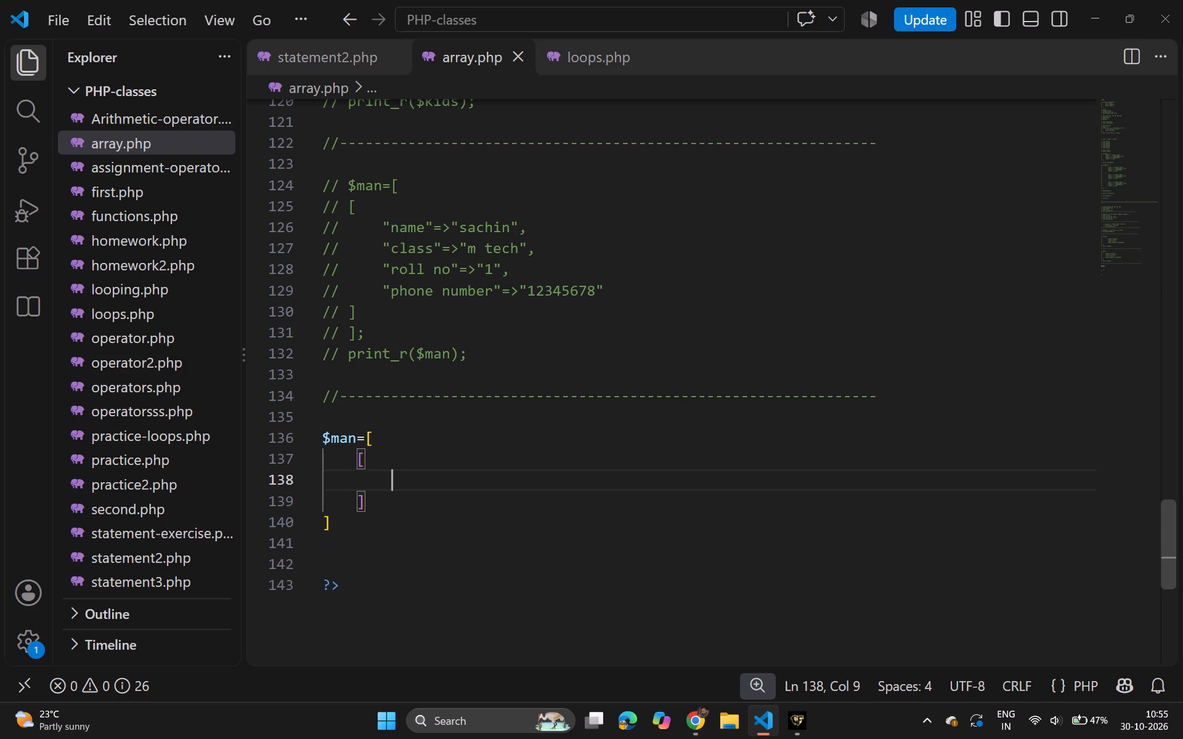
Add the entry "name"=>"sachin" followed by a comma to the nested array.
key("shift+quotedbl")
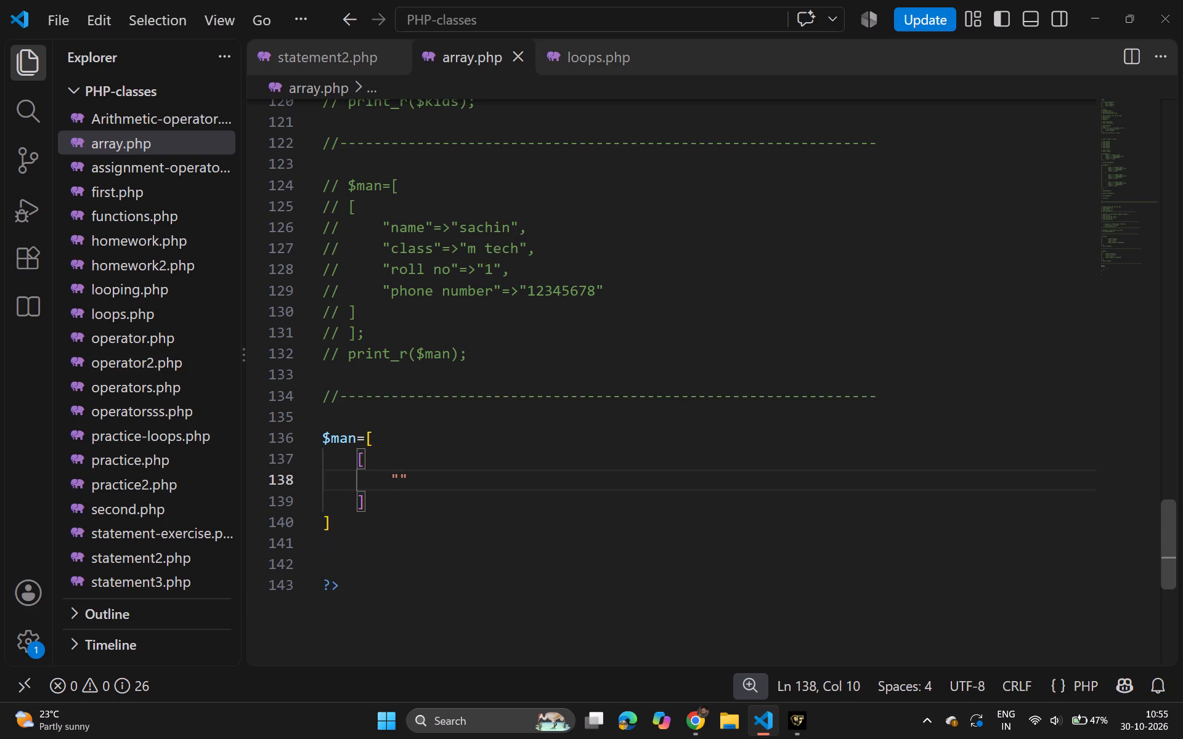
type("name")
key("space")
key("BackSpace")
key("Right")
type("==")
key("BackSpace")
key("period")
key("BackSpace")
key("shift+greater")
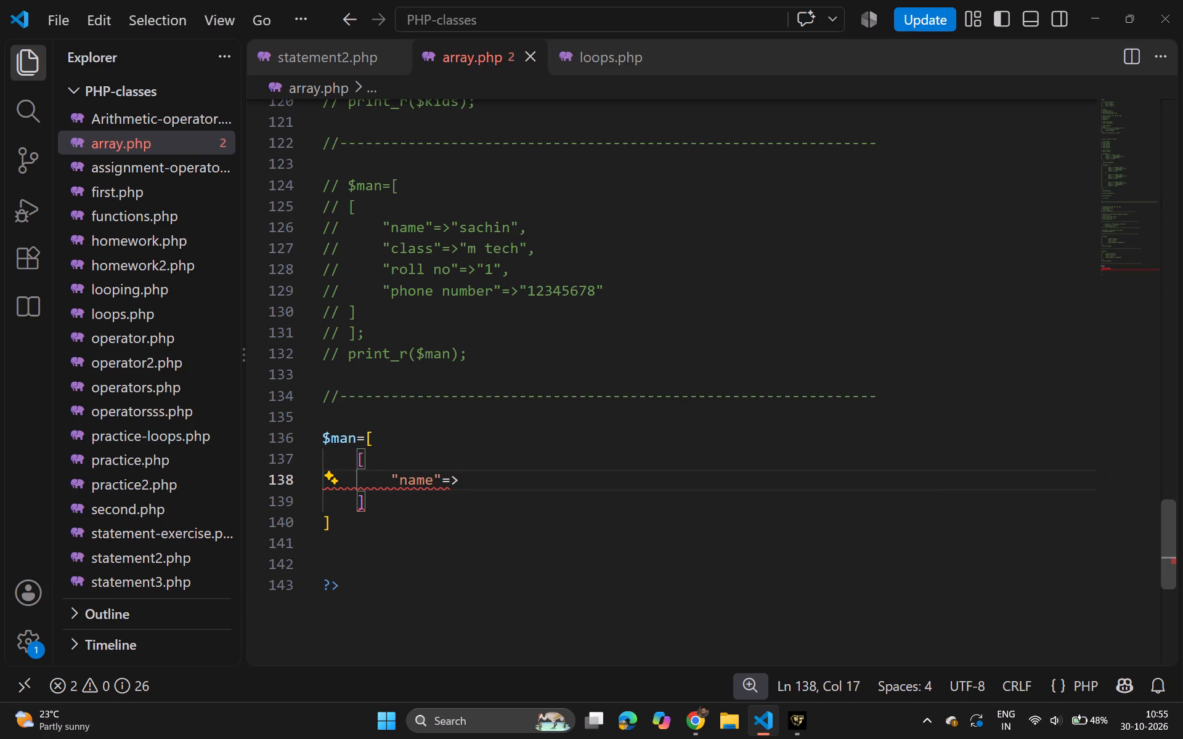
key("shift+quotedbl")
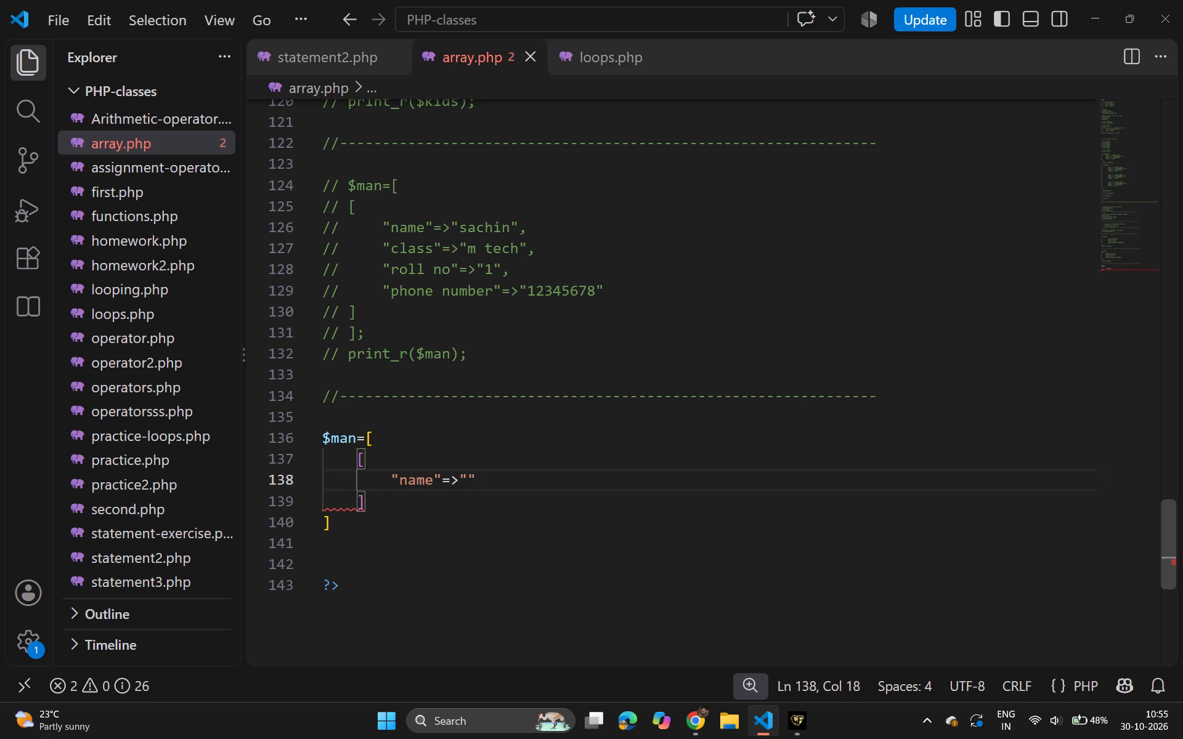
type("sachim")
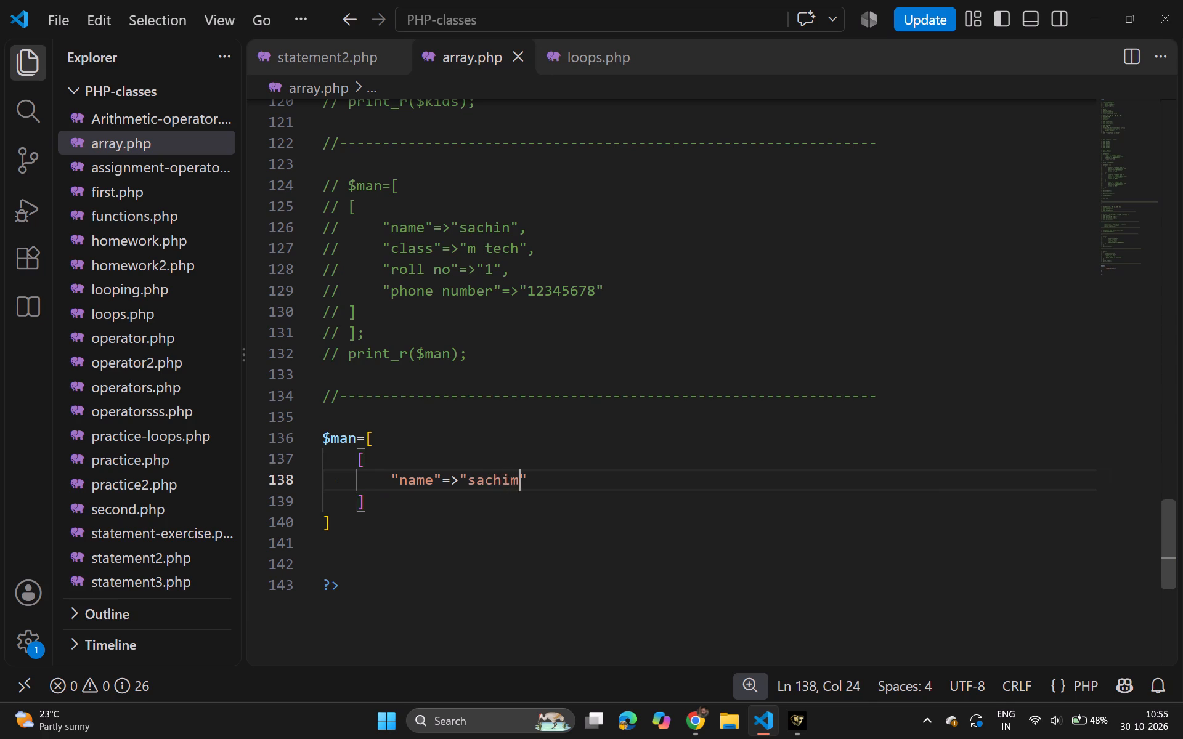
key("BackSpace")
key("n")
key("Right")
key("apostrophe")
key("BackSpace")
key("comma")
Add the entry "class"=>"1" on a new line of the nested array, without trailing punctuation.
key("Return")
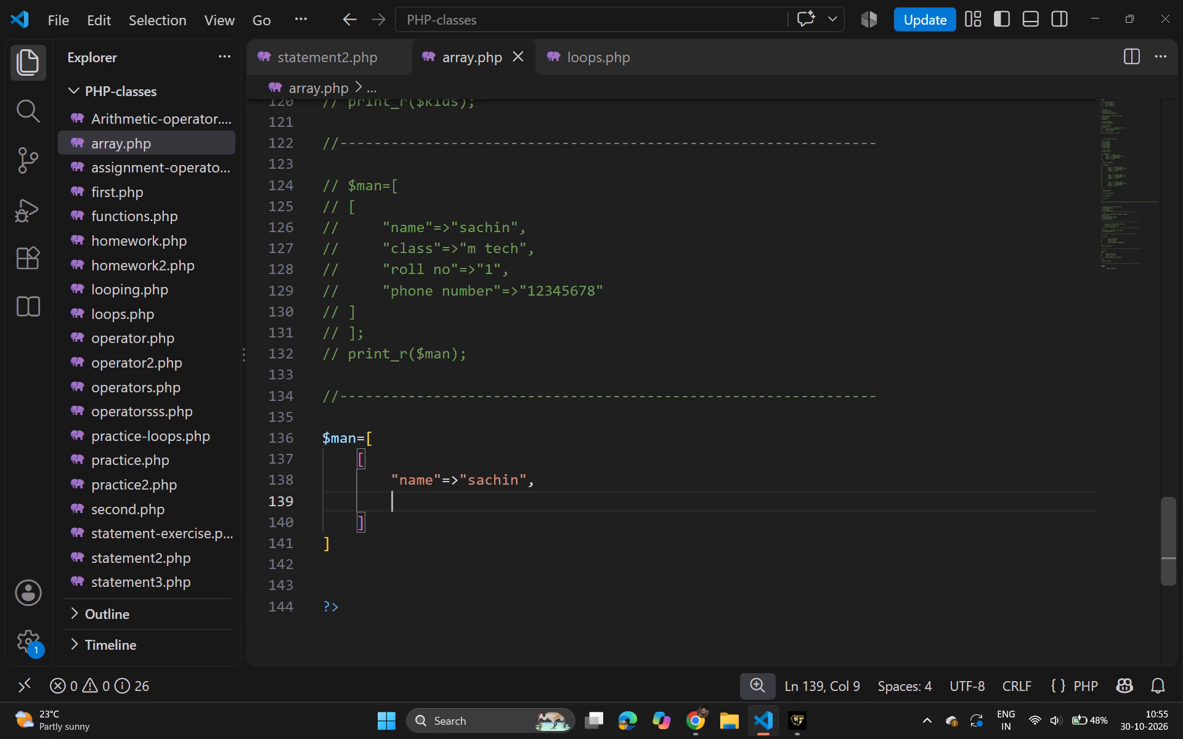
key("shift+quotedbl")
type("class")
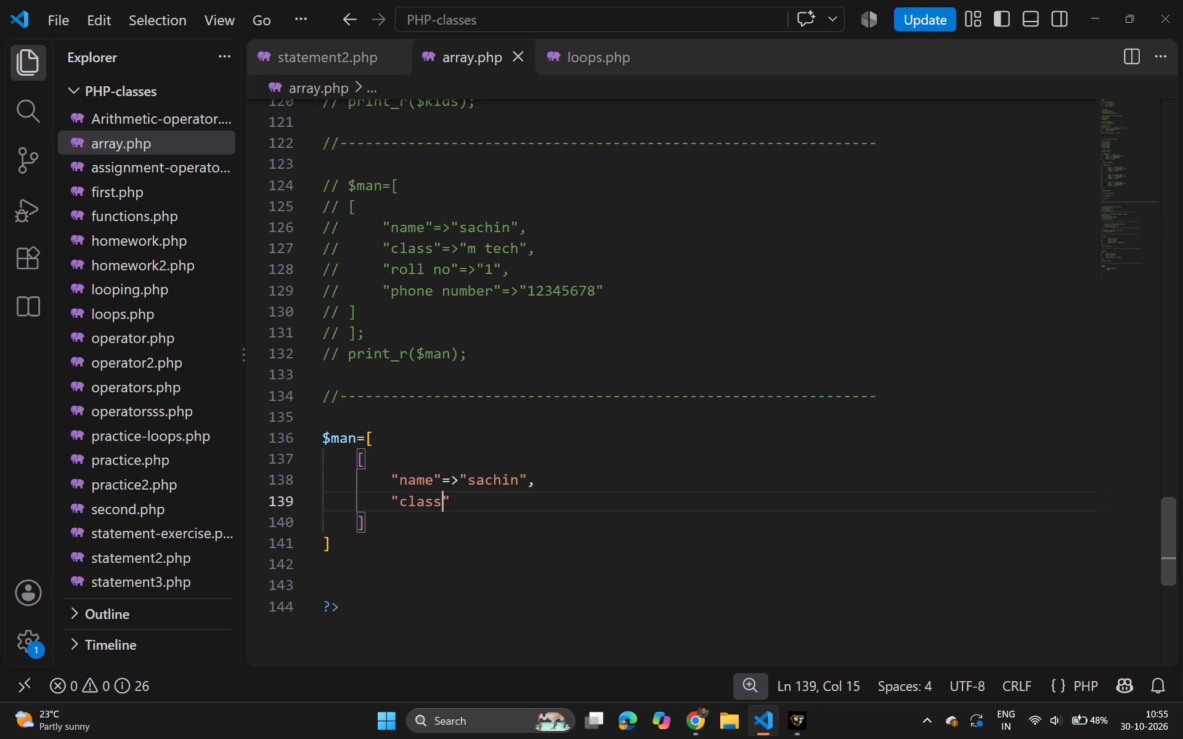
key("Right")
key("equal")
key("period")
key("BackSpace")
key("shift+greater")
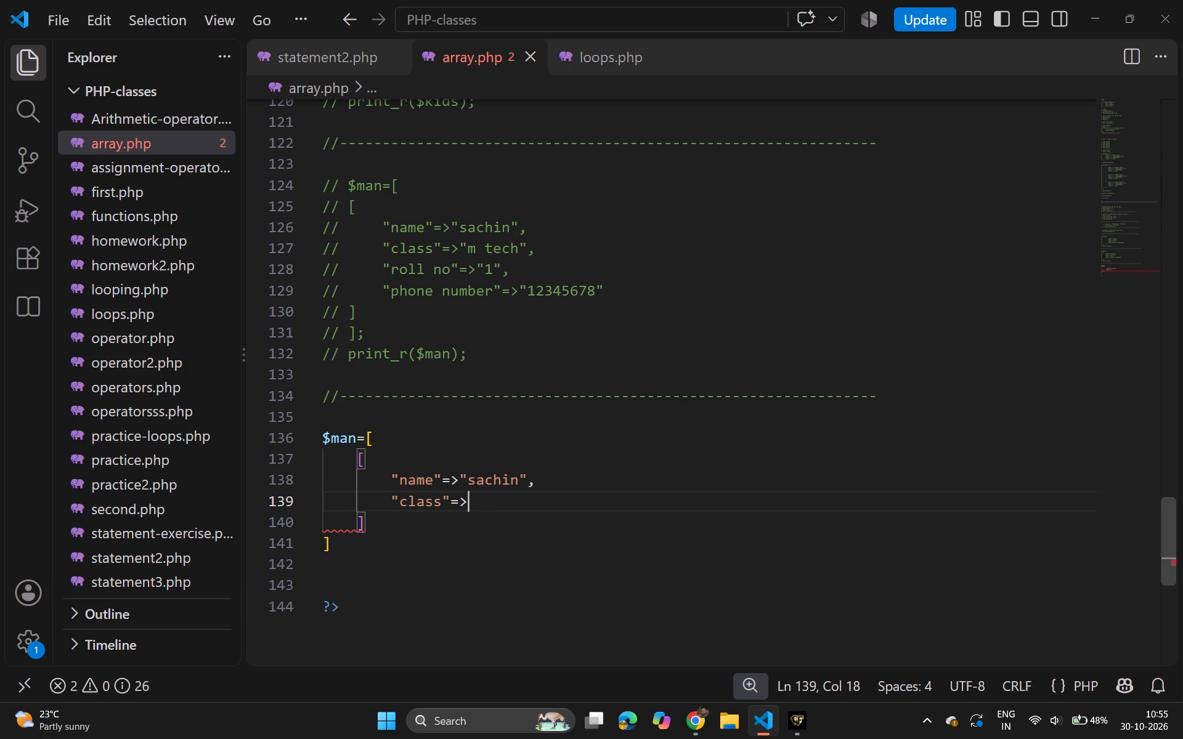
type("\"1")
key("Right")
key("semicolon")
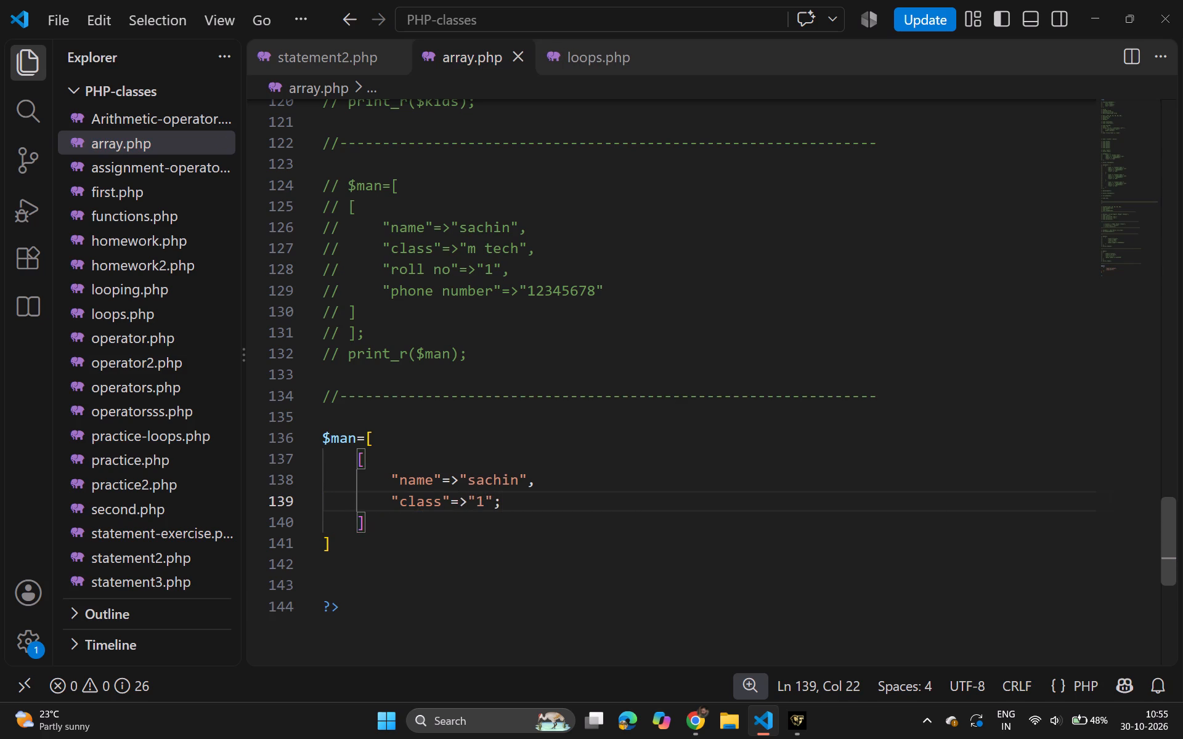
key("BackSpace")
End the $man array declaration with a semicolon after its outer closing bracket.
key("Down")
key("Down")
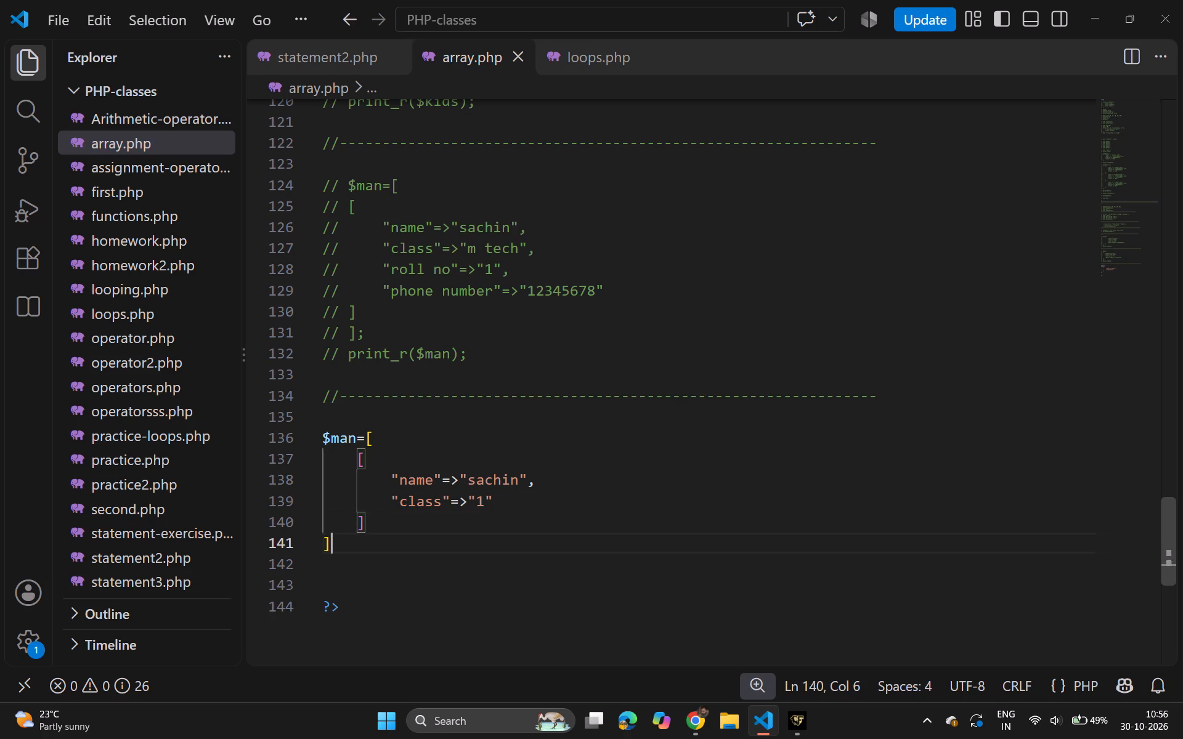
key("semicolon")
Add the statement print_r($man); on the line directly below the closing of the $man array.
key("Down")
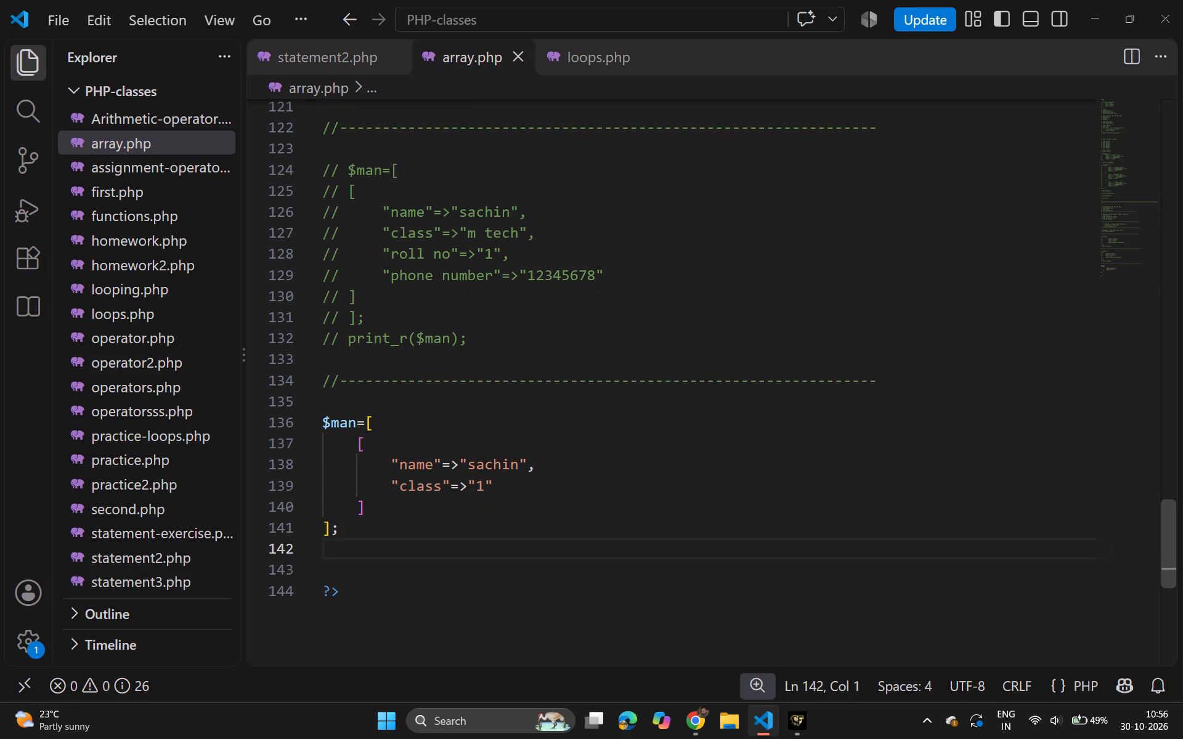
type("print")
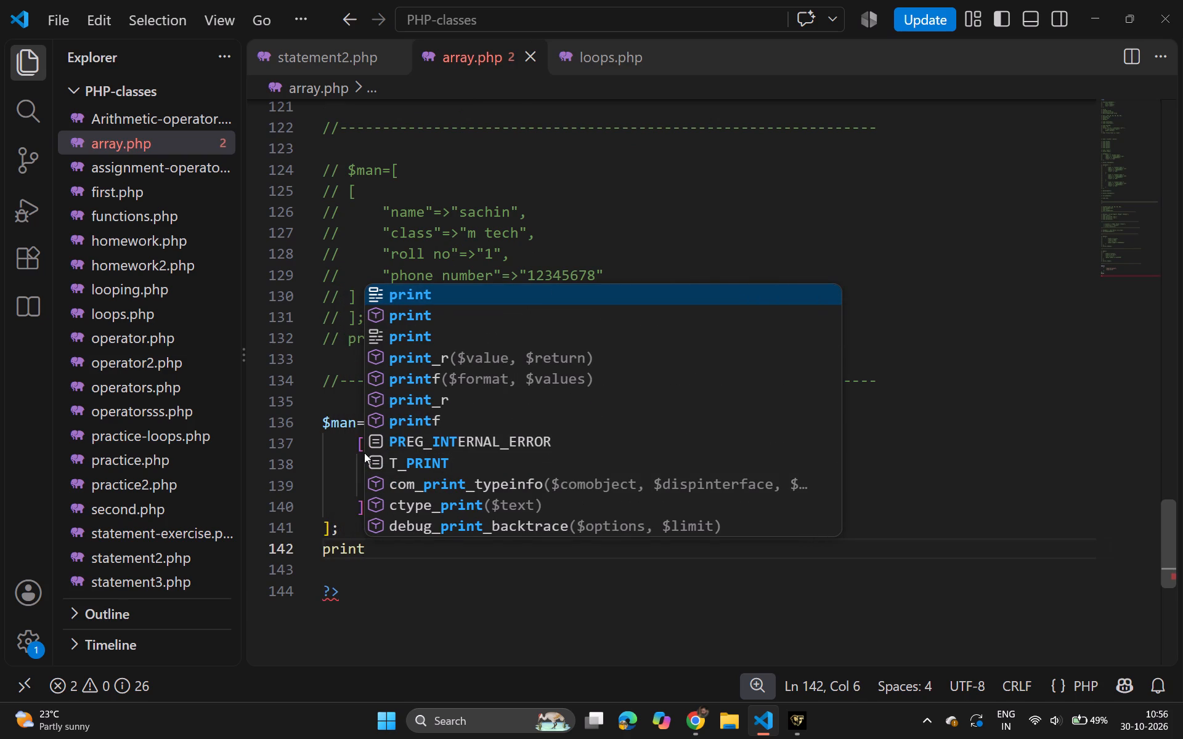
key("shift+underscore")
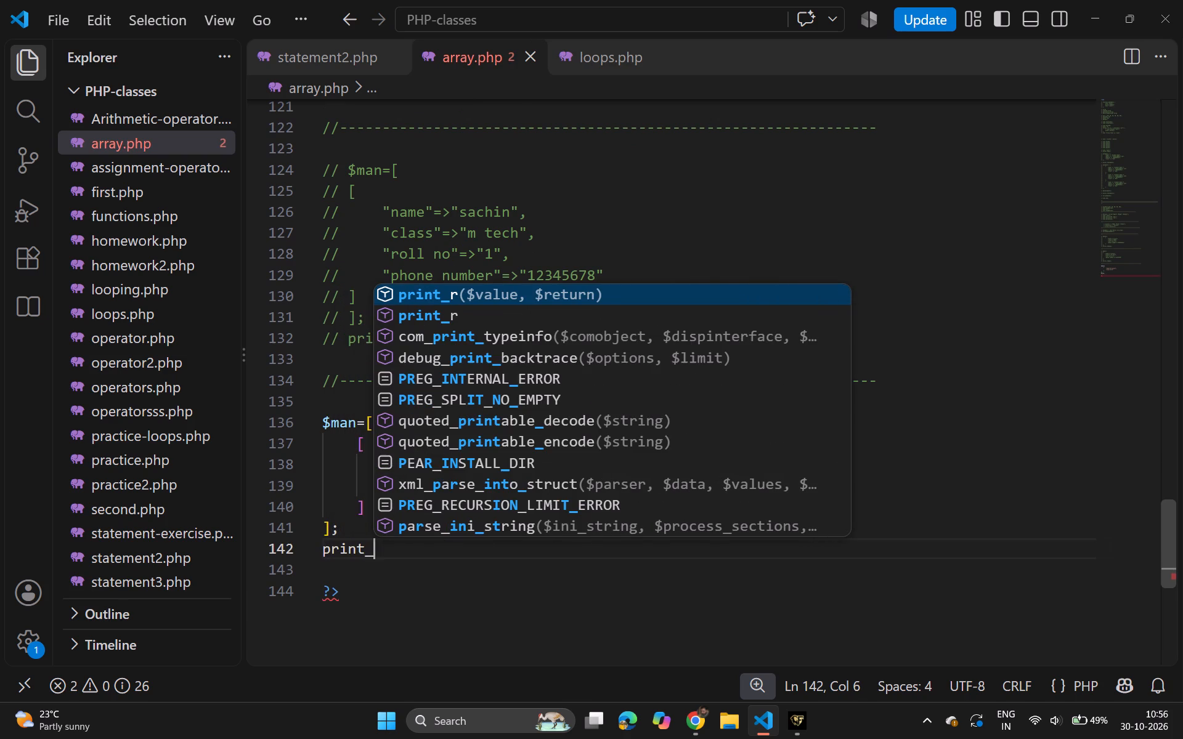
key("r")
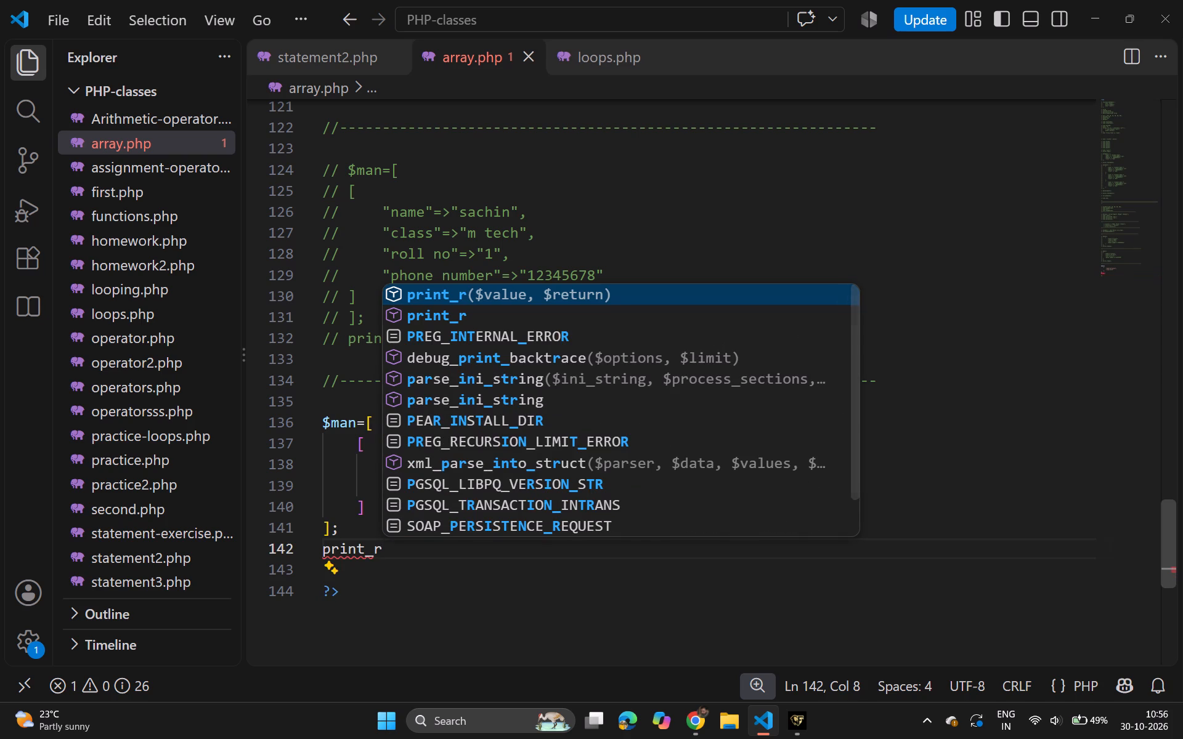
key("Right")
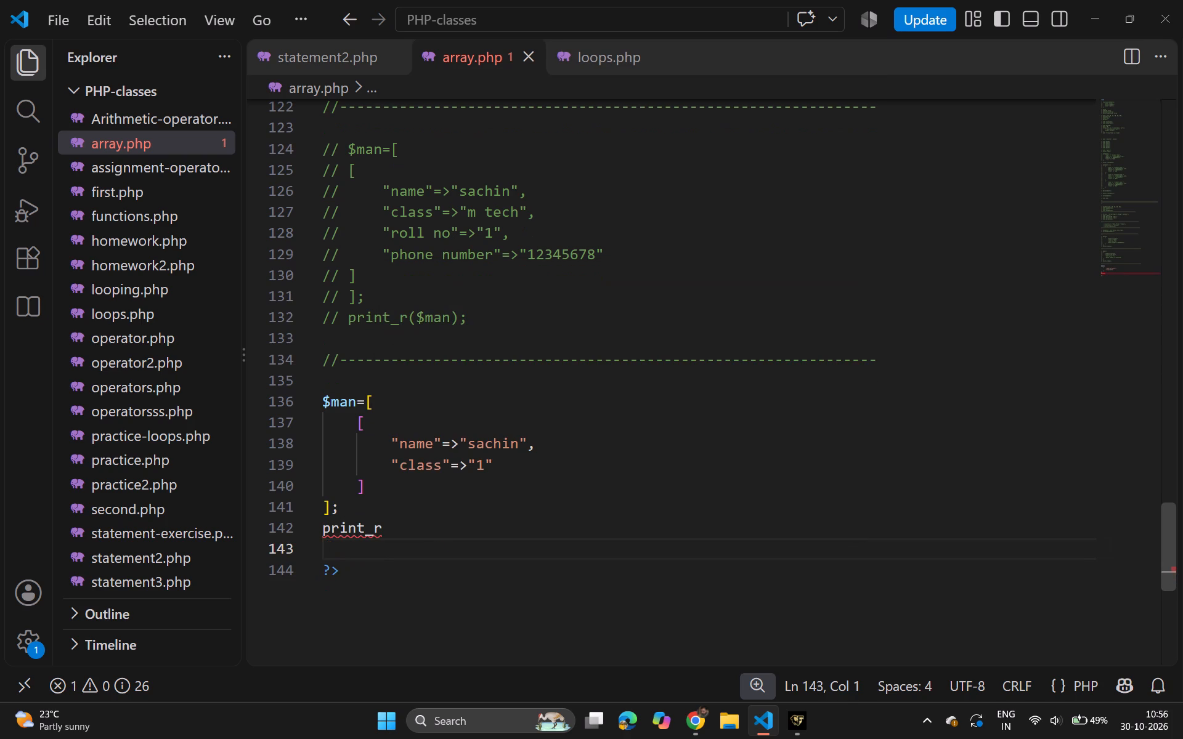
key("Left")
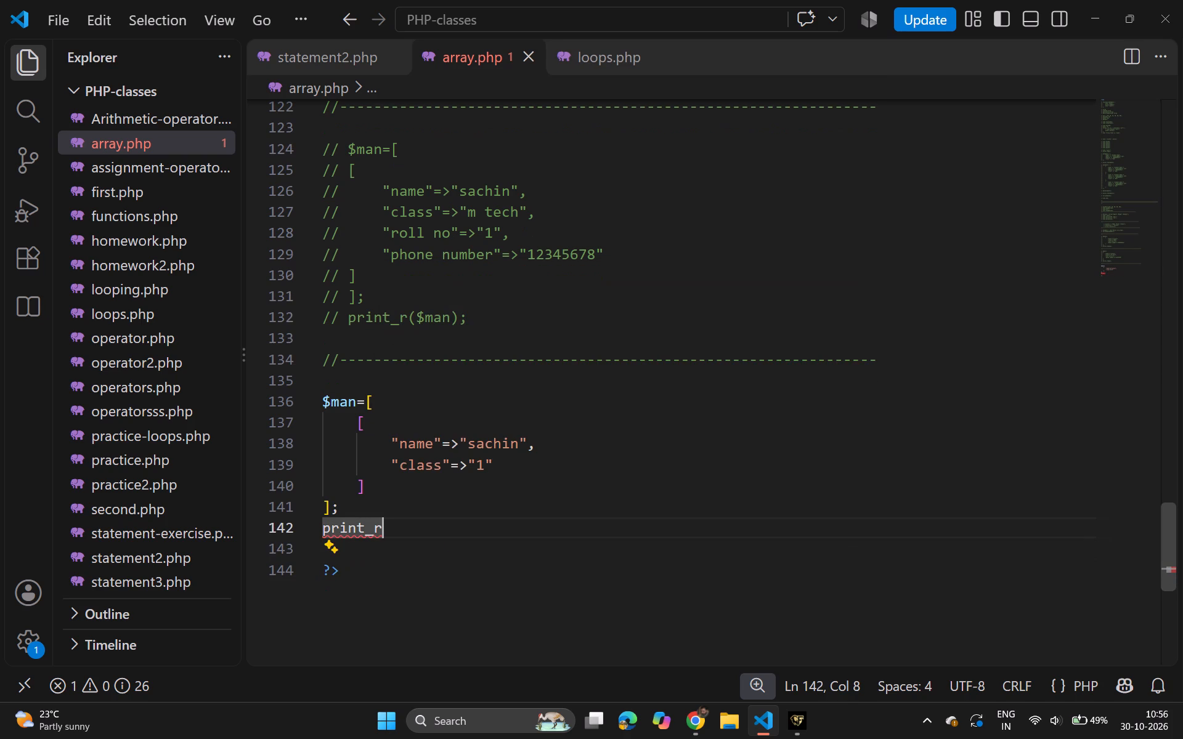
key("shift+parenleft")
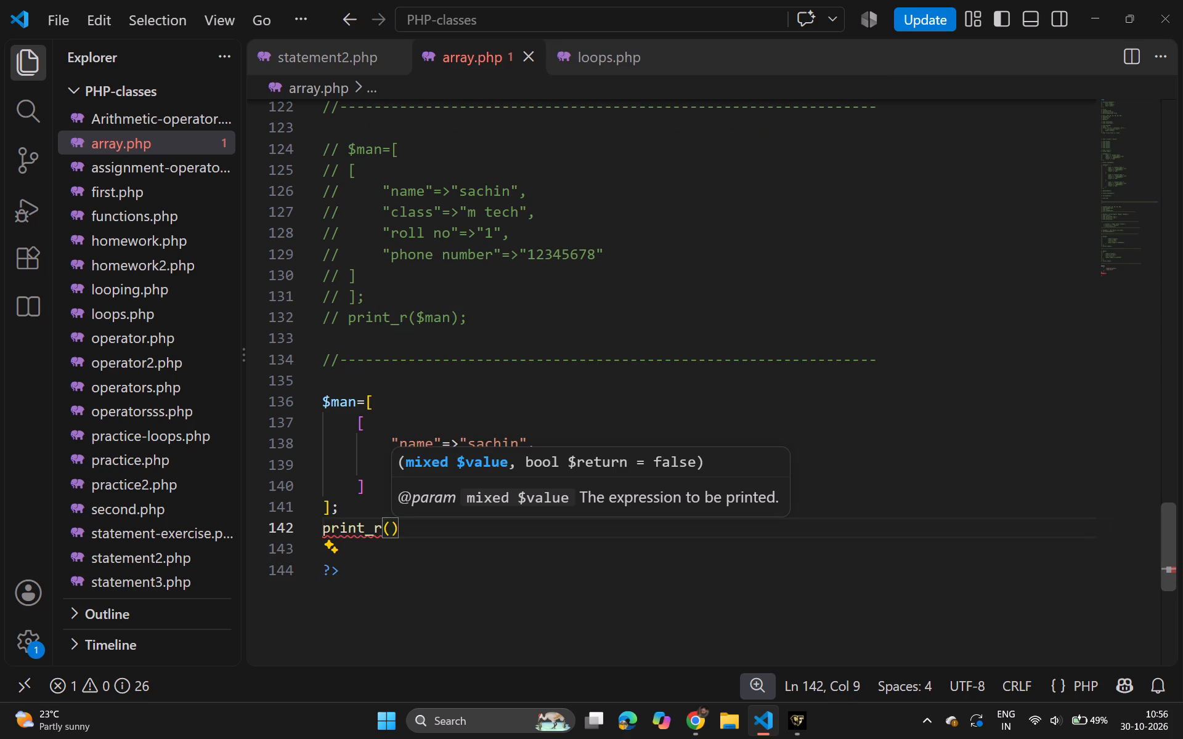
type("$man")
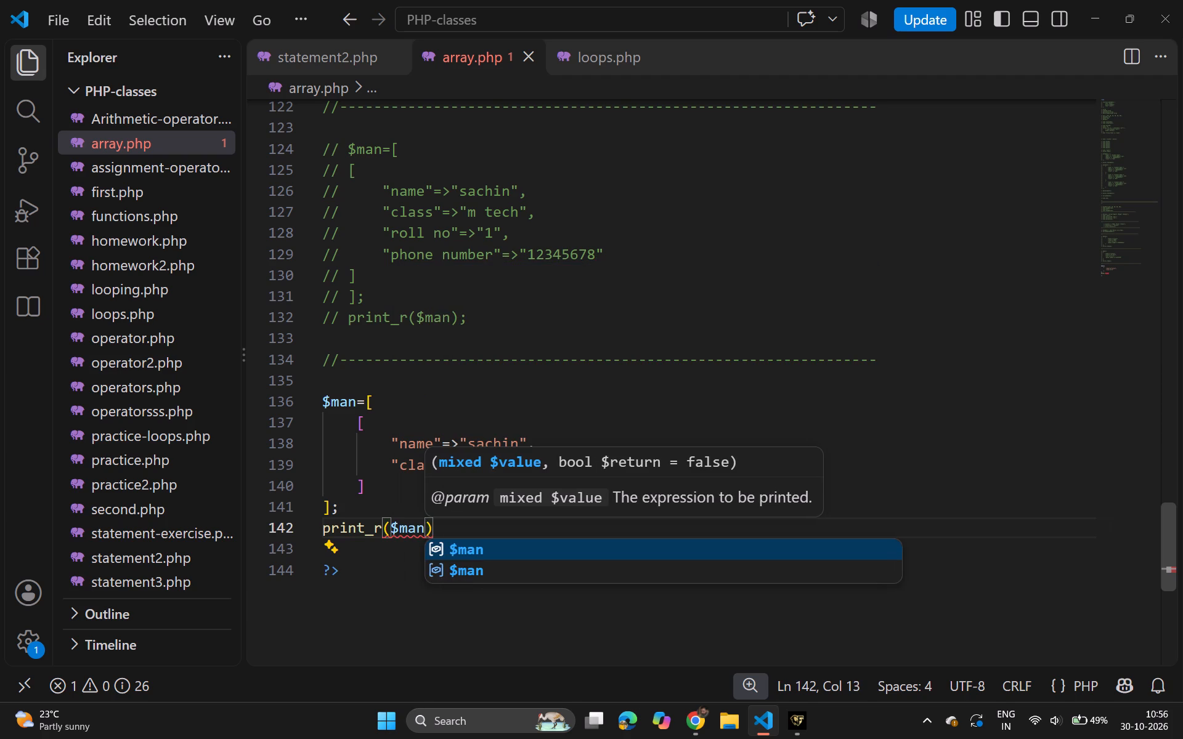
key("Right")
key("semicolon")
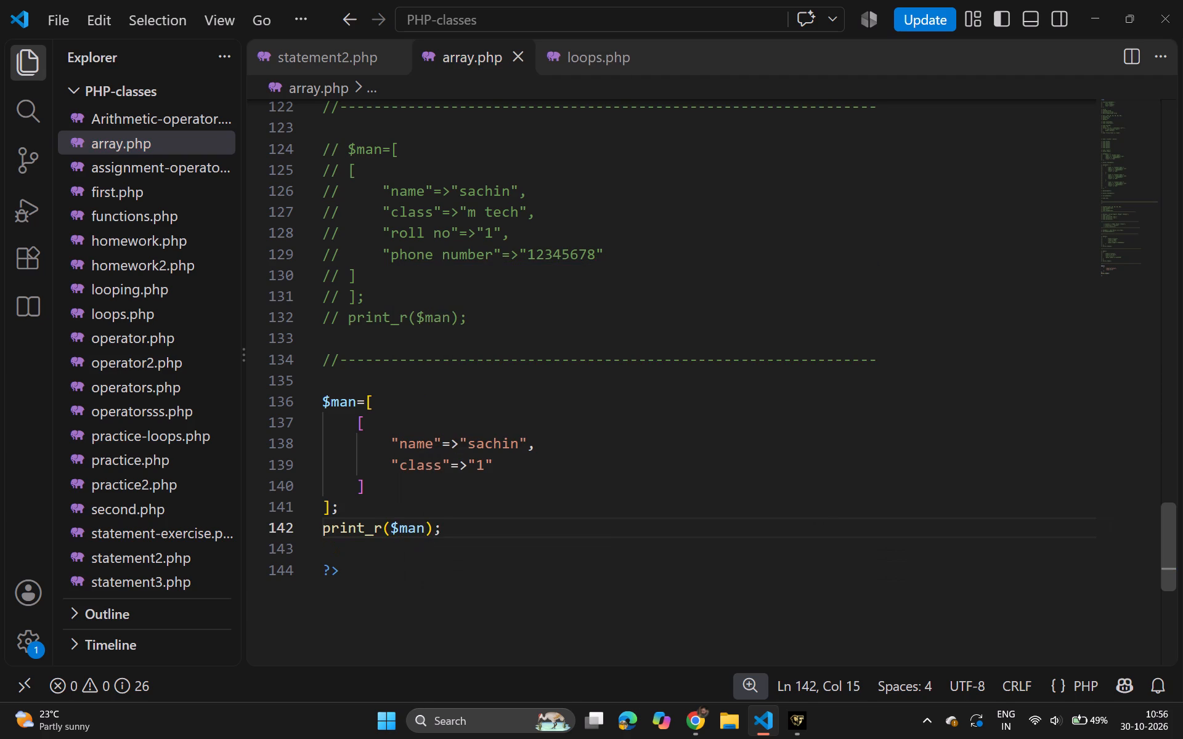
Comment out the newly written $man array together with its print_r($man); statement.
left_click_drag(468, 540, 339, 442)
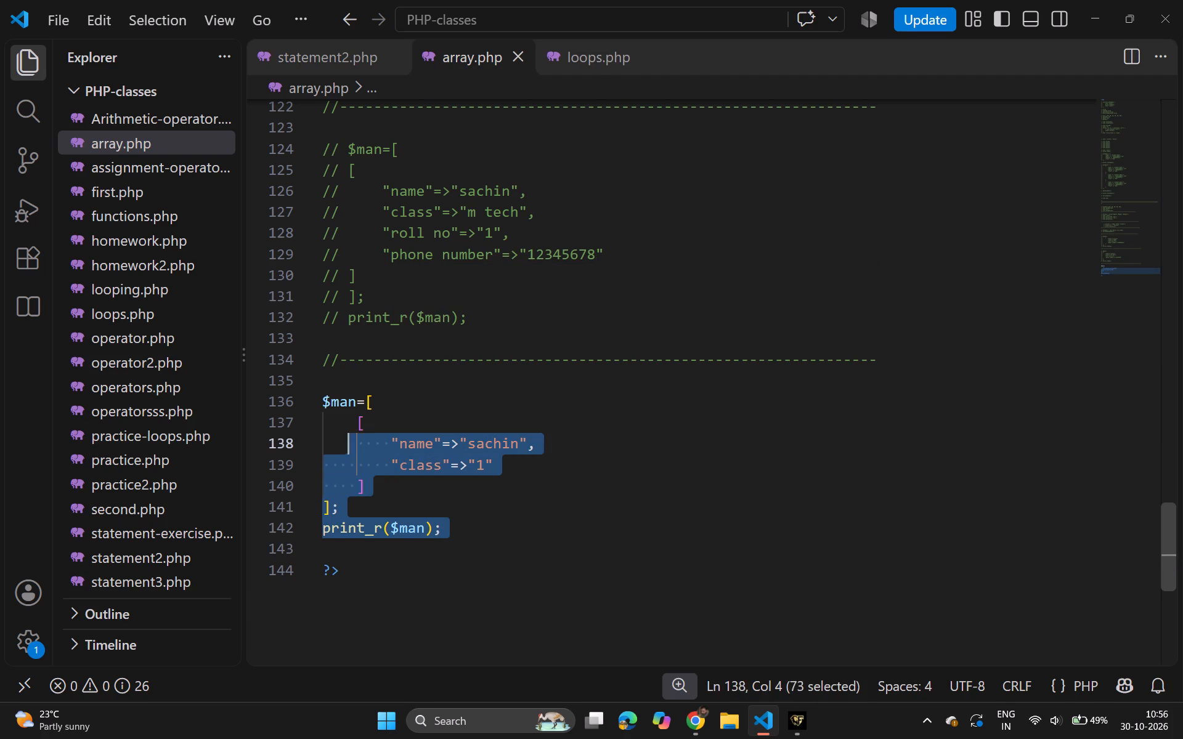
left_click_drag(339, 442, 291, 400)
key("ctrl+slash")
Switch to MetaTrader 5 and open an H1 NAS100.x chart from the 2026.10.29 18:36:01 nas100.x sell trade in the history.
key("alt+Tab")
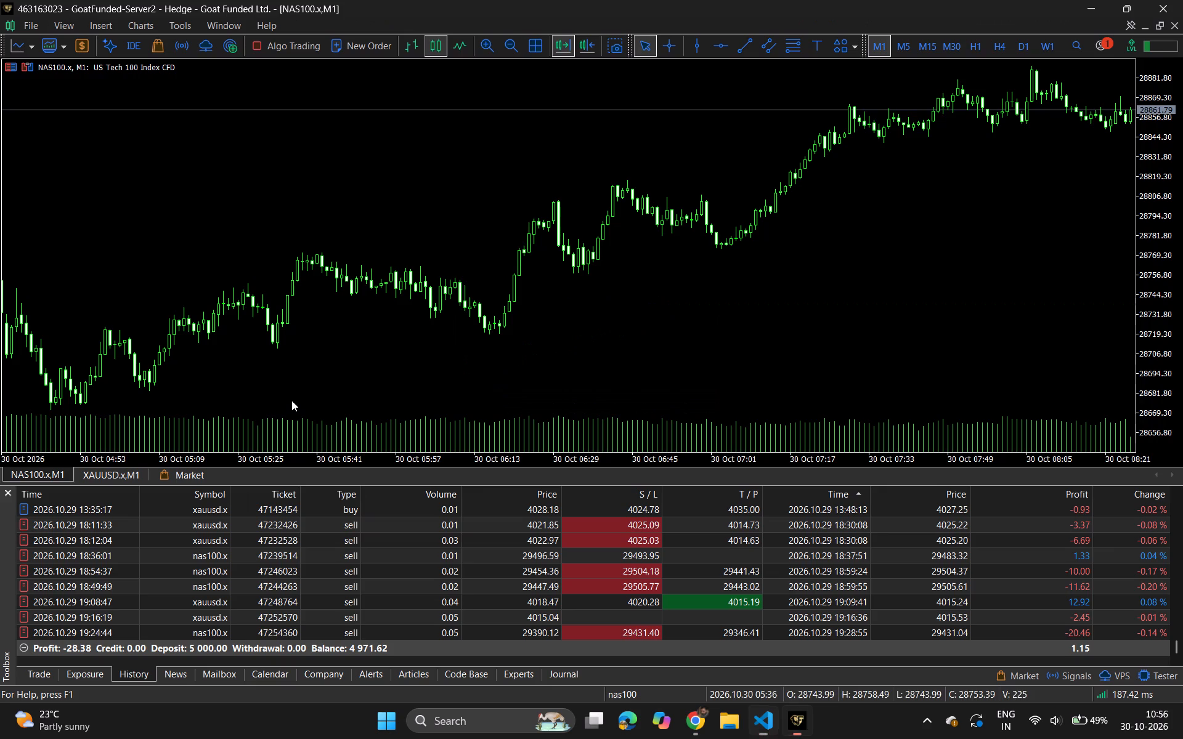
left_click_drag(780, 349, 577, 335)
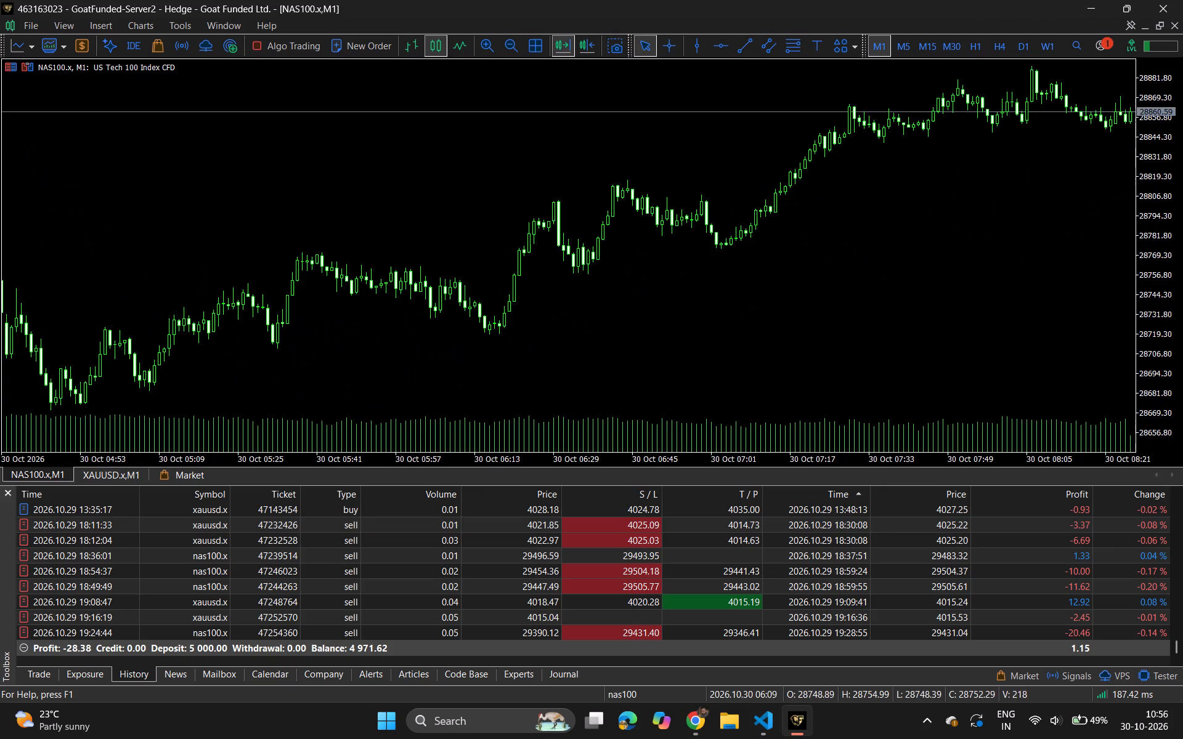
left_click_drag(577, 335, 386, 337)
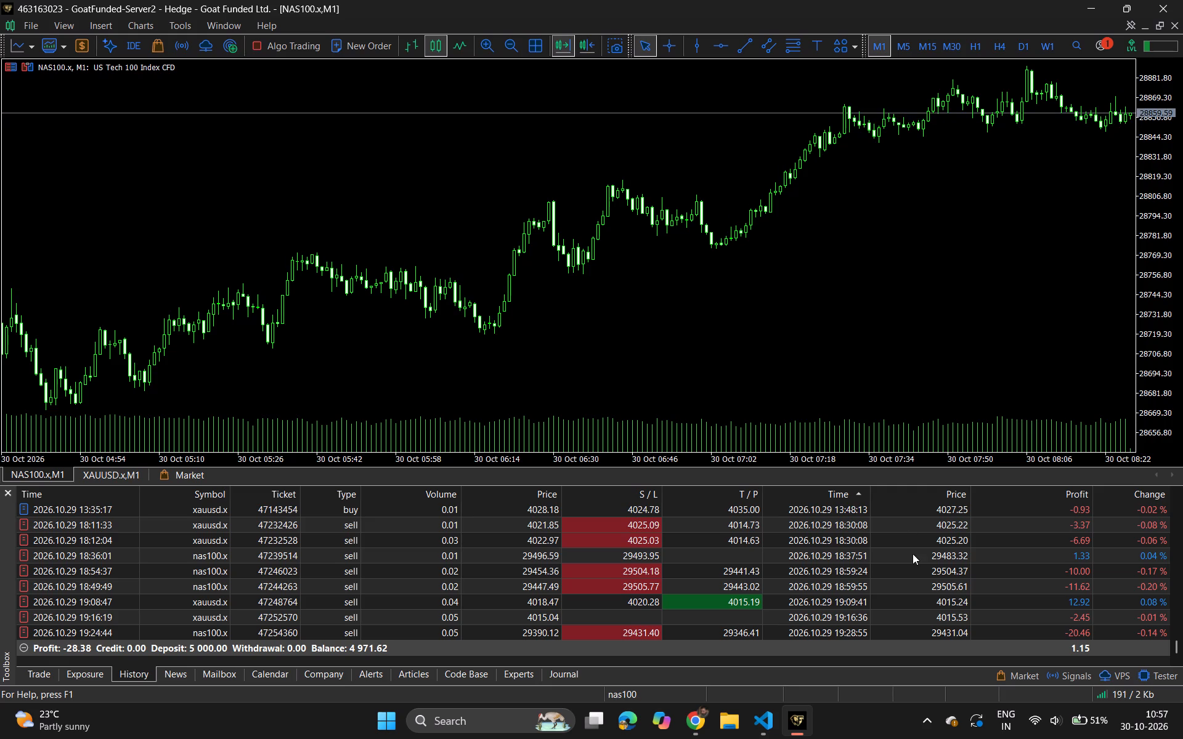
left_click_drag(913, 554, 931, 572)
Review the closed trades in the account history, comparing their entry, stop-loss, take-profit and profit values.
scroll(931, 572, "up", 1)
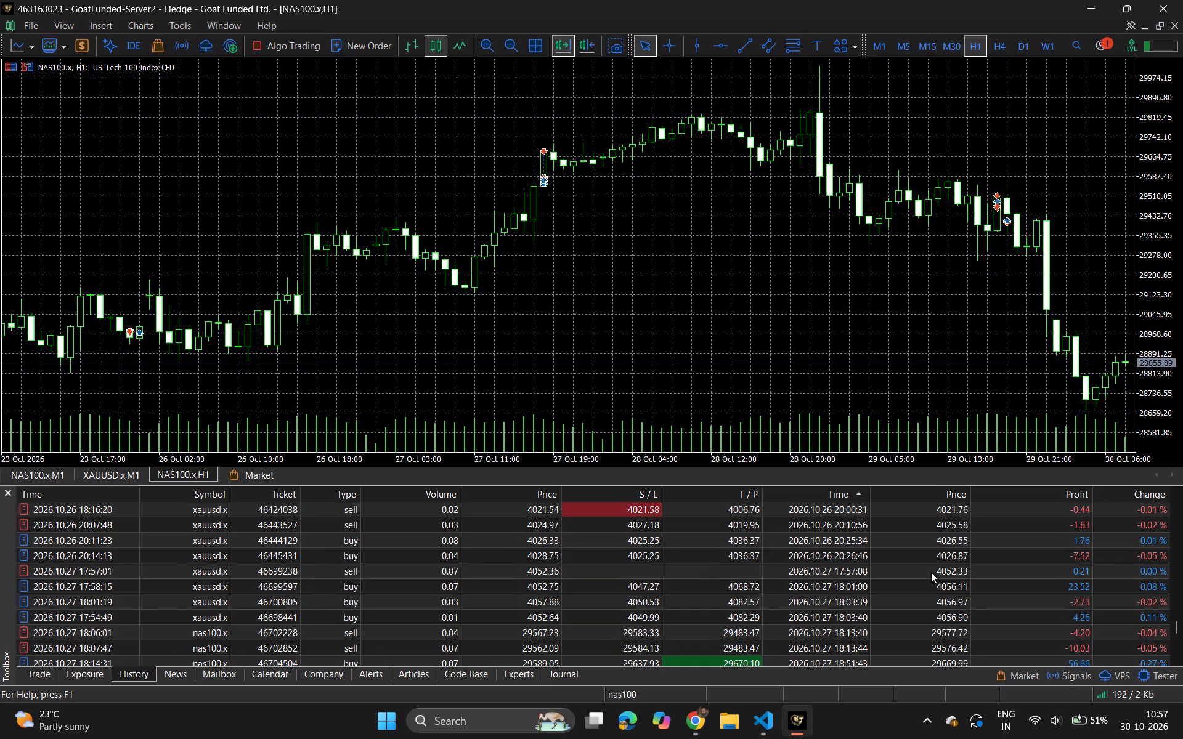
scroll(931, 572, "up", 3)
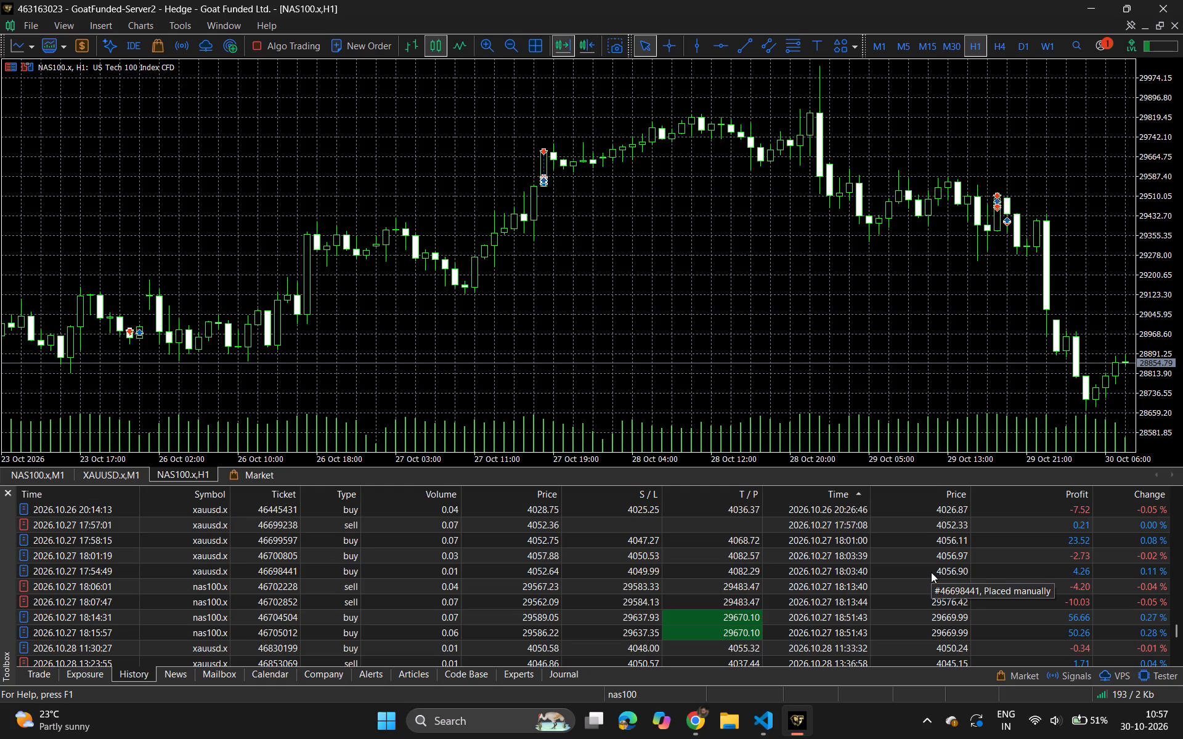
scroll(931, 572, "up", 2)
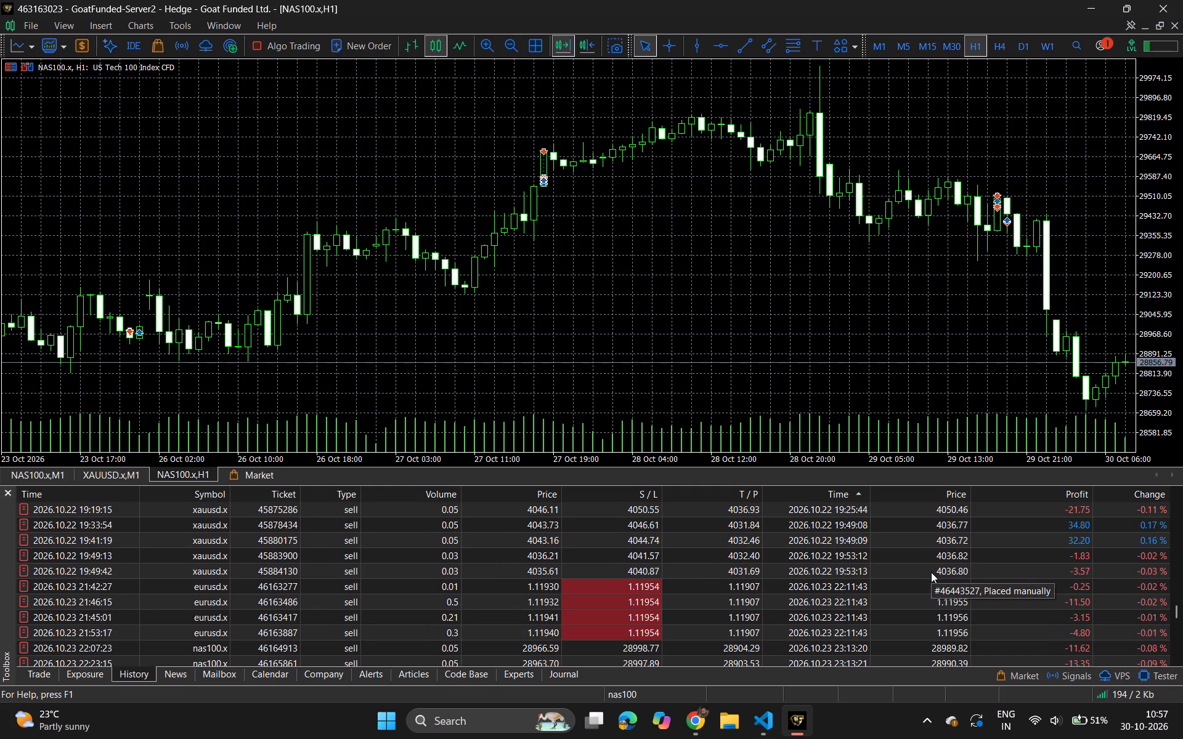
scroll(931, 572, "up", 1)
scroll(931, 572, "down", 1)
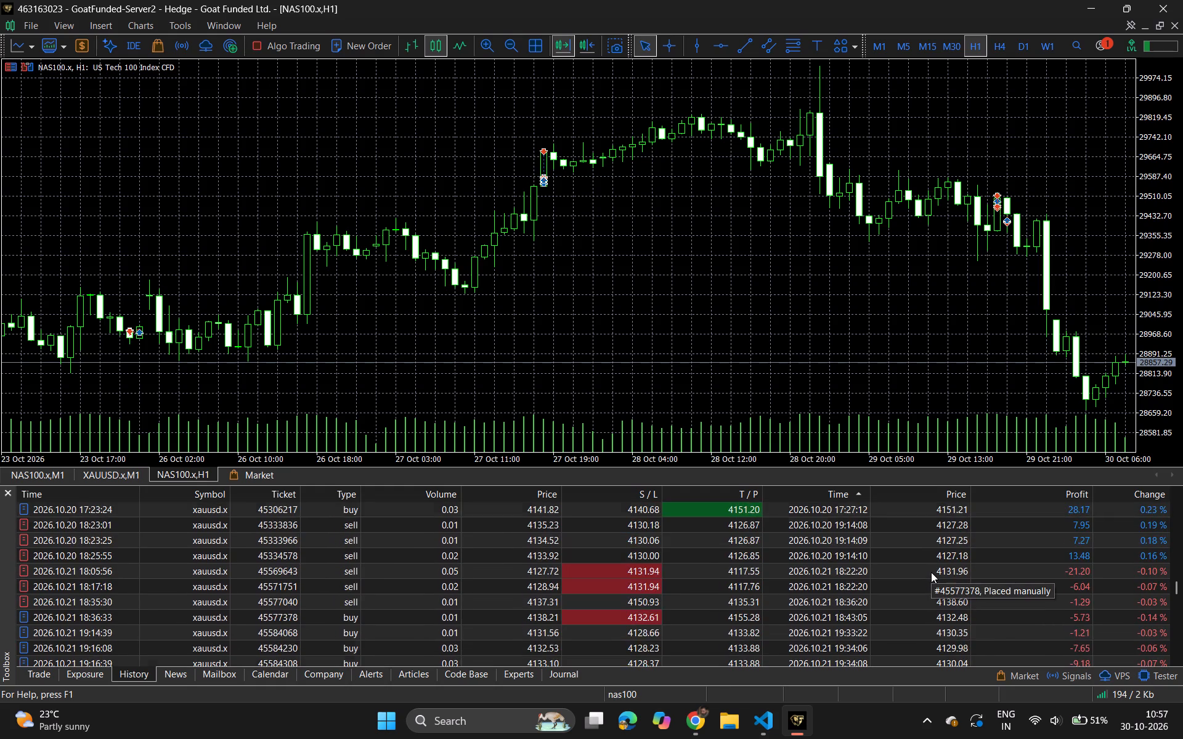
scroll(931, 572, "down", 1)
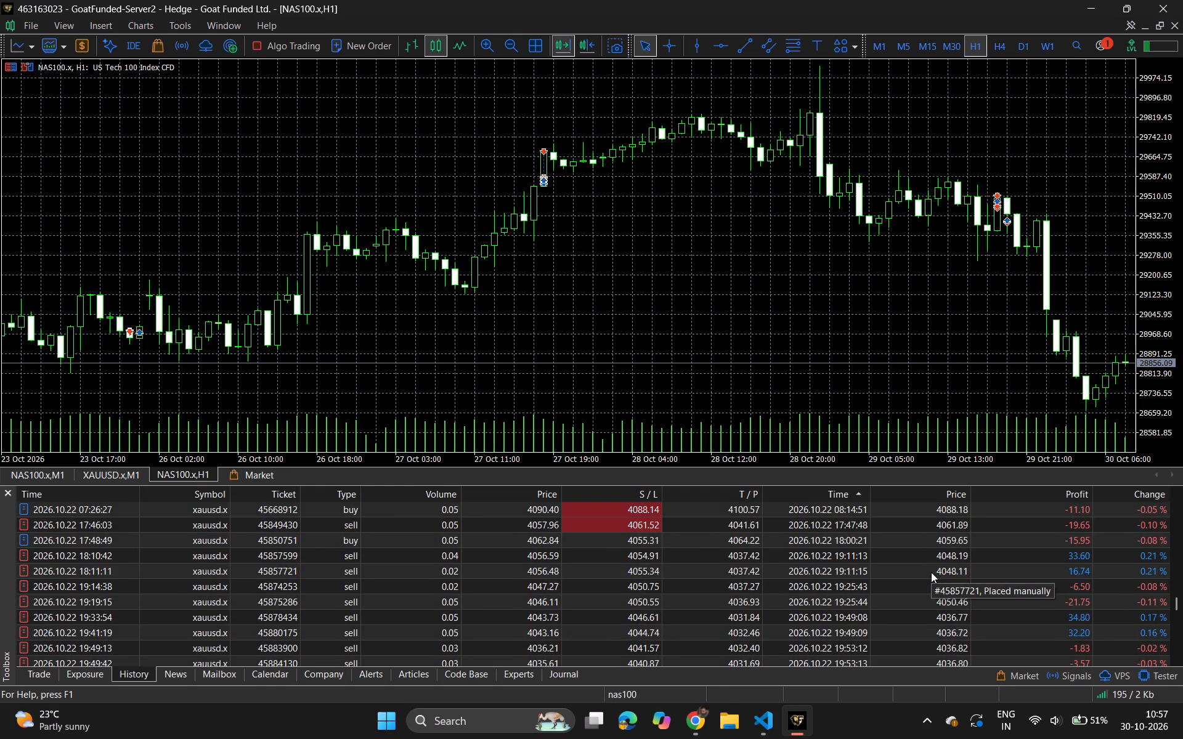
scroll(931, 572, "down", 1)
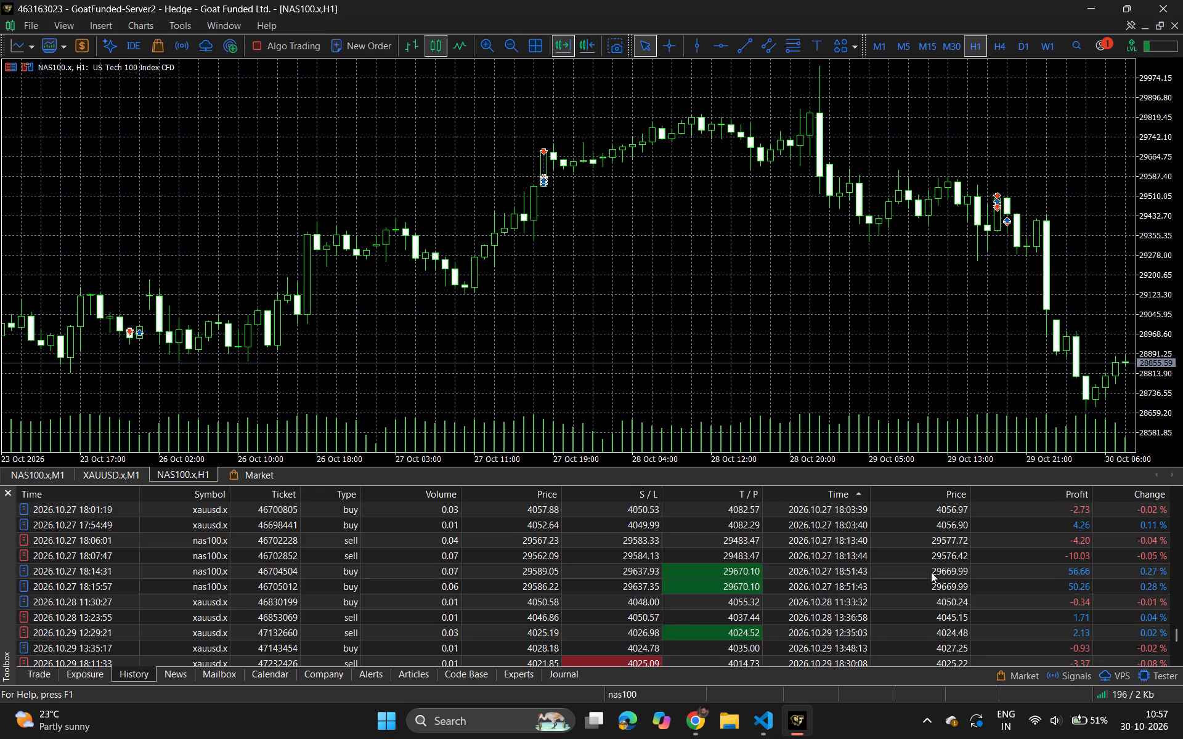
scroll(931, 572, "down", 2)
scroll(951, 583, "up", 1)
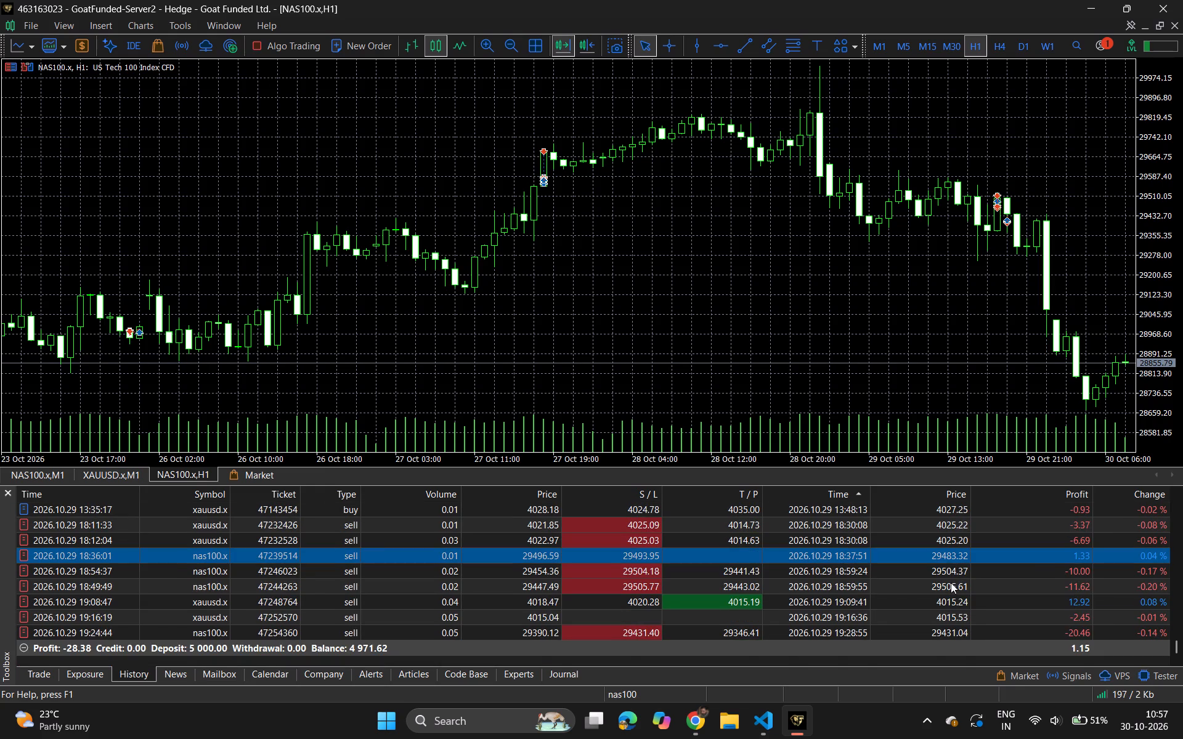
scroll(951, 583, "up", 2)
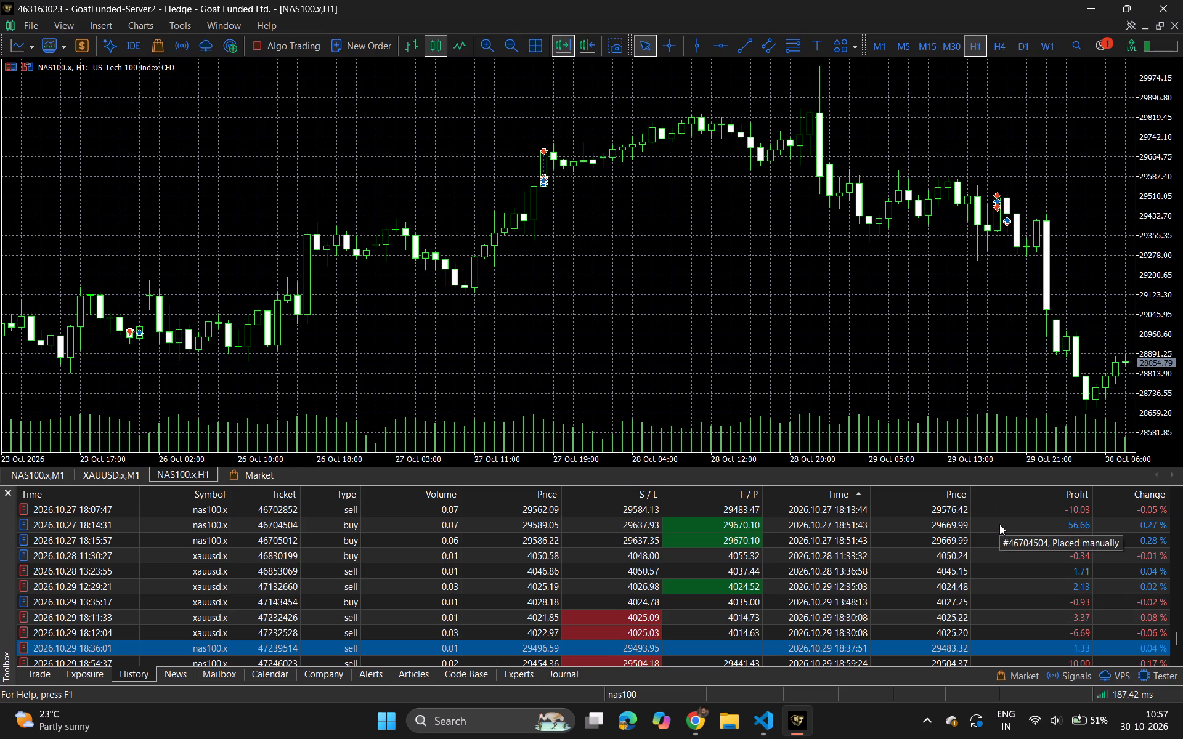
scroll(999, 524, "down", 2)
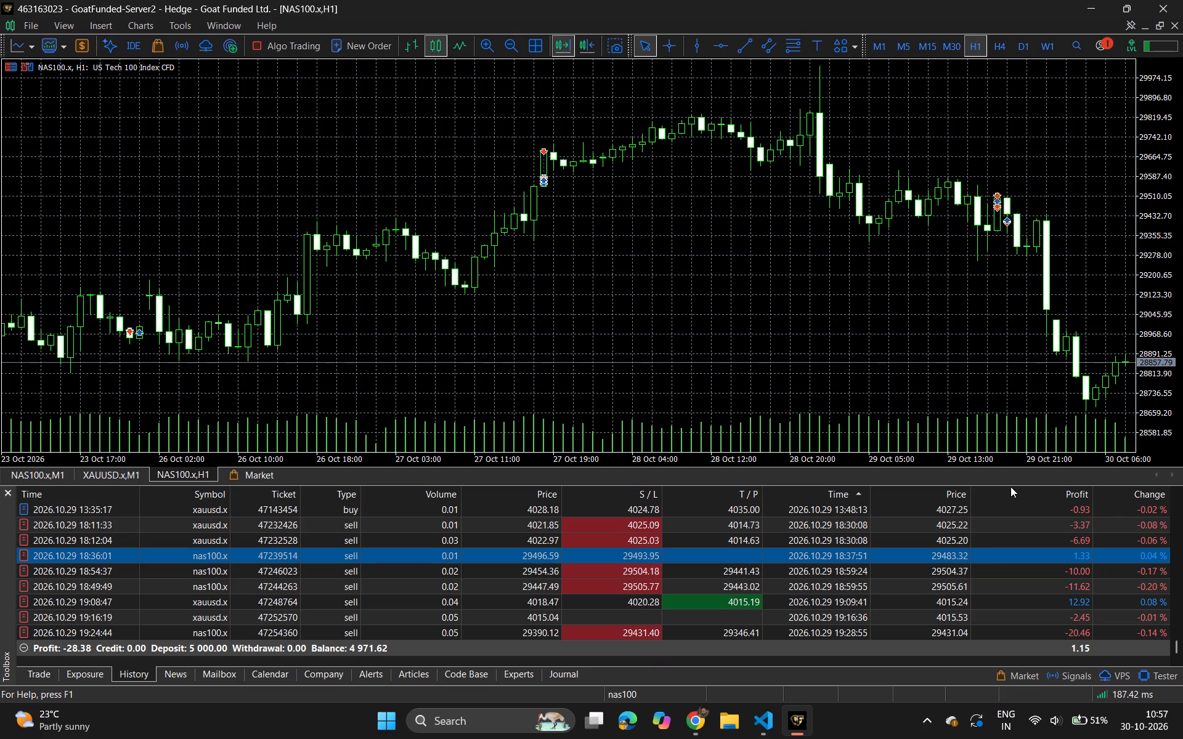
View the XAUUSD.x M1 chart, check the XAUUSD chart on TradingView in Chrome, and return to MetaTrader 5.
left_click(94, 481)
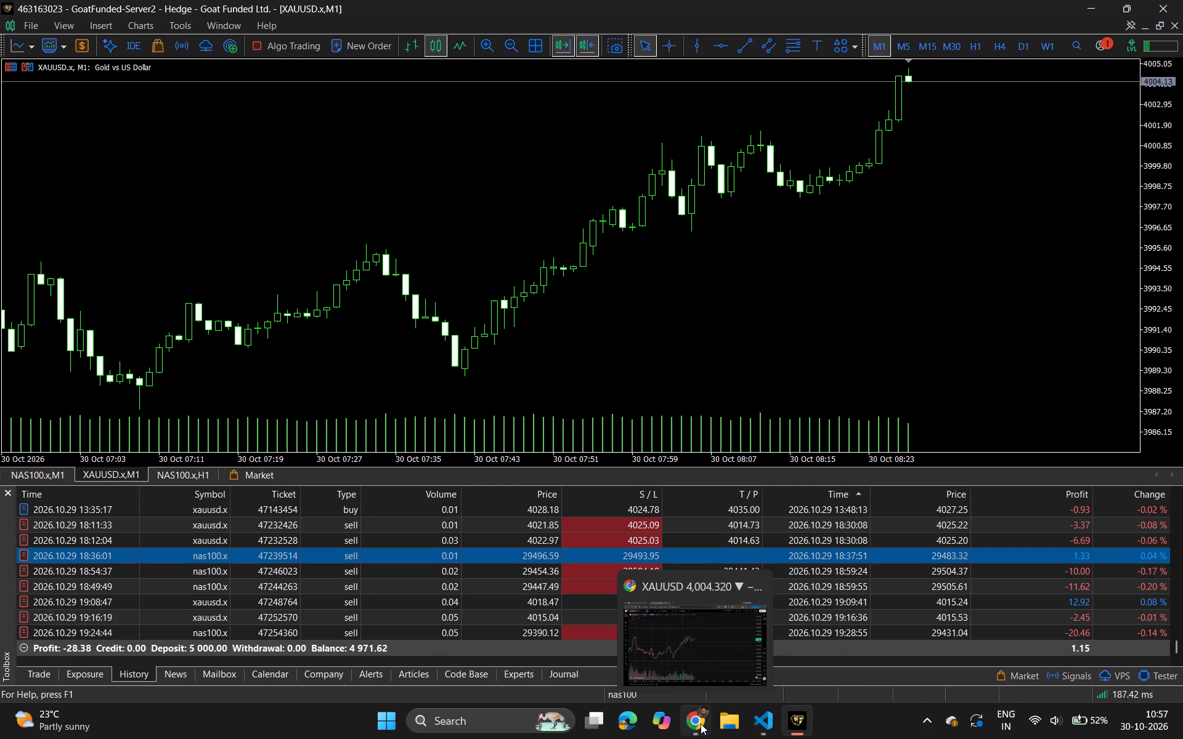
left_click(682, 682)
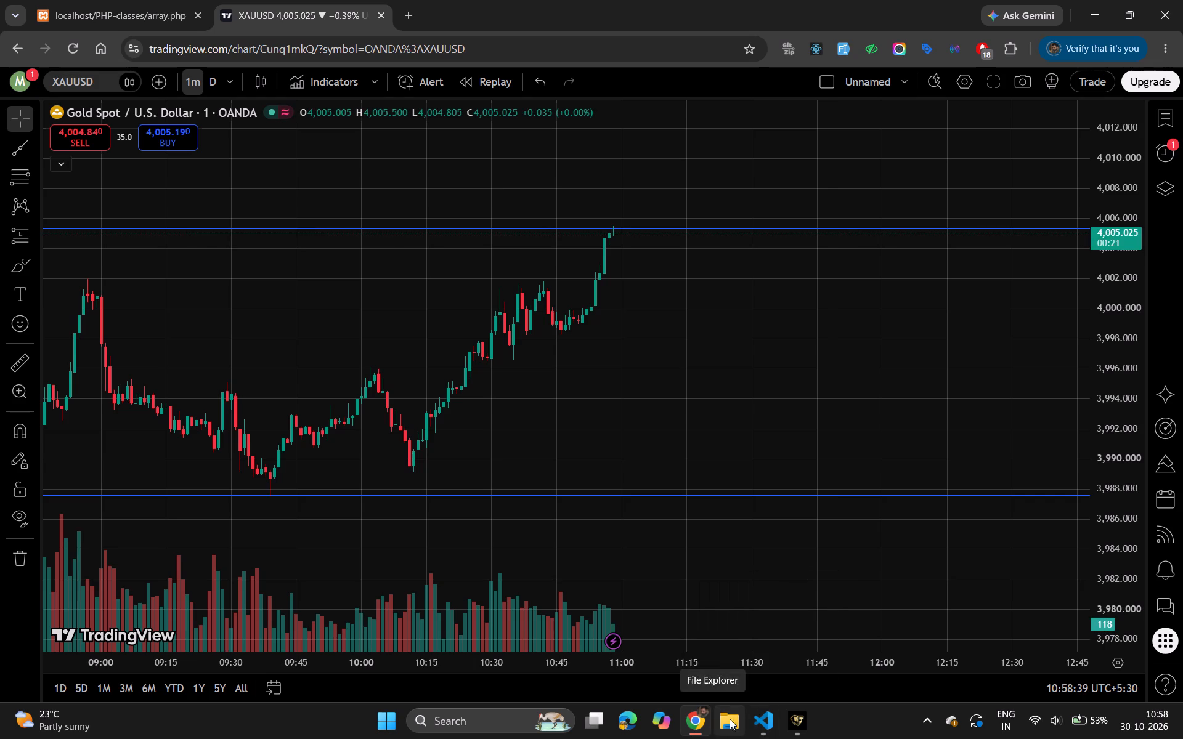
left_click(798, 724)
Examine the recent gold price movement on the XAUUSD.x M1 chart at different price and time scales.
left_click_drag(939, 298, 930, 302)
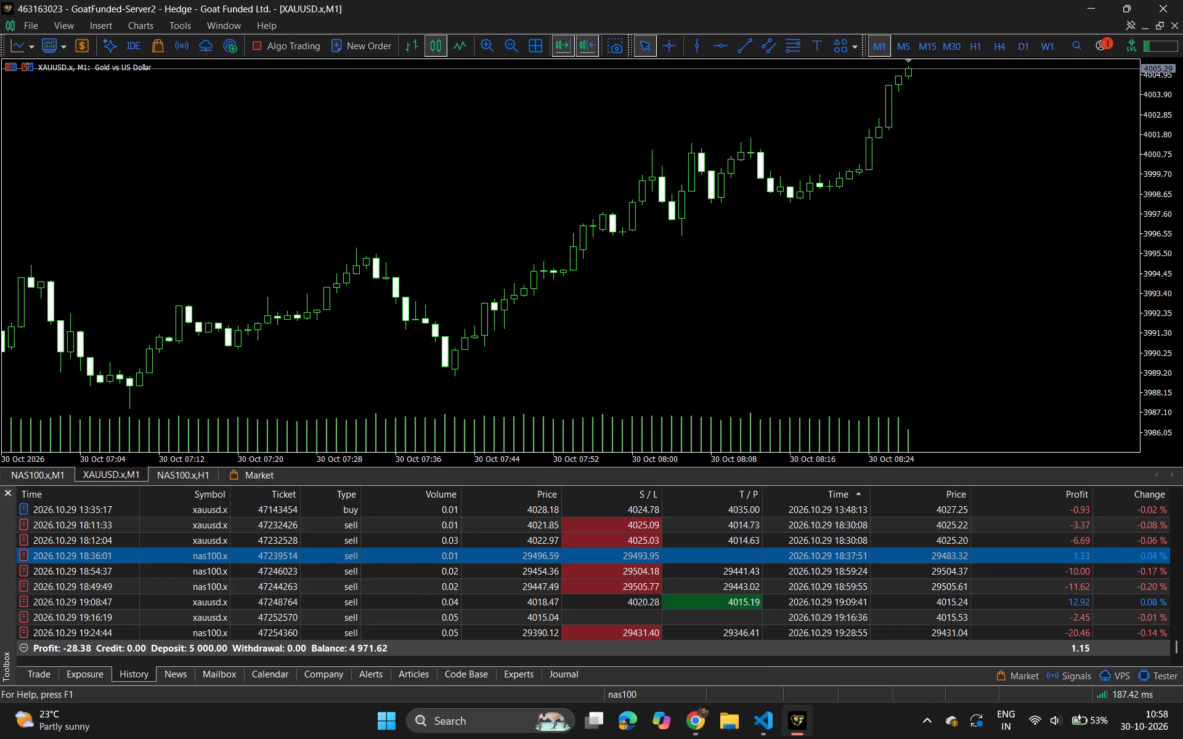
left_click_drag(930, 302, 676, 418)
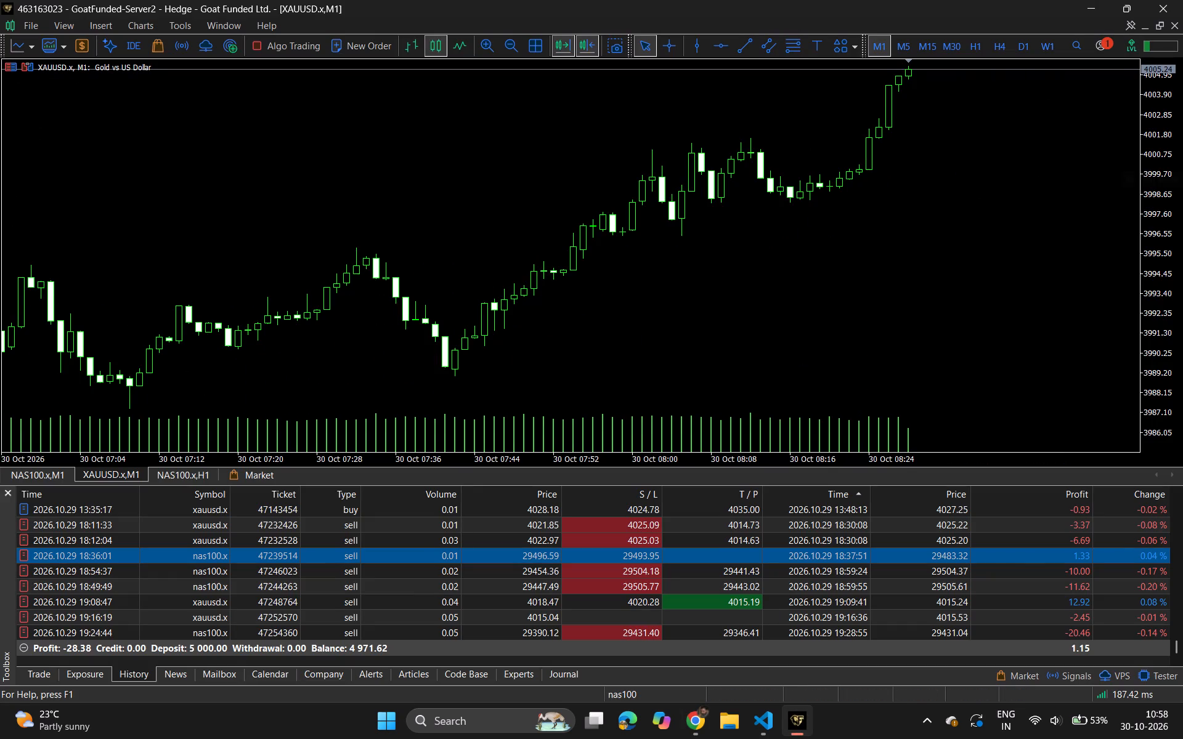
left_click_drag(1163, 148, 1159, 235)
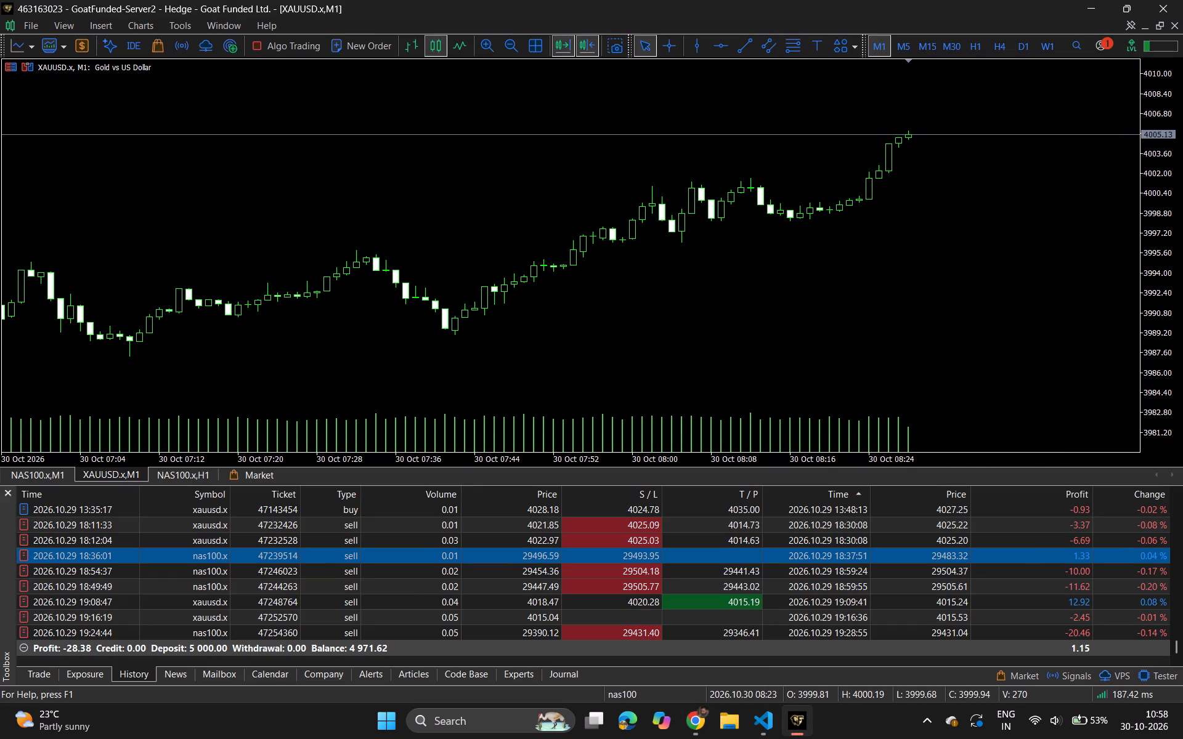
left_click_drag(866, 453, 861, 448)
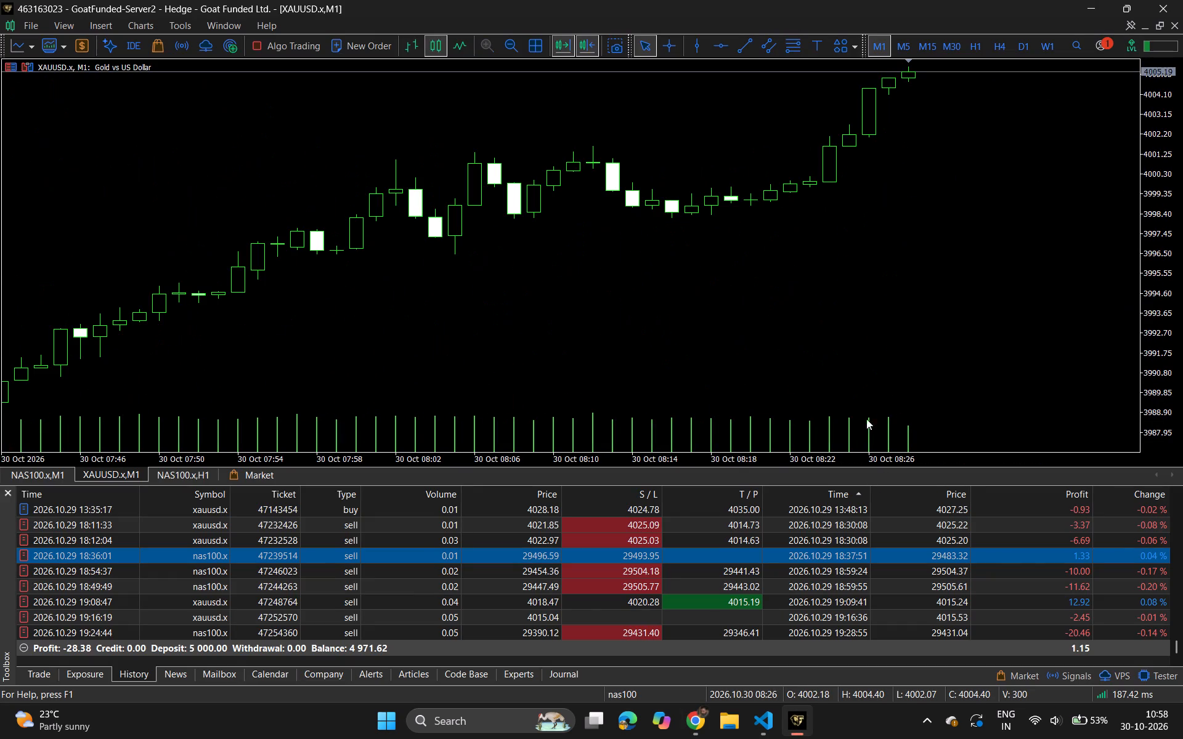
left_click_drag(895, 285, 801, 449)
left_click(801, 449)
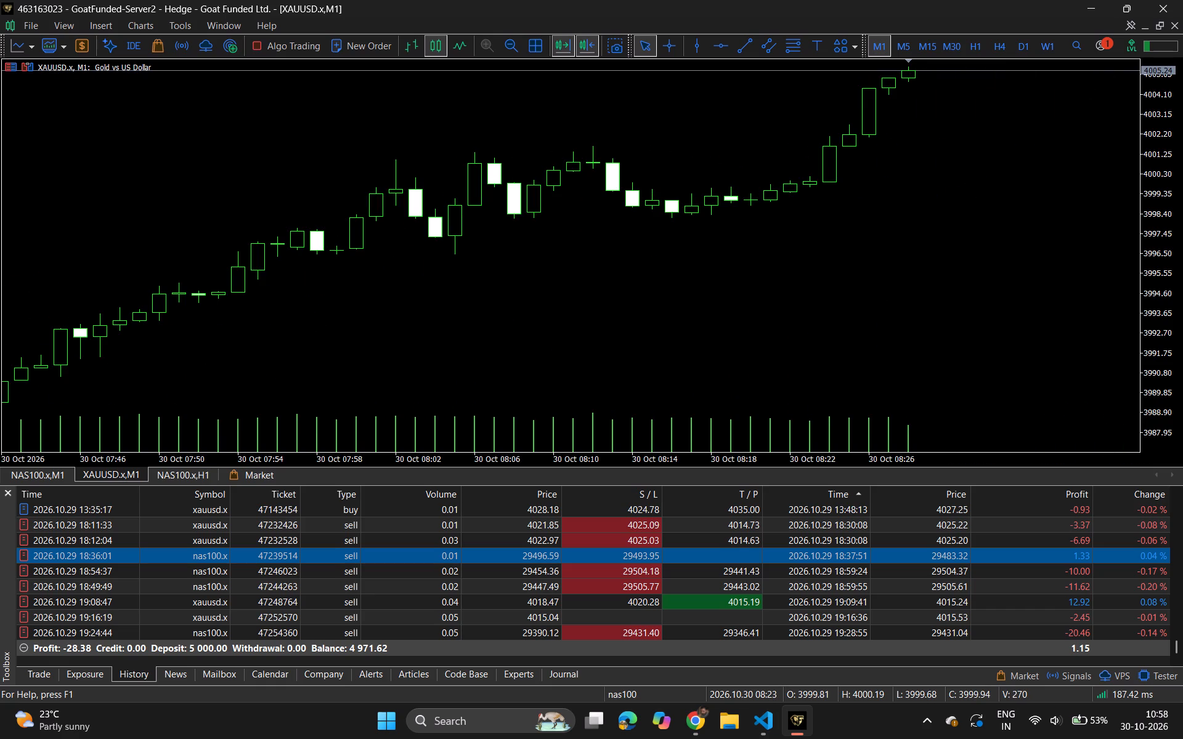
left_click_drag(801, 449, 831, 453)
left_click_drag(831, 453, 809, 448)
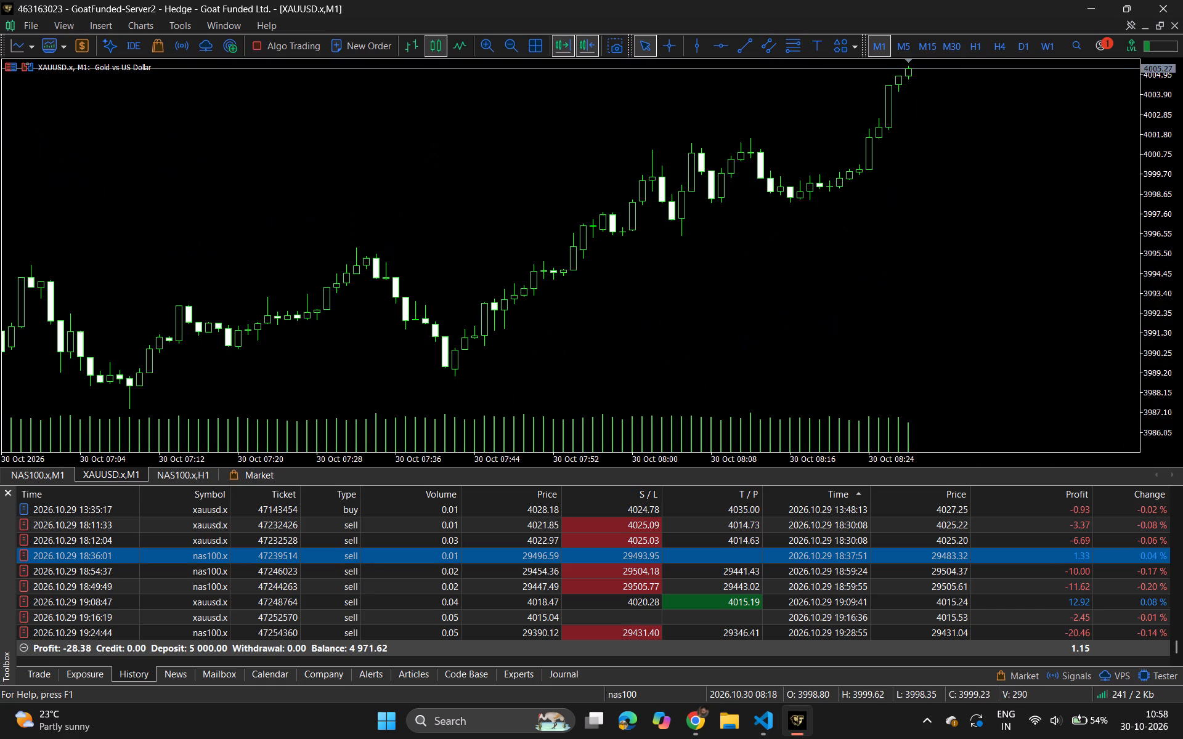
left_click_drag(809, 448, 809, 447)
left_click_drag(1070, 203, 999, 290)
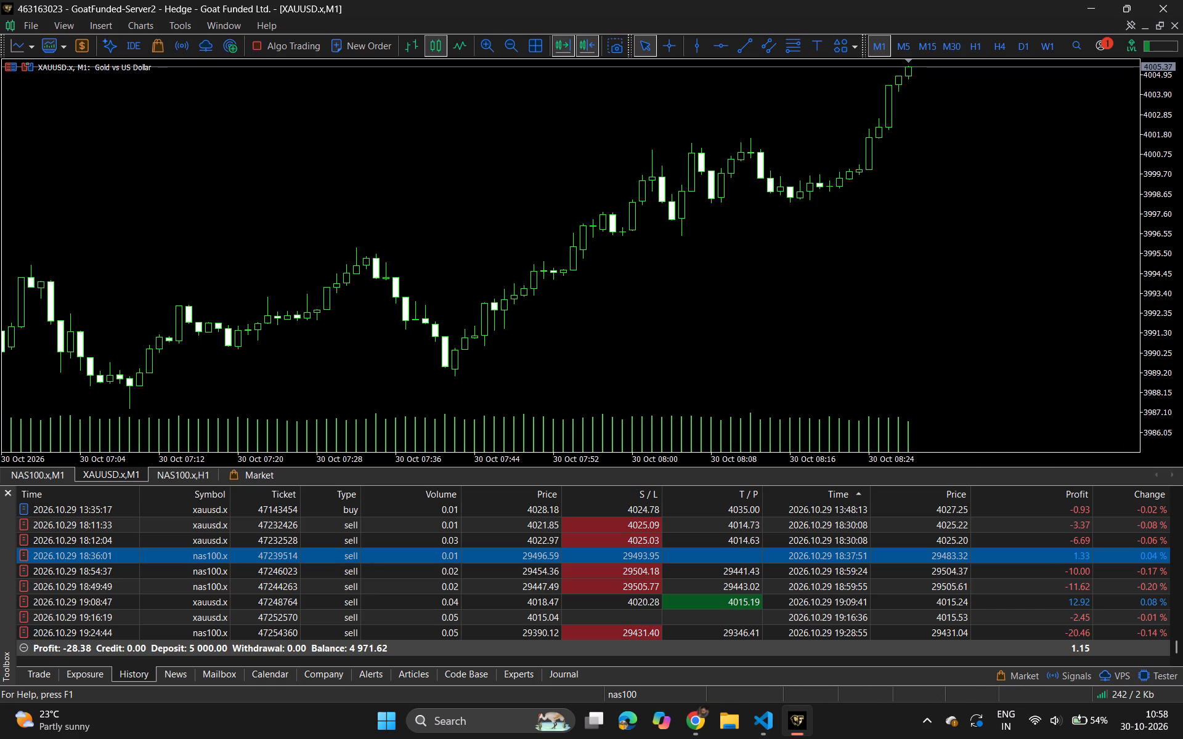
left_click_drag(999, 290, 998, 291)
left_click_drag(1006, 214, 982, 231)
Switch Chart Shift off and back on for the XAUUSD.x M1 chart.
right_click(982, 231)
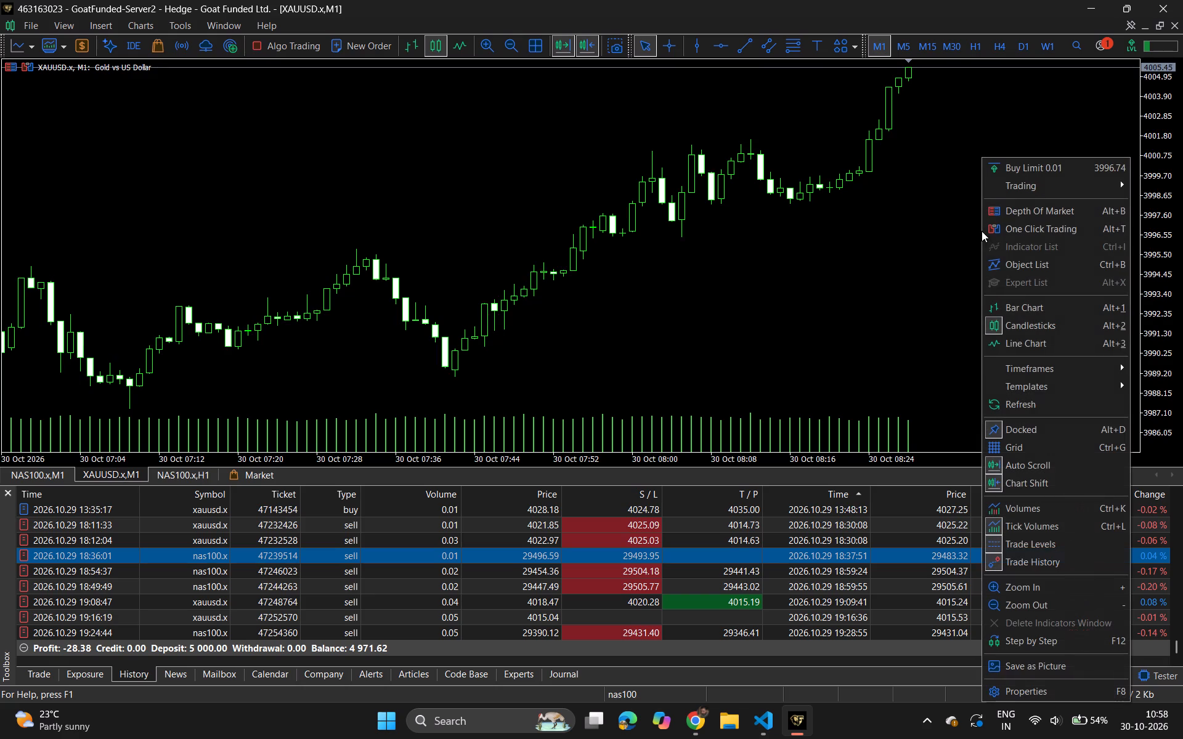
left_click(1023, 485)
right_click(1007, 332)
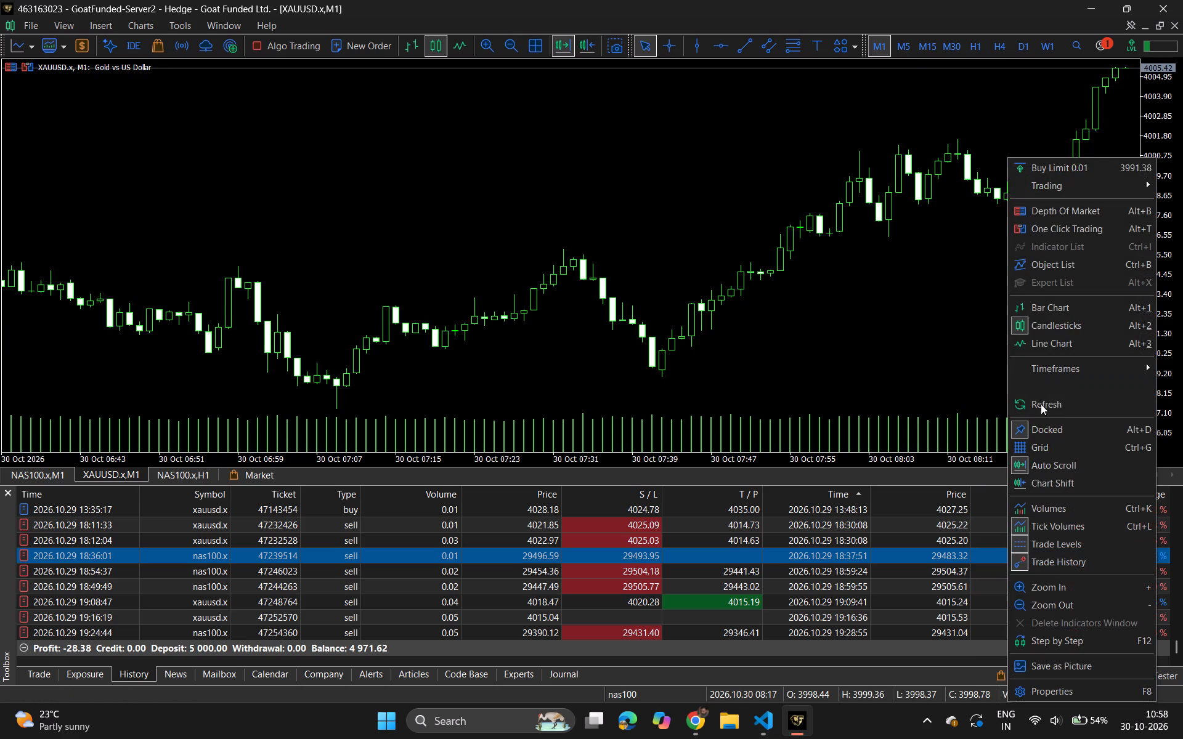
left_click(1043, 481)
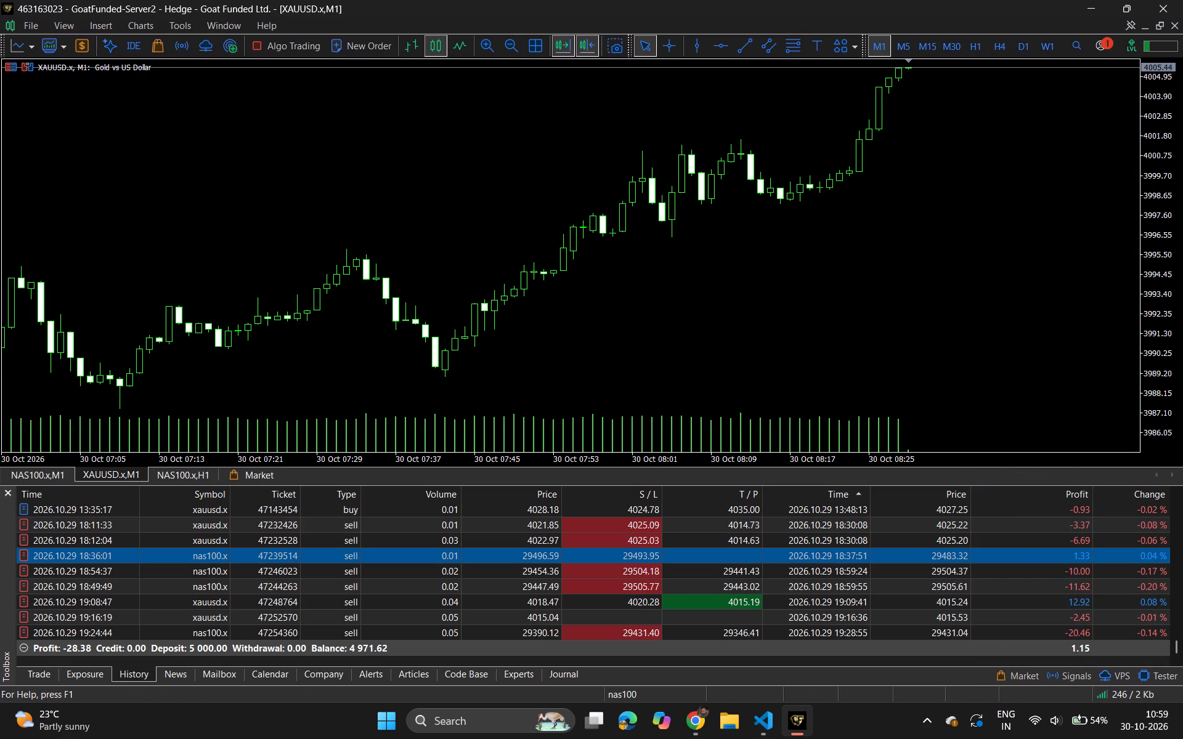
Compare gold's latest rise on the XAUUSD.x M1 chart with the one-minute XAUUSD chart on TradingView in Chrome.
left_click_drag(1160, 190, 1151, 139)
left_click_drag(1151, 139, 1152, 184)
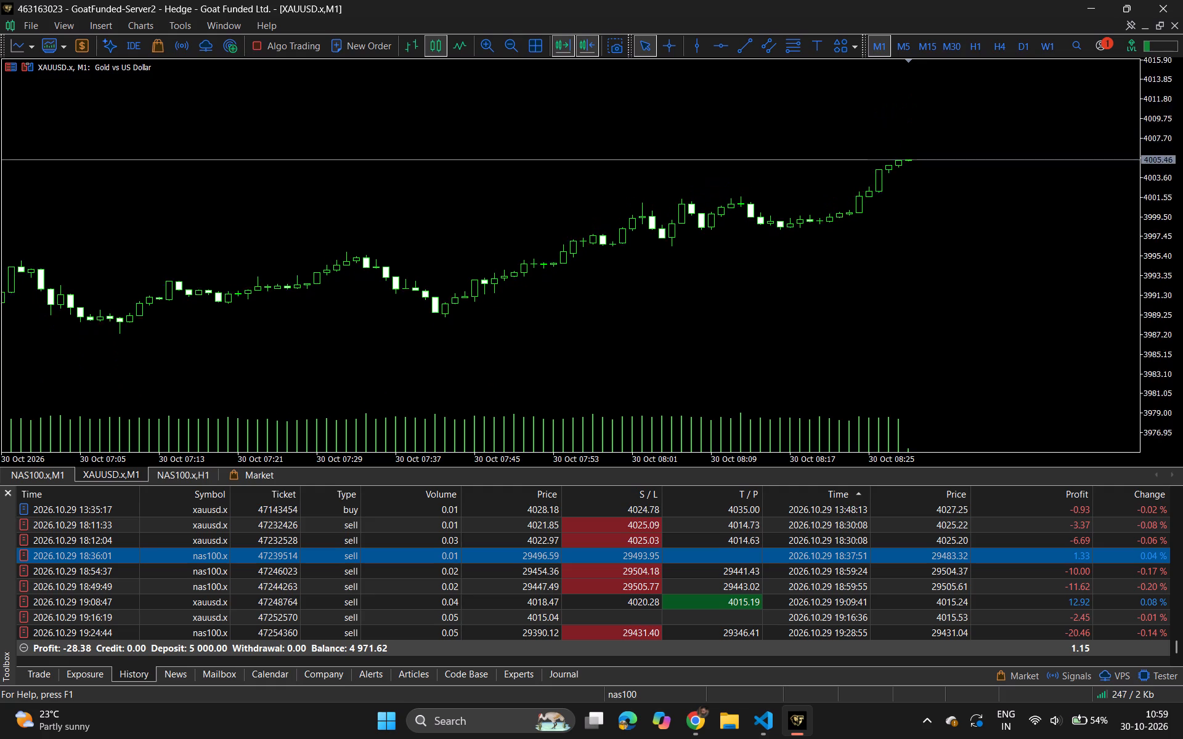
left_click_drag(1152, 184, 1147, 159)
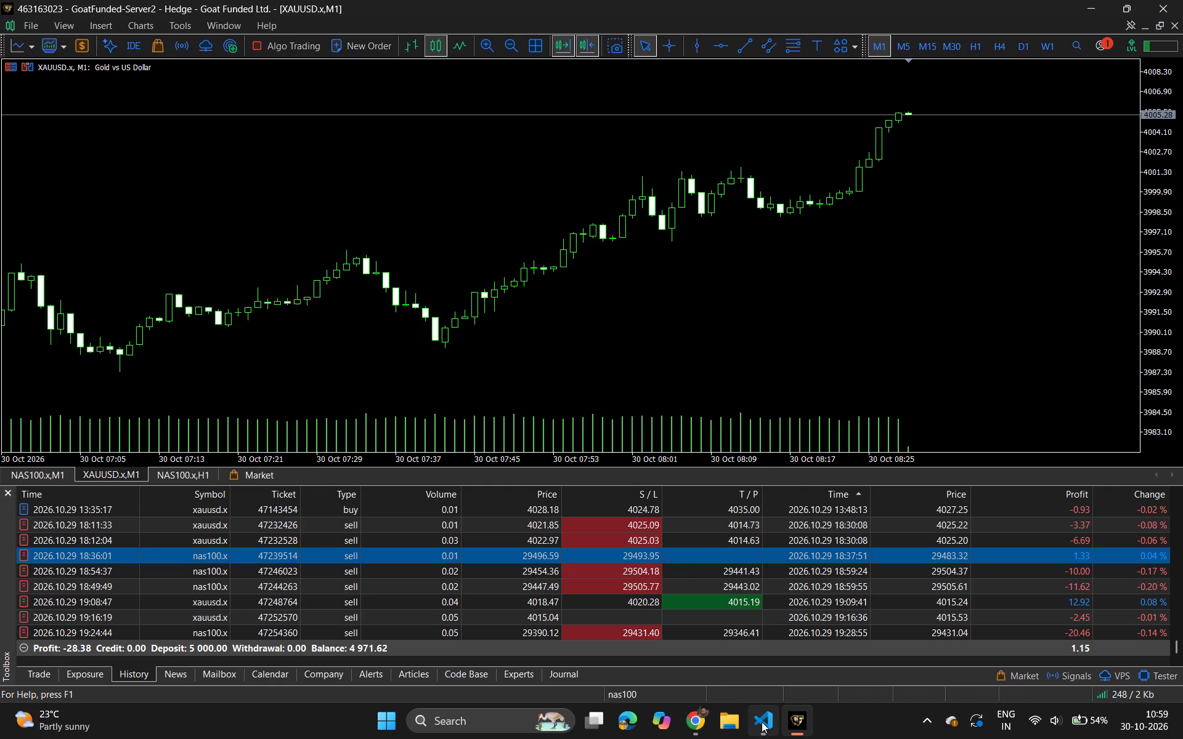
left_click(696, 727)
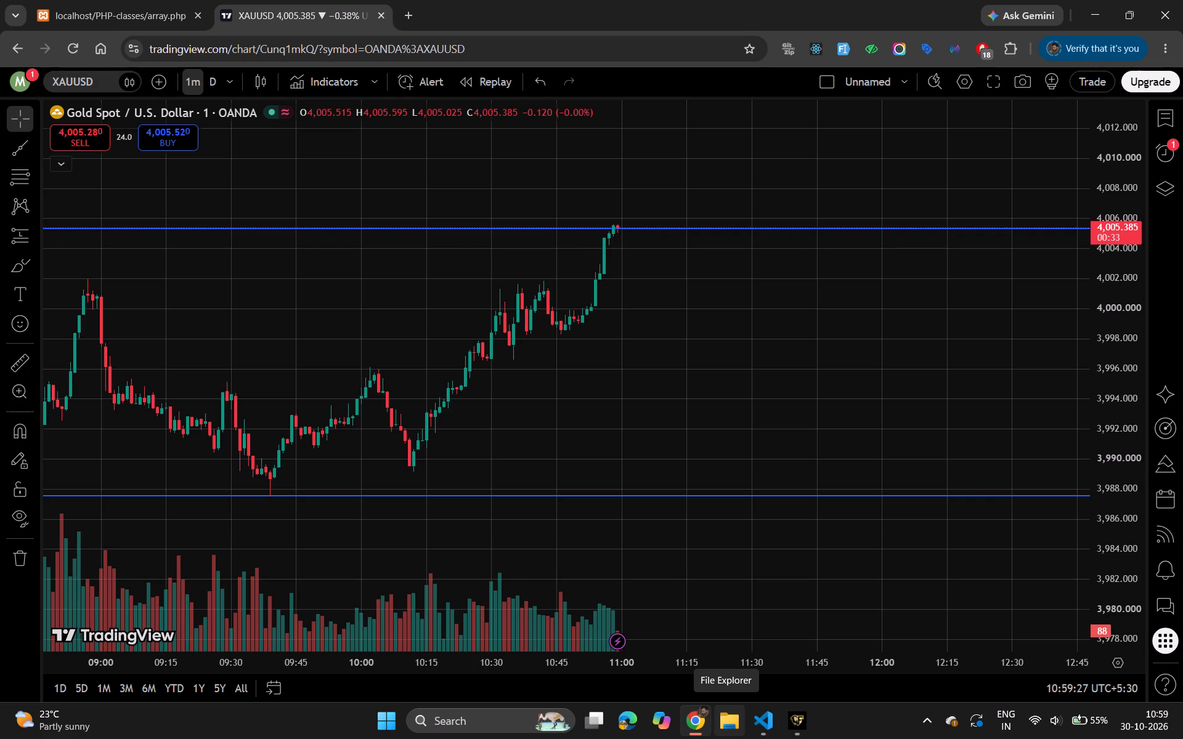
left_click_drag(534, 514, 941, 485)
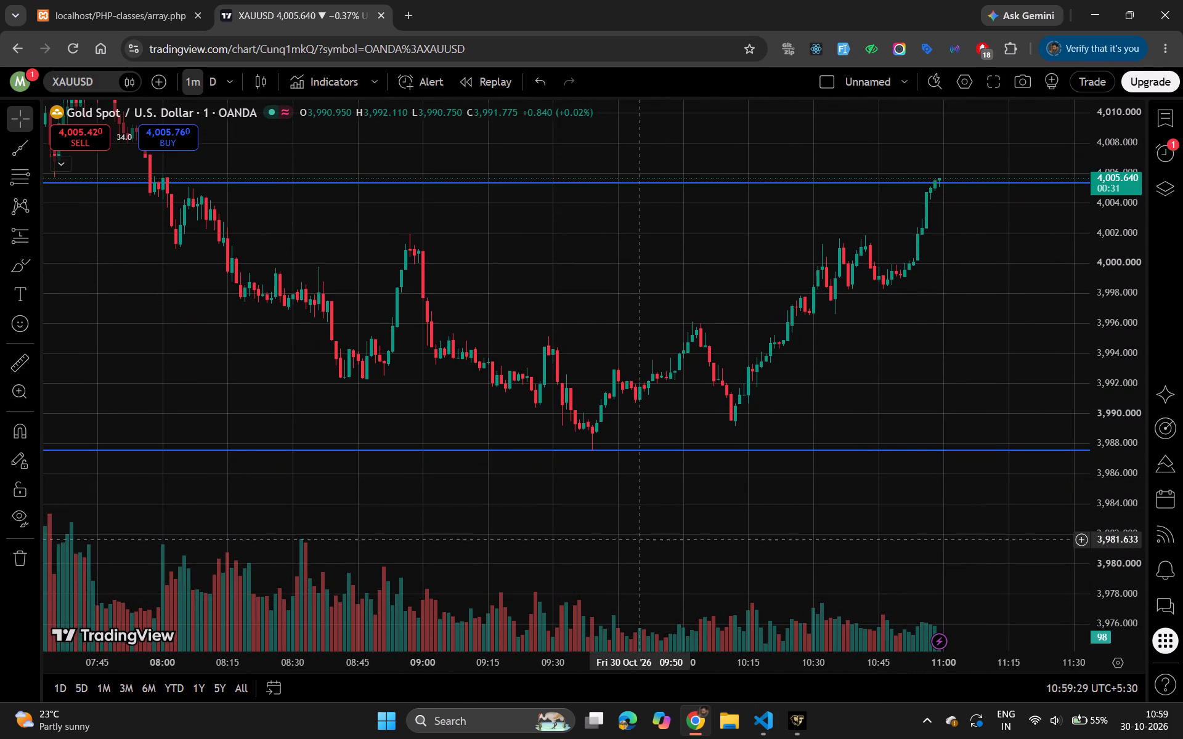
left_click_drag(639, 539, 600, 641)
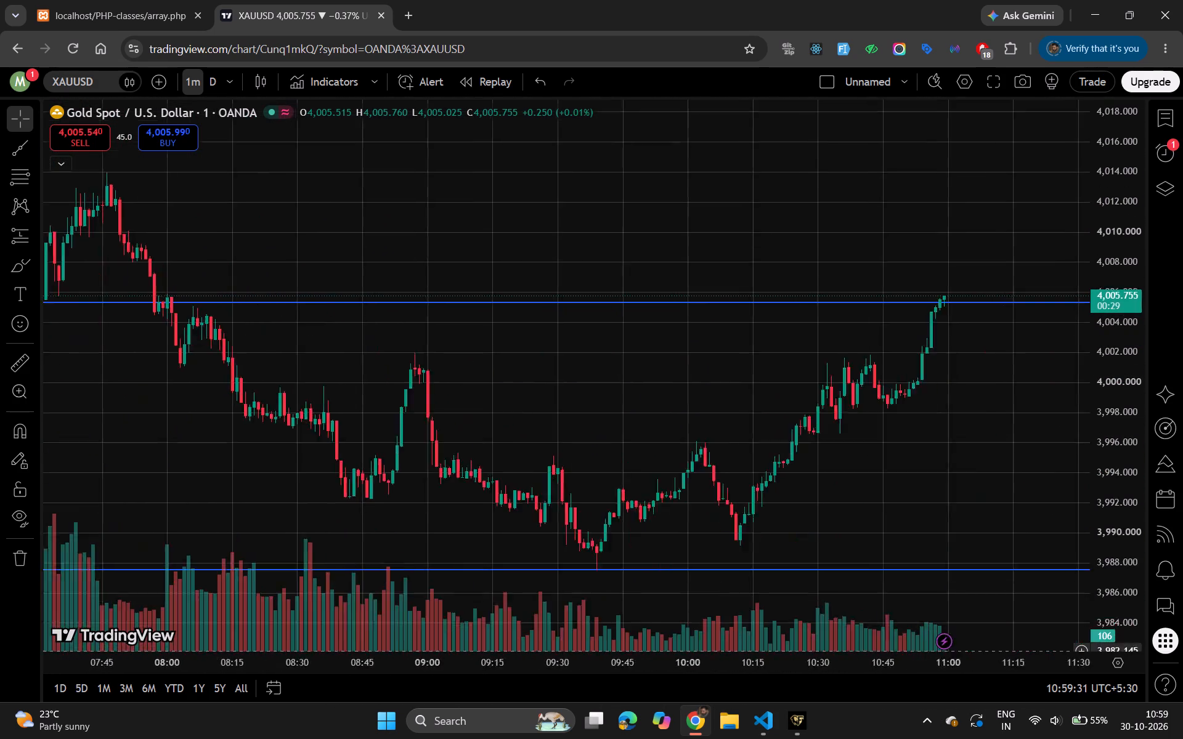
left_click_drag(600, 641, 511, 633)
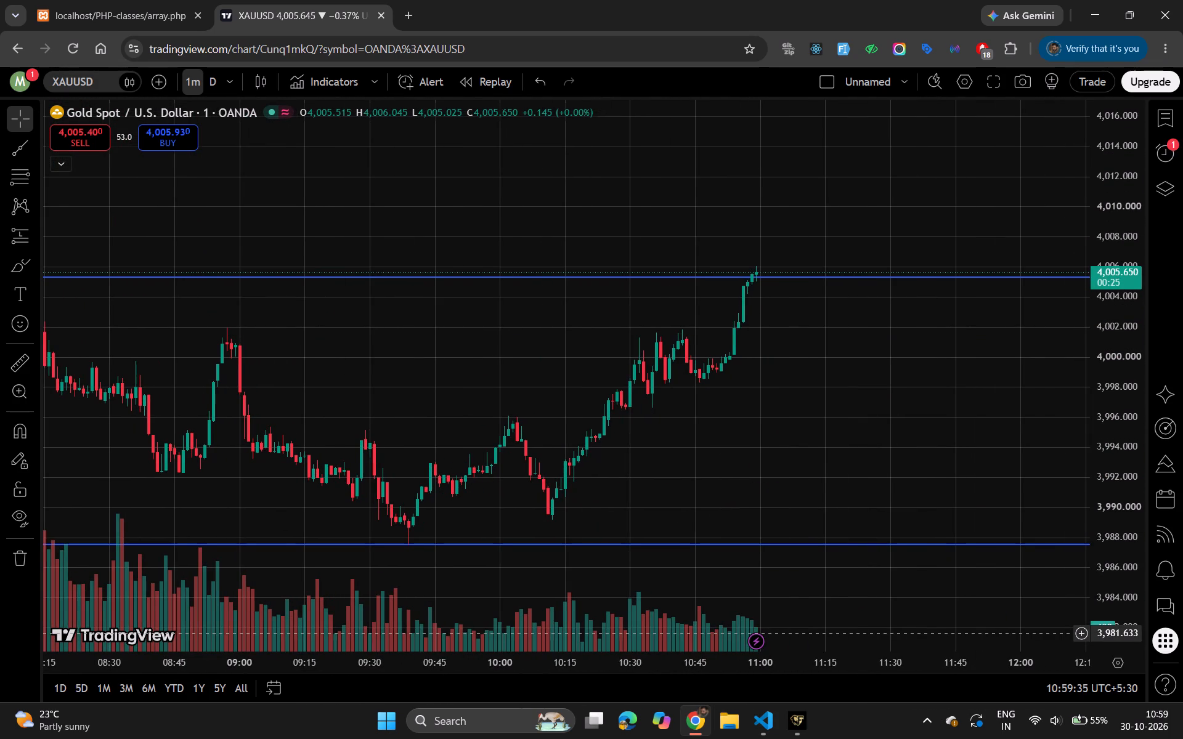
left_click_drag(511, 633, 620, 636)
Switch the XAUUSD chart to the daily timeframe and examine the late-October candles around the two blue horizontal lines.
left_click(214, 84)
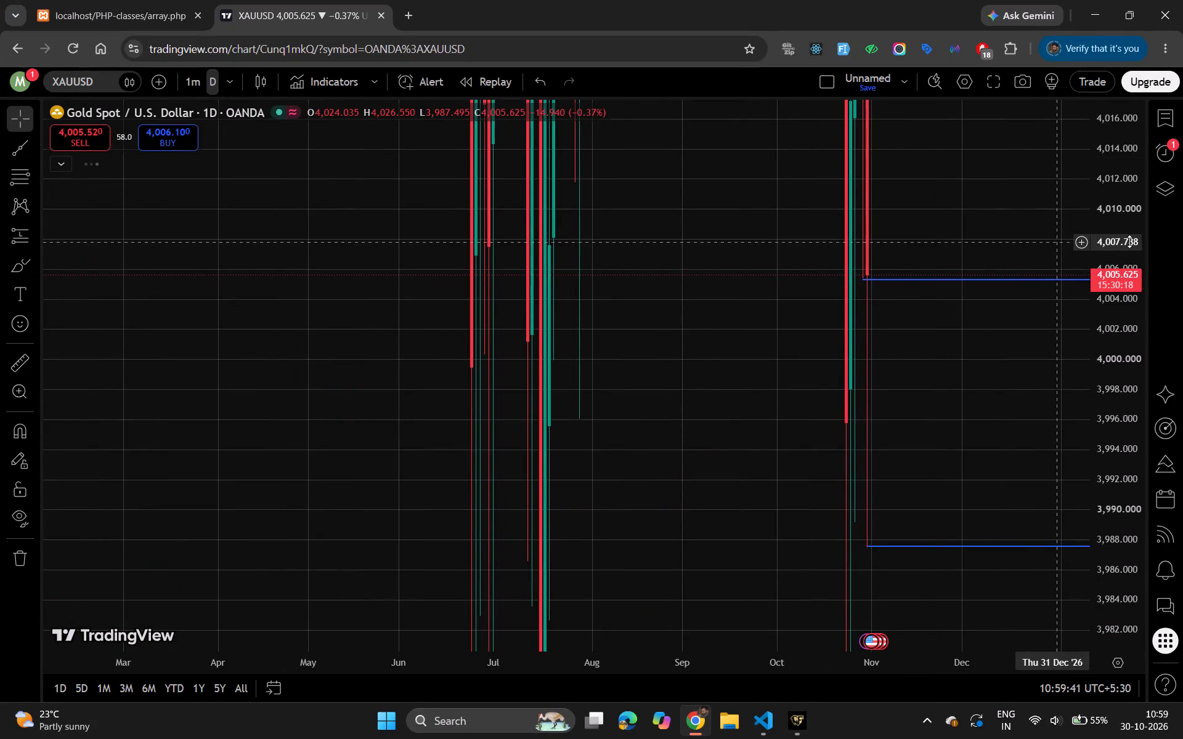
left_click_drag(1140, 239, 1101, 430)
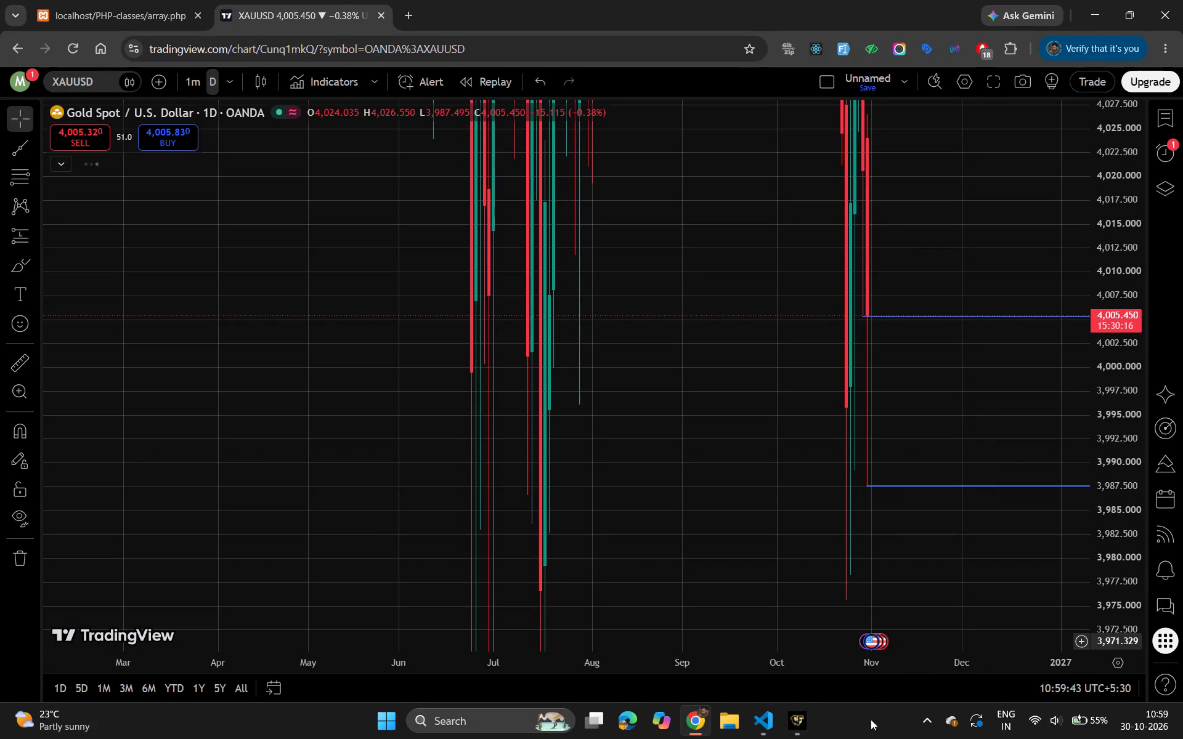
left_click_drag(883, 658, 388, 592)
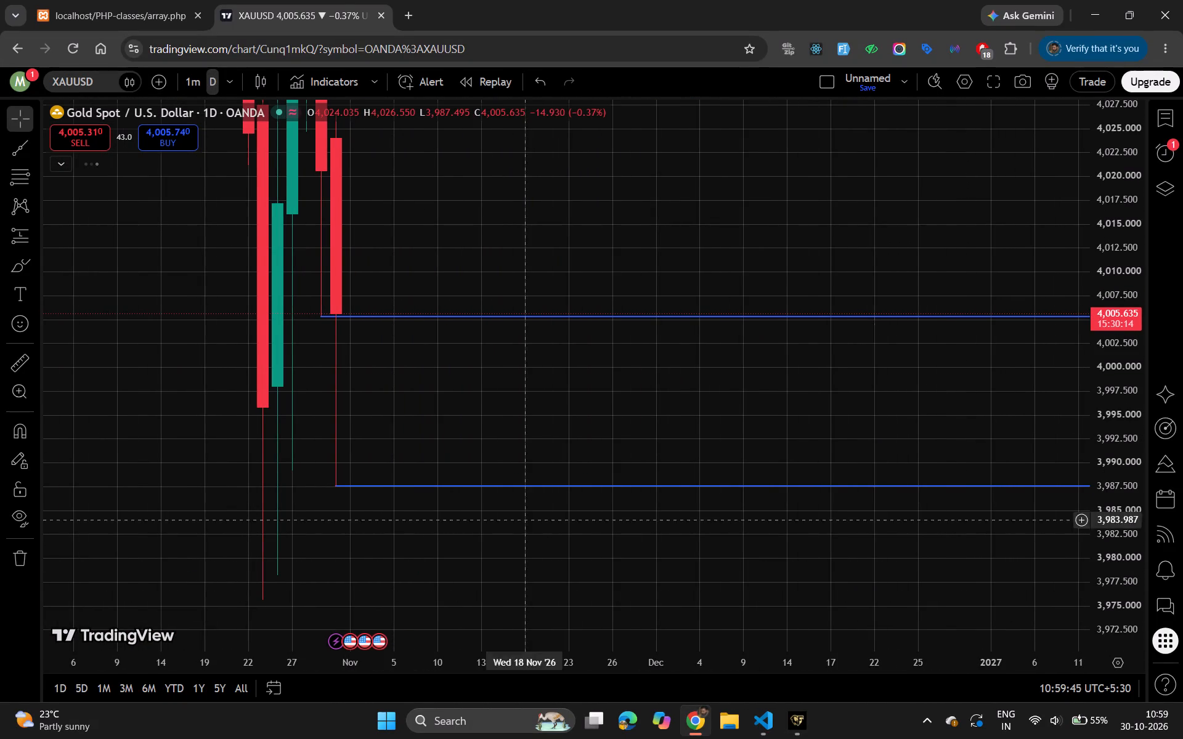
left_click_drag(1099, 469, 1100, 366)
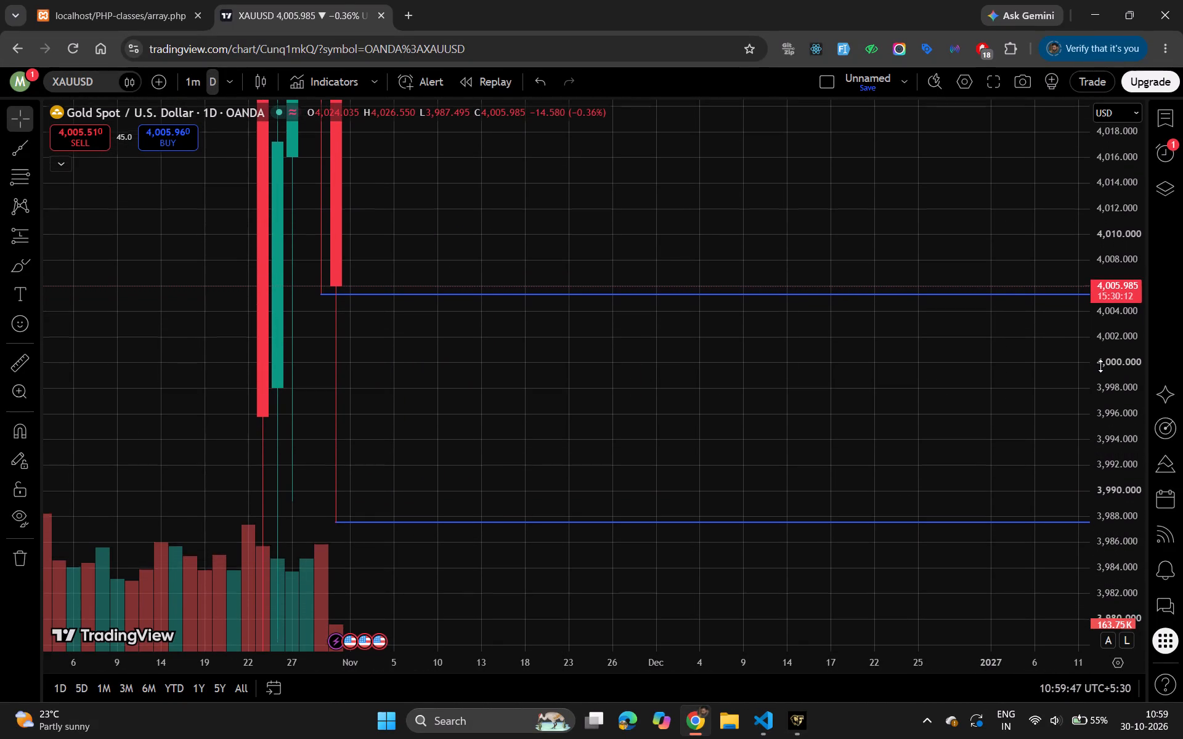
left_click_drag(1100, 366, 1155, 496)
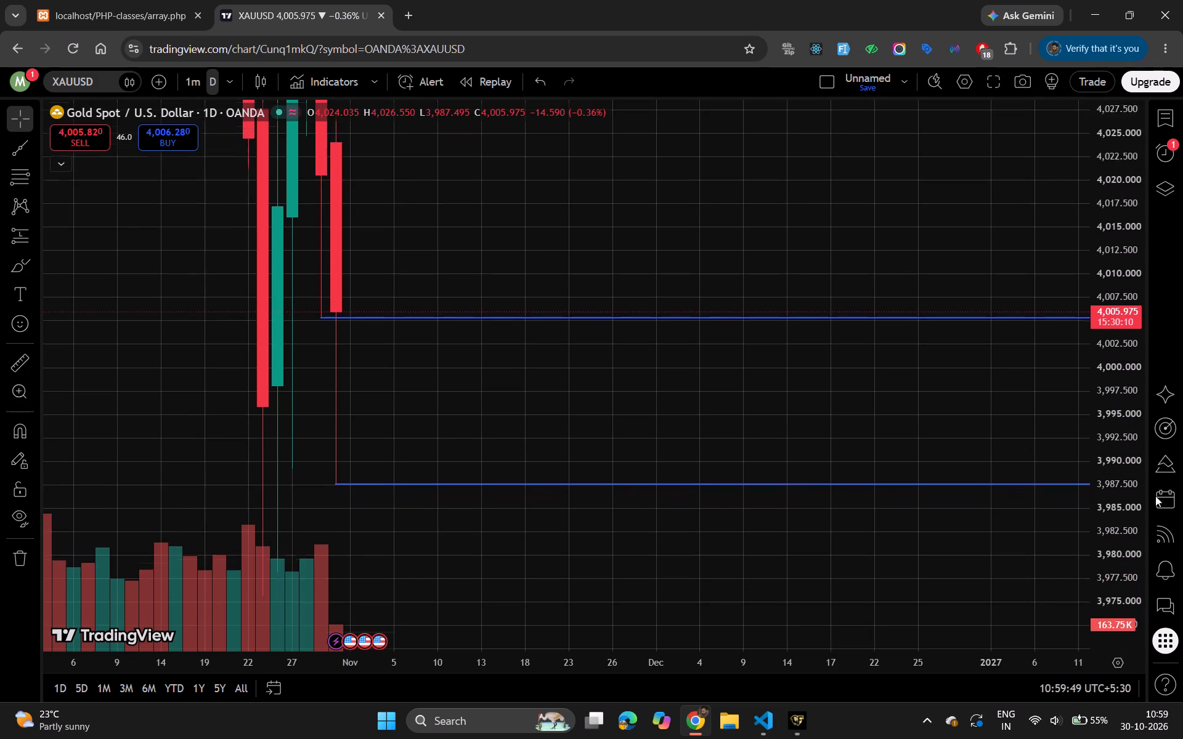
left_click_drag(1155, 496, 1168, 519)
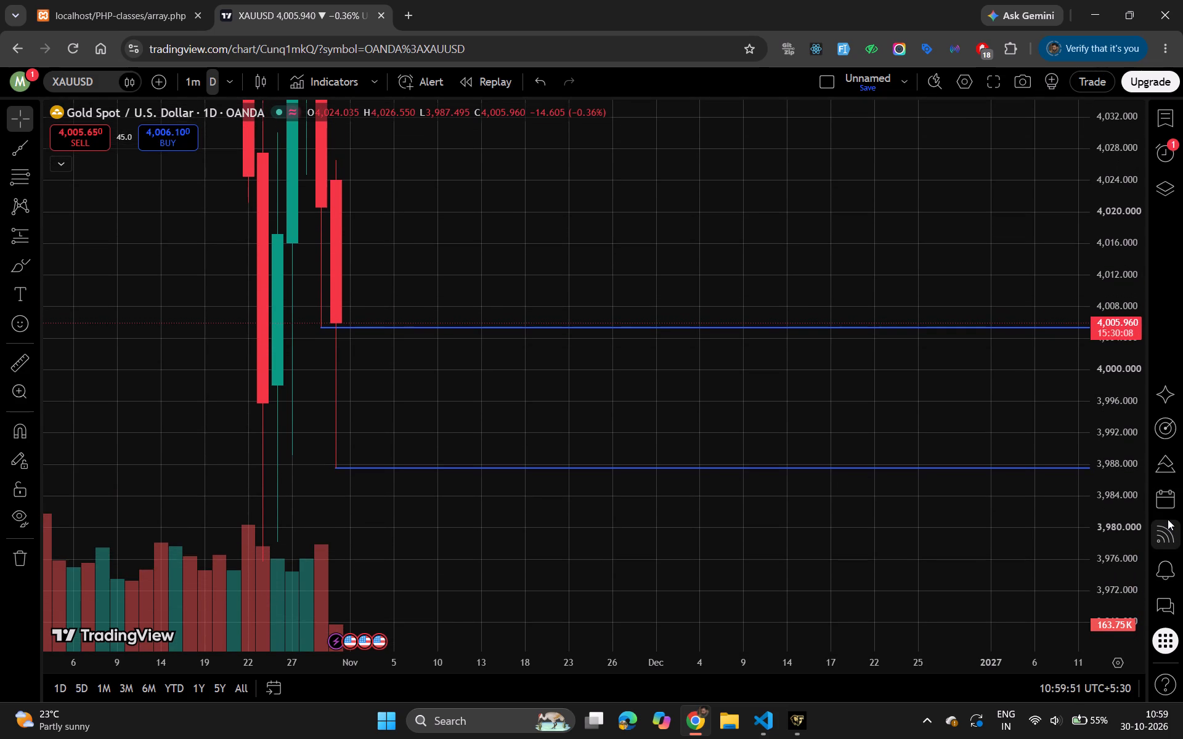
left_click_drag(1168, 519, 1171, 738)
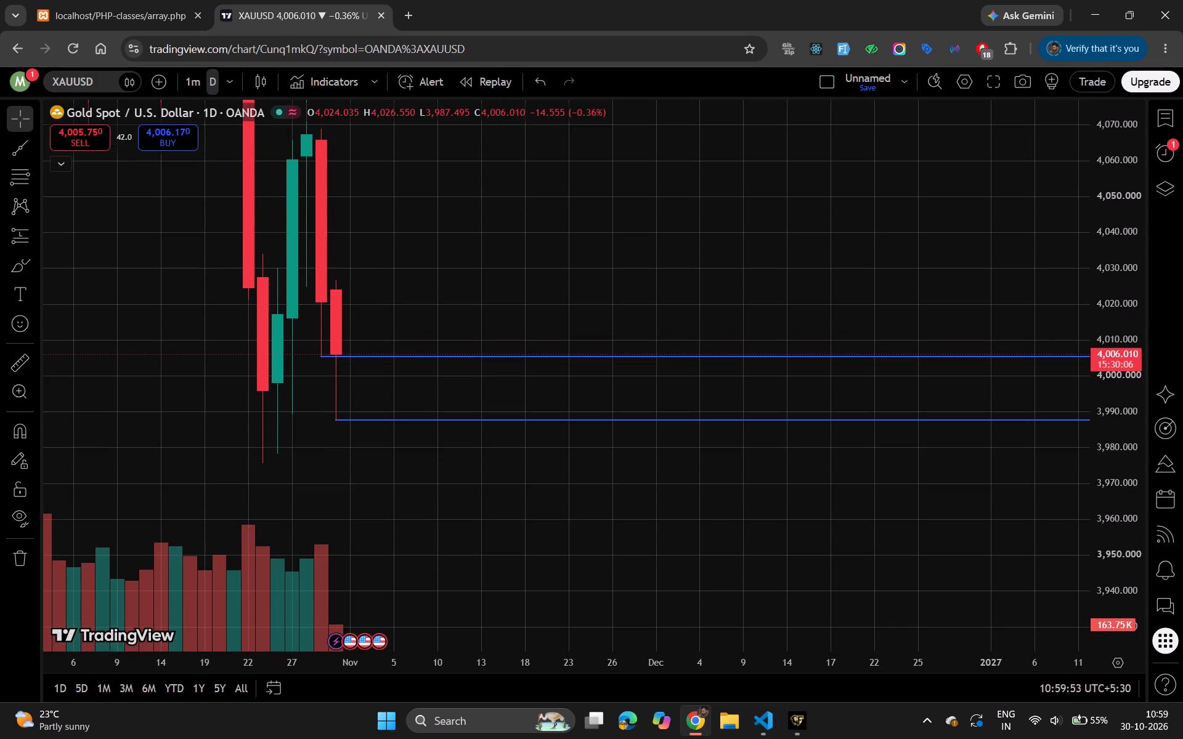
left_click_drag(1171, 738, 1169, 738)
left_click_drag(1130, 502, 1168, 695)
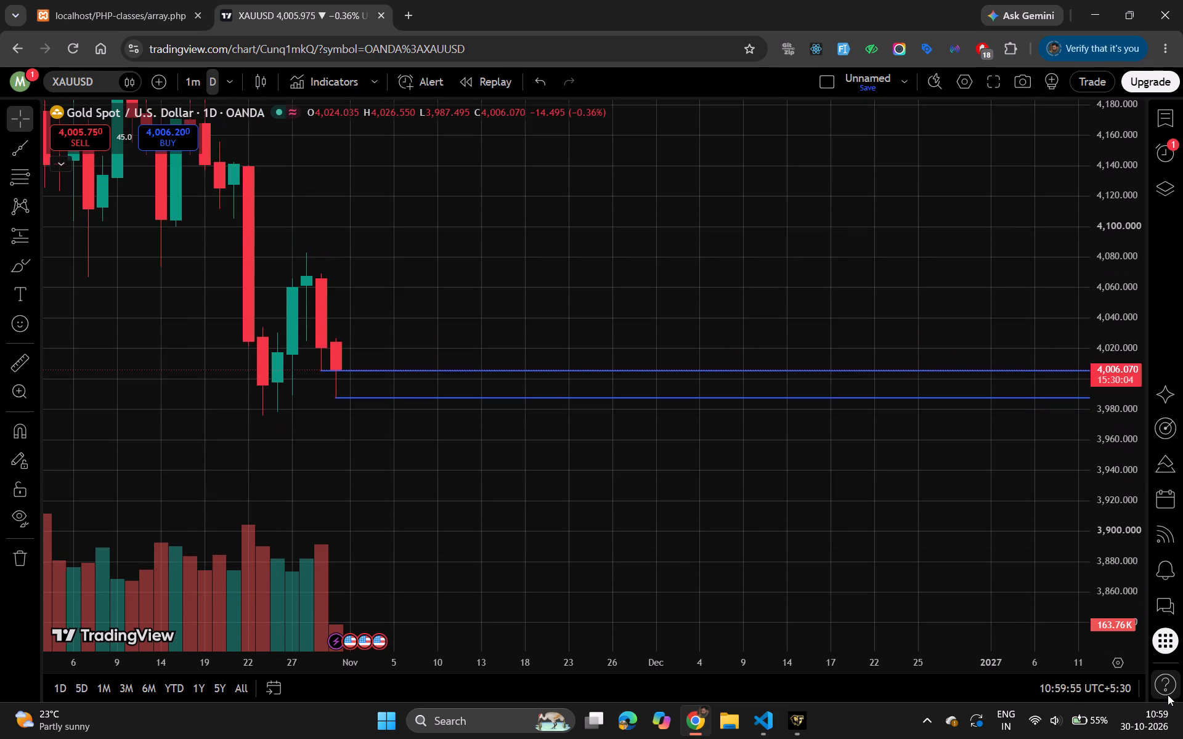
left_click_drag(1168, 695, 1168, 693)
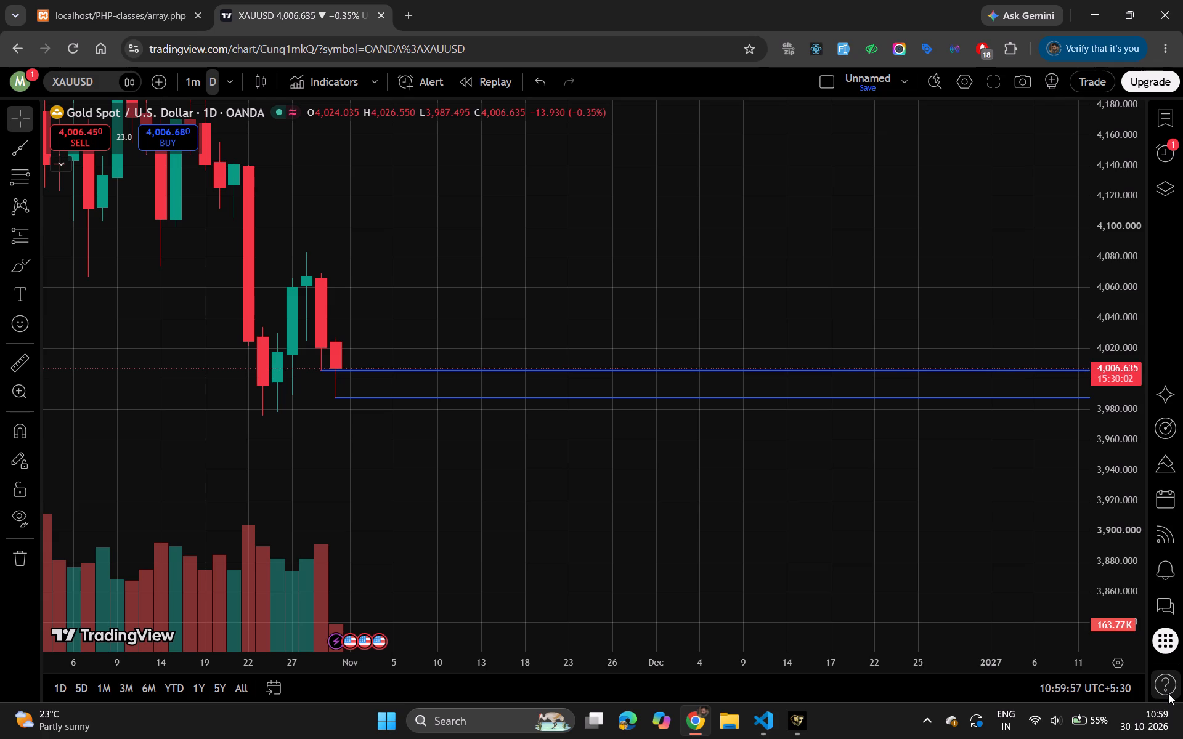
left_click_drag(1168, 693, 1158, 460)
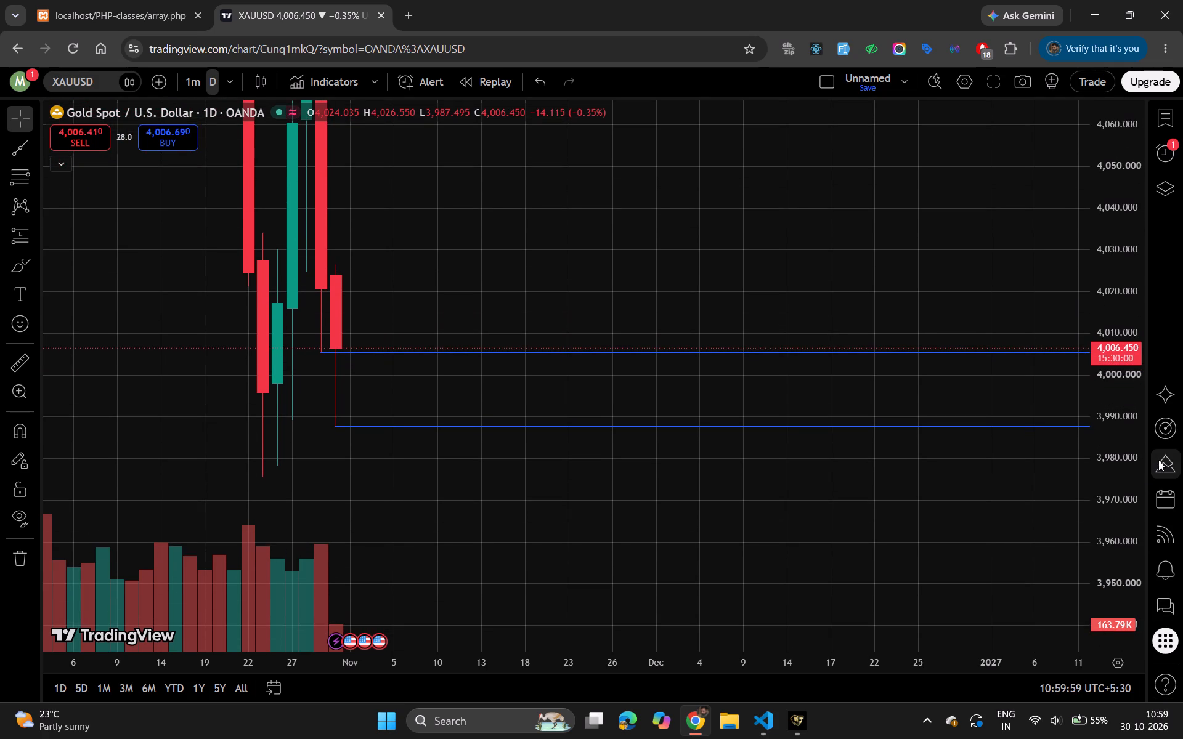
left_click_drag(843, 669, 603, 630)
left_click_drag(583, 563, 911, 602)
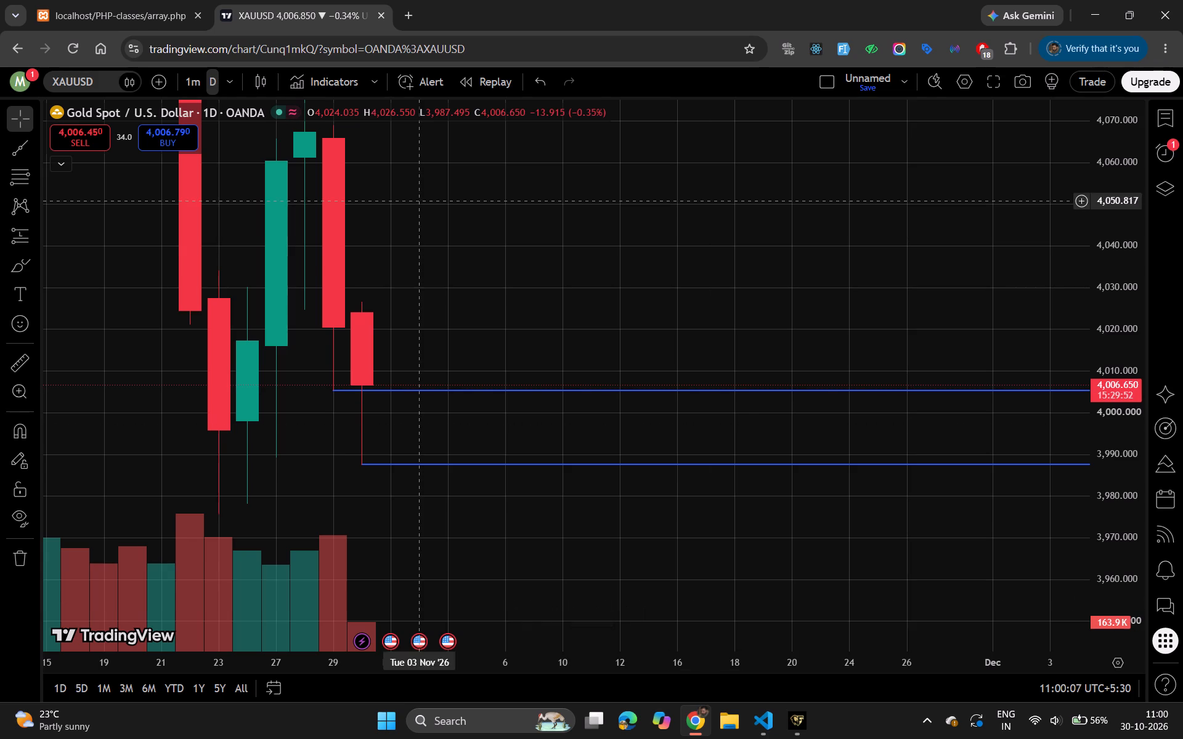
Return the XAUUSD chart to the 1-minute timeframe and examine the latest candles near the upper blue line.
left_click(189, 81)
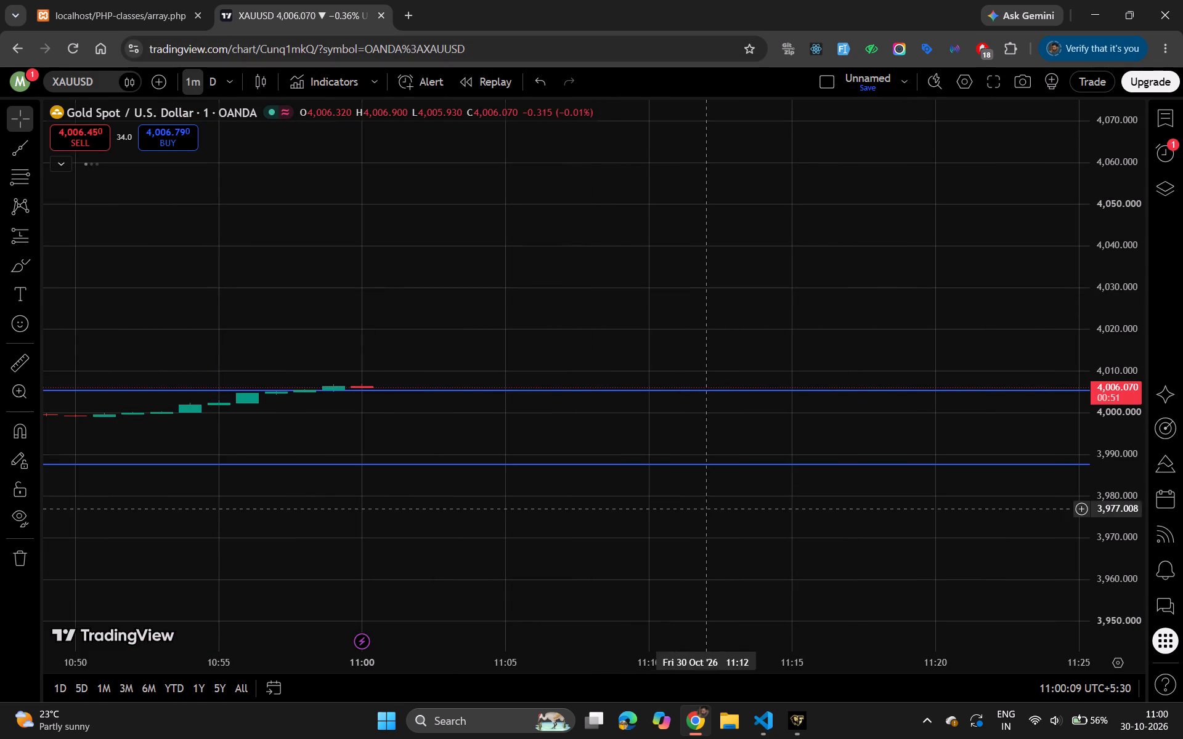
left_click_drag(1143, 586, 1060, 0)
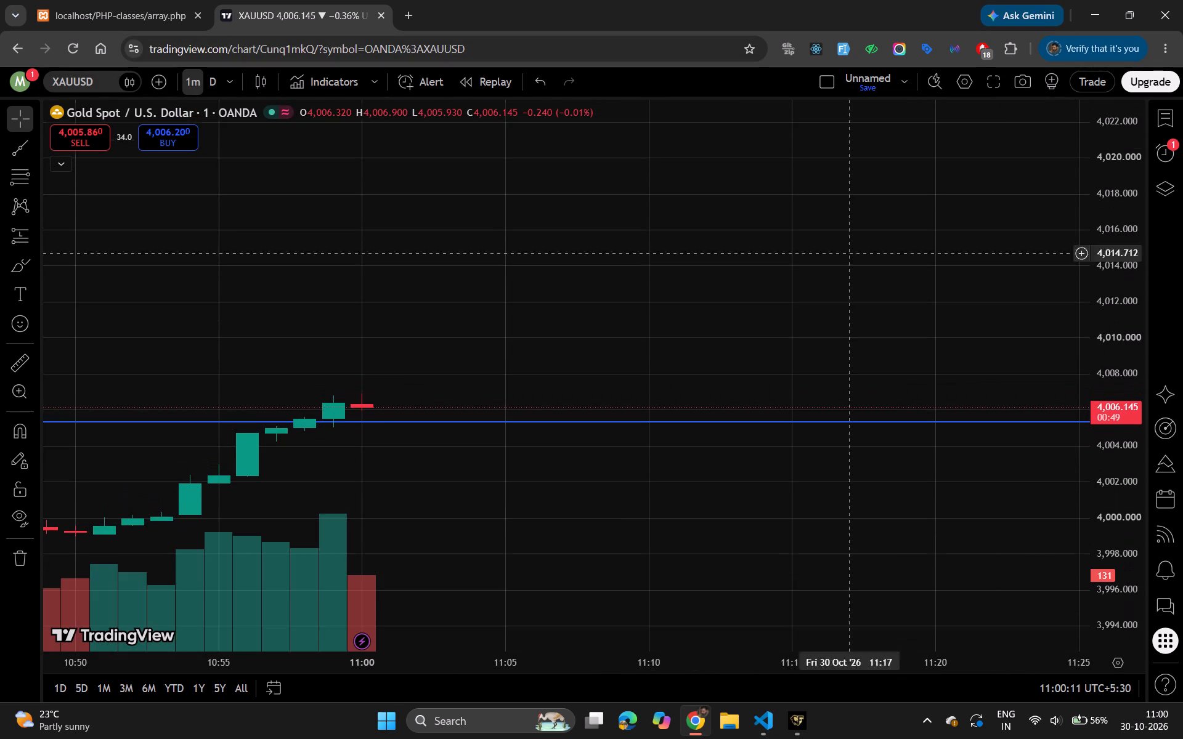
left_click_drag(427, 655, 617, 668)
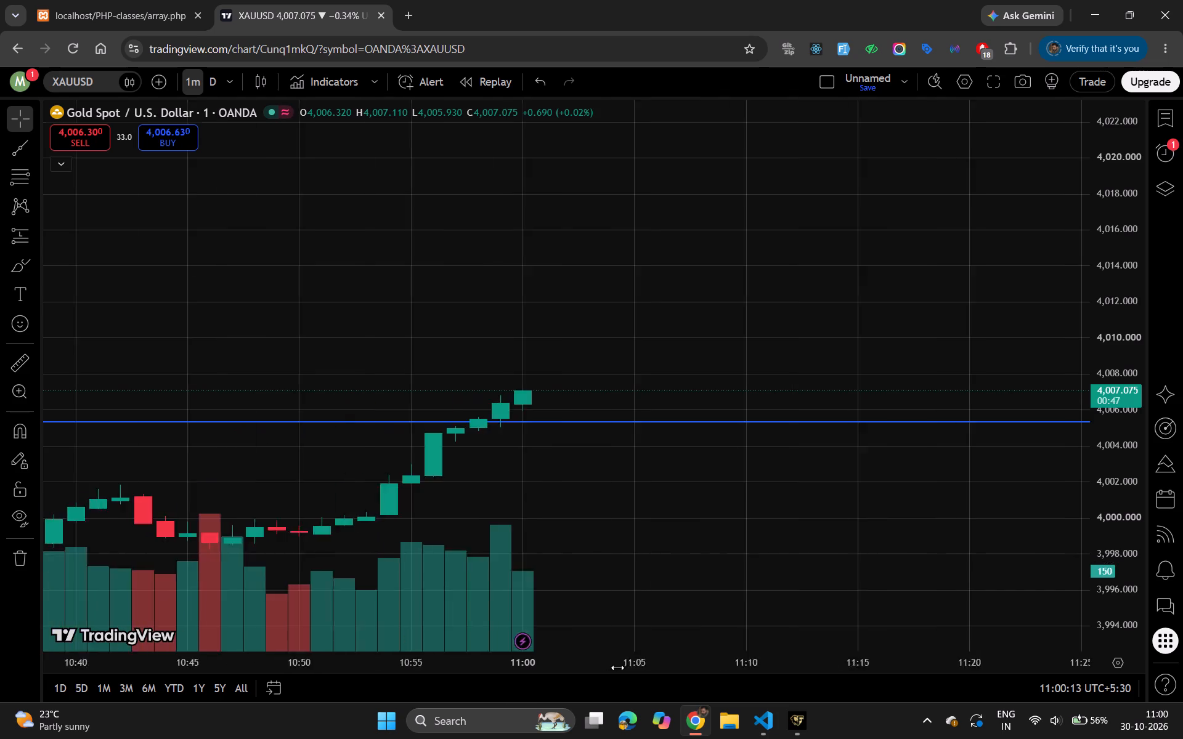
left_click_drag(617, 668, 939, 607)
left_click_drag(947, 551, 696, 584)
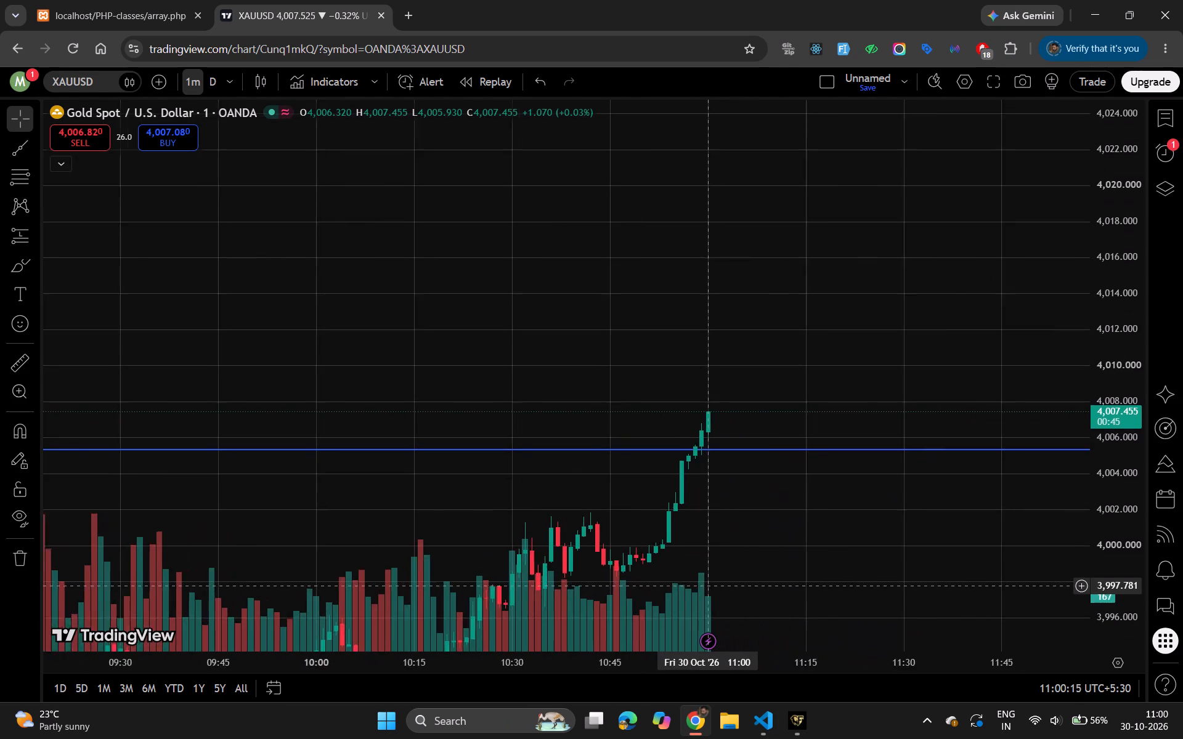
left_click_drag(696, 584, 701, 541)
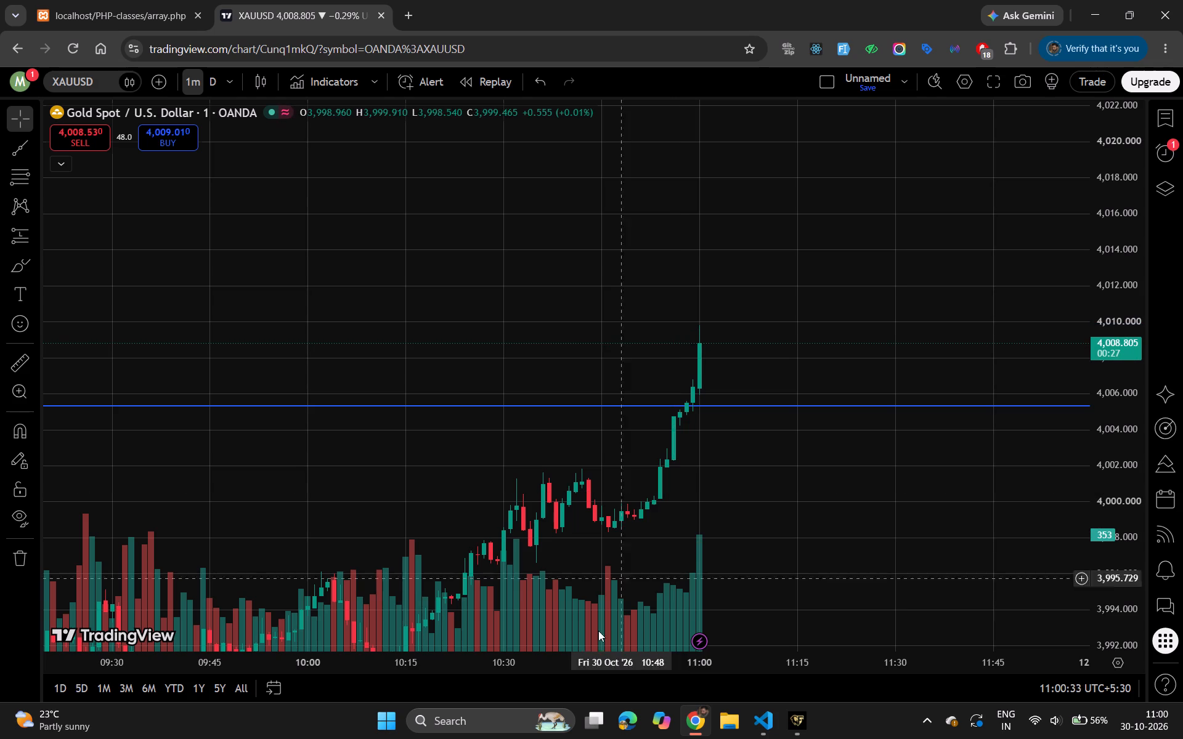
Examine the wider 1-minute gold price history from the previous night onwards against both blue horizontal lines.
left_click_drag(556, 665, 893, 611)
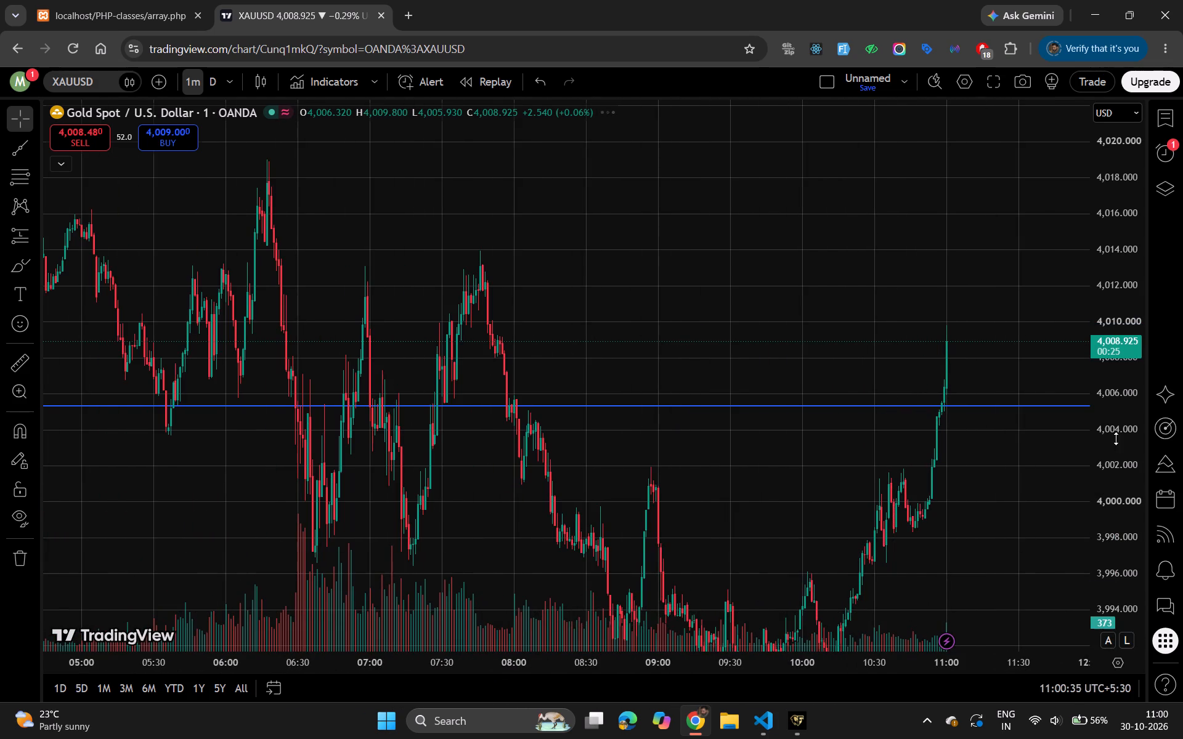
left_click_drag(1123, 355, 1123, 520)
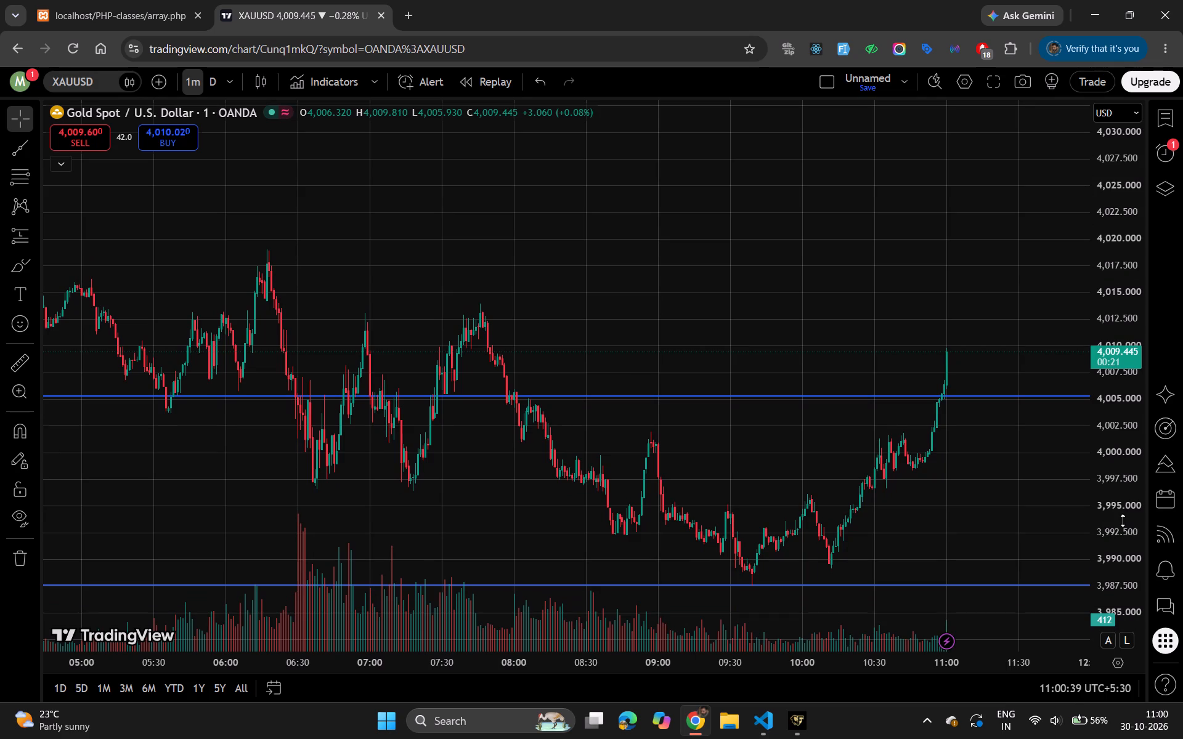
left_click_drag(1123, 520, 1091, 525)
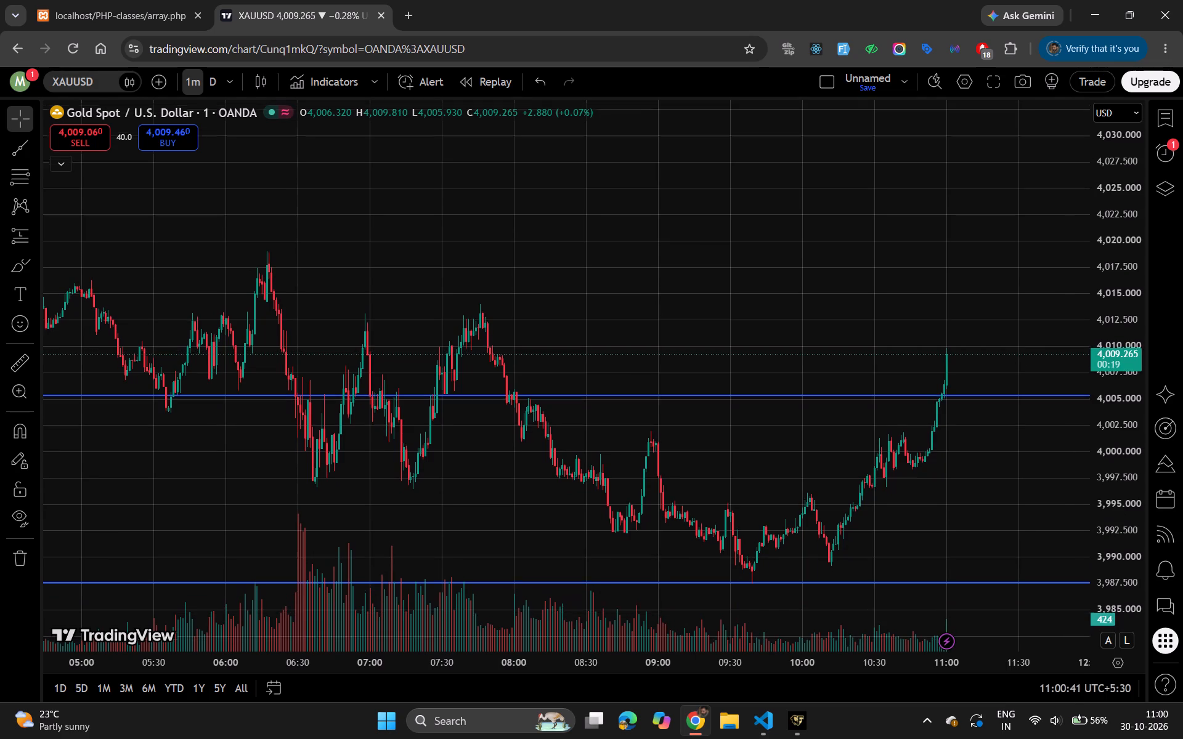
left_click_drag(1091, 525, 724, 583)
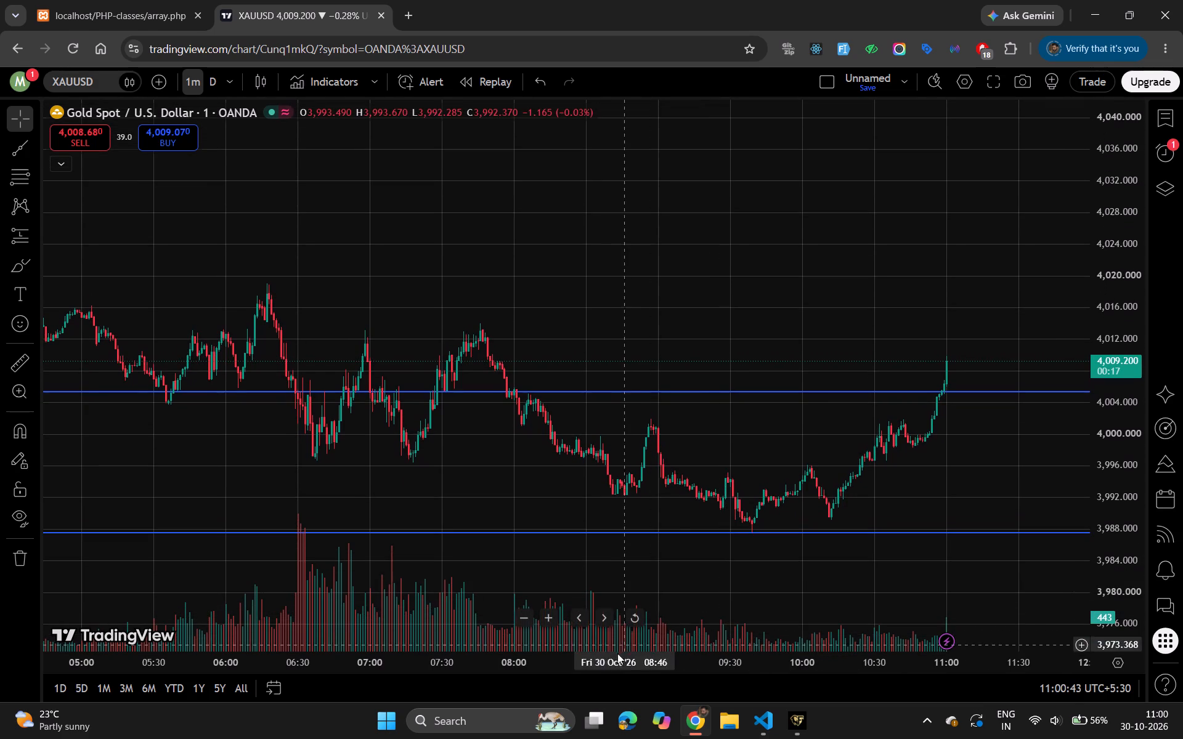
left_click_drag(614, 657, 805, 652)
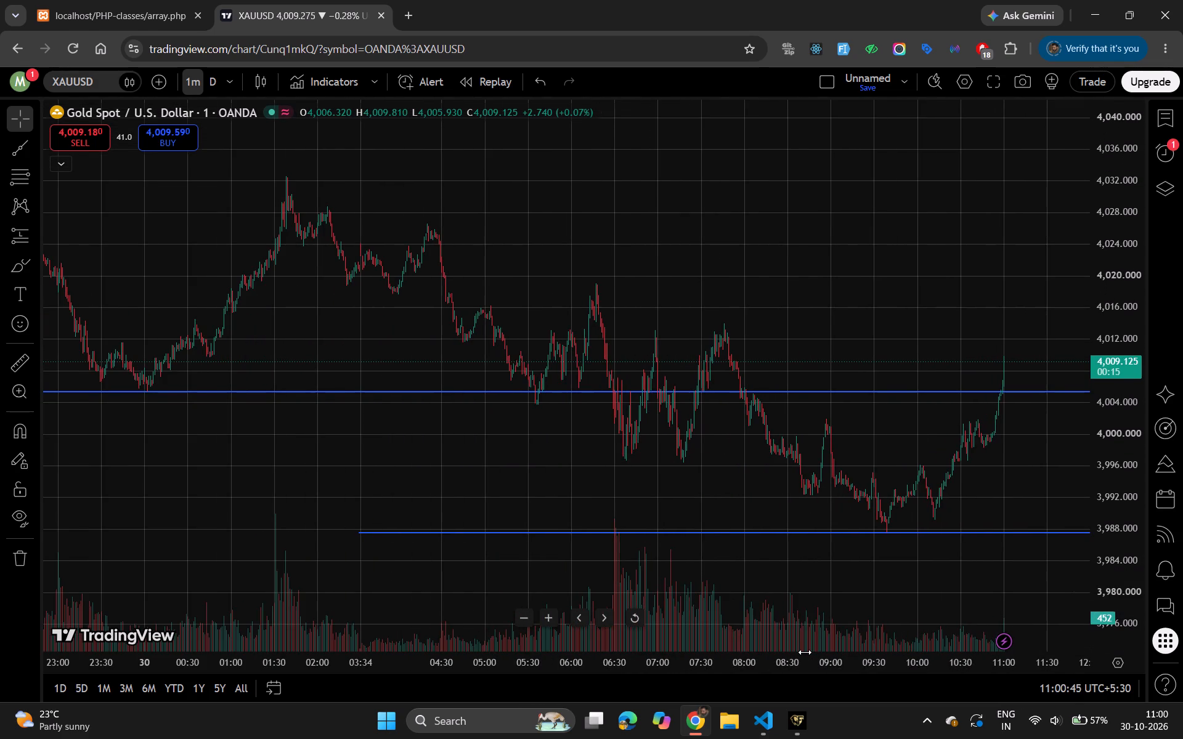
left_click_drag(805, 652, 355, 653)
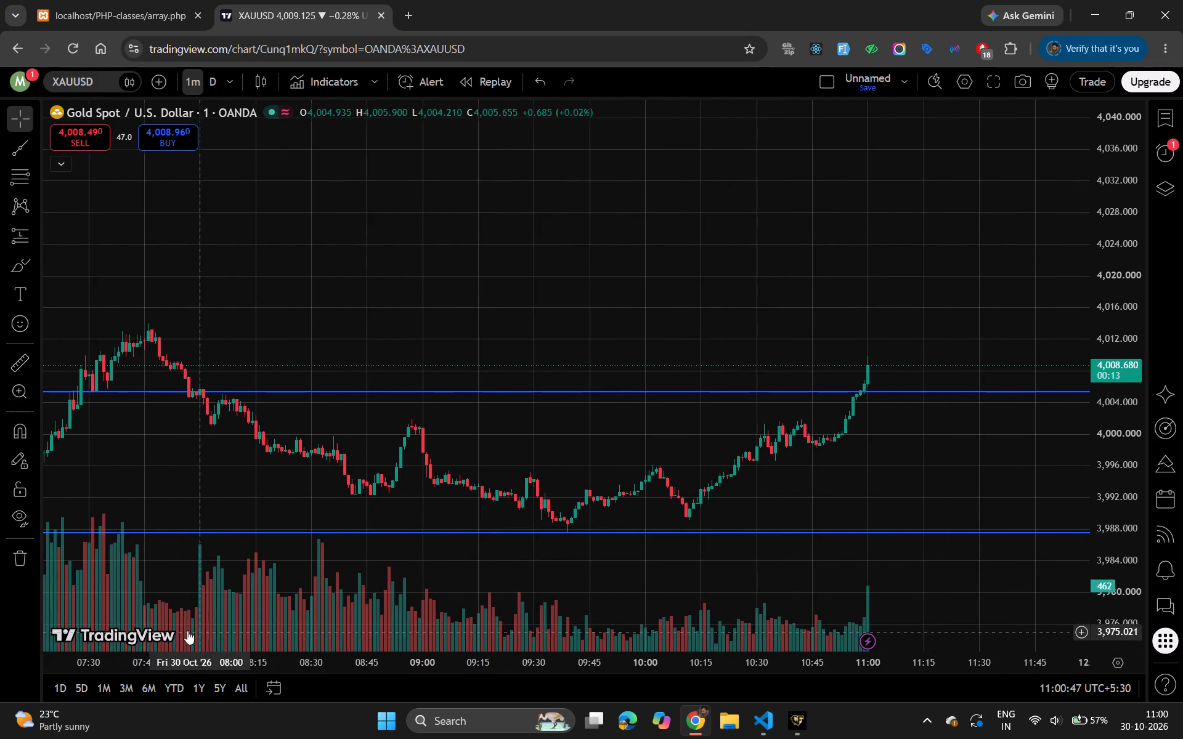
left_click_drag(1126, 585, 1105, 502)
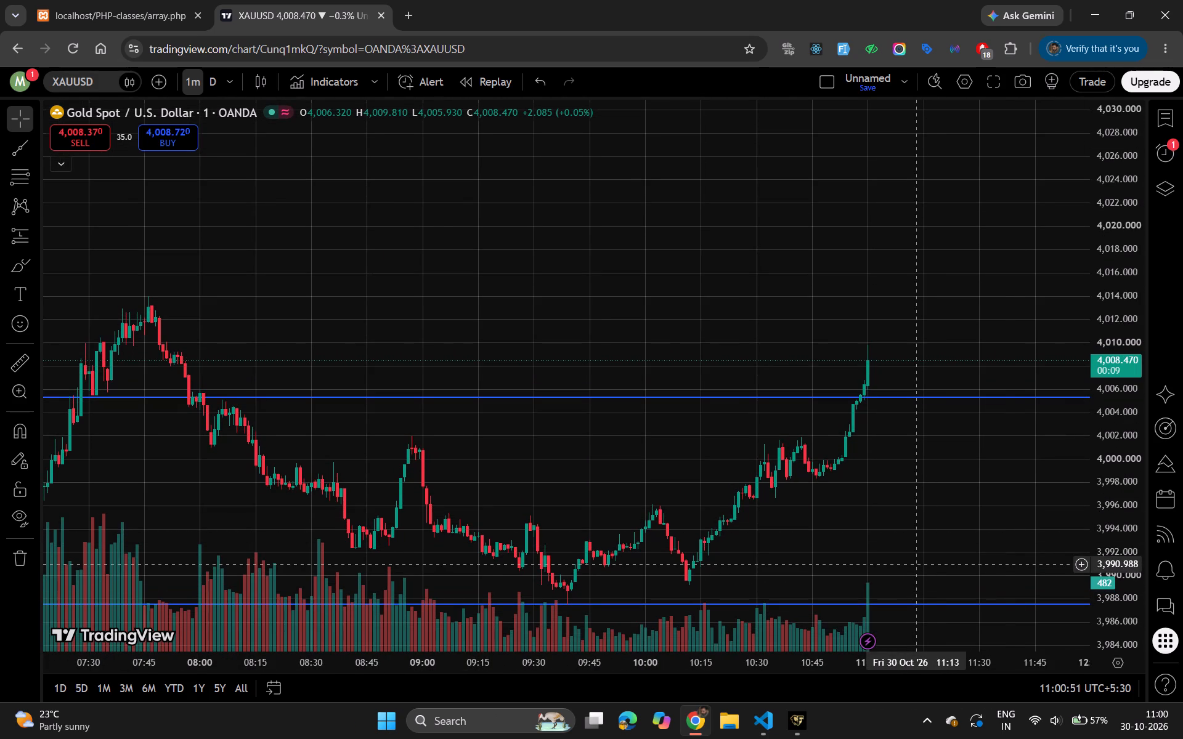
Examine the newest one-minute gold candles, and go back through the morning's price action to about 06:30.
left_click_drag(898, 573, 775, 575)
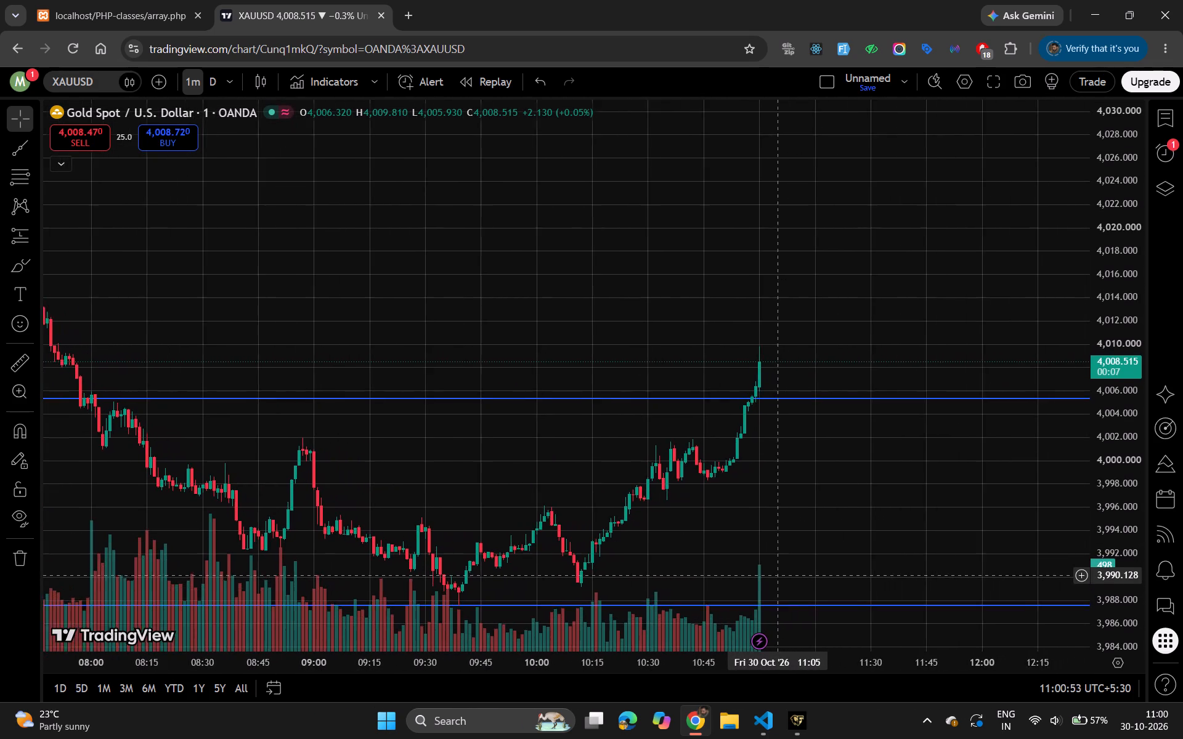
left_click_drag(775, 575, 714, 567)
left_click_drag(678, 668, 521, 638)
left_click_drag(1118, 499, 1118, 485)
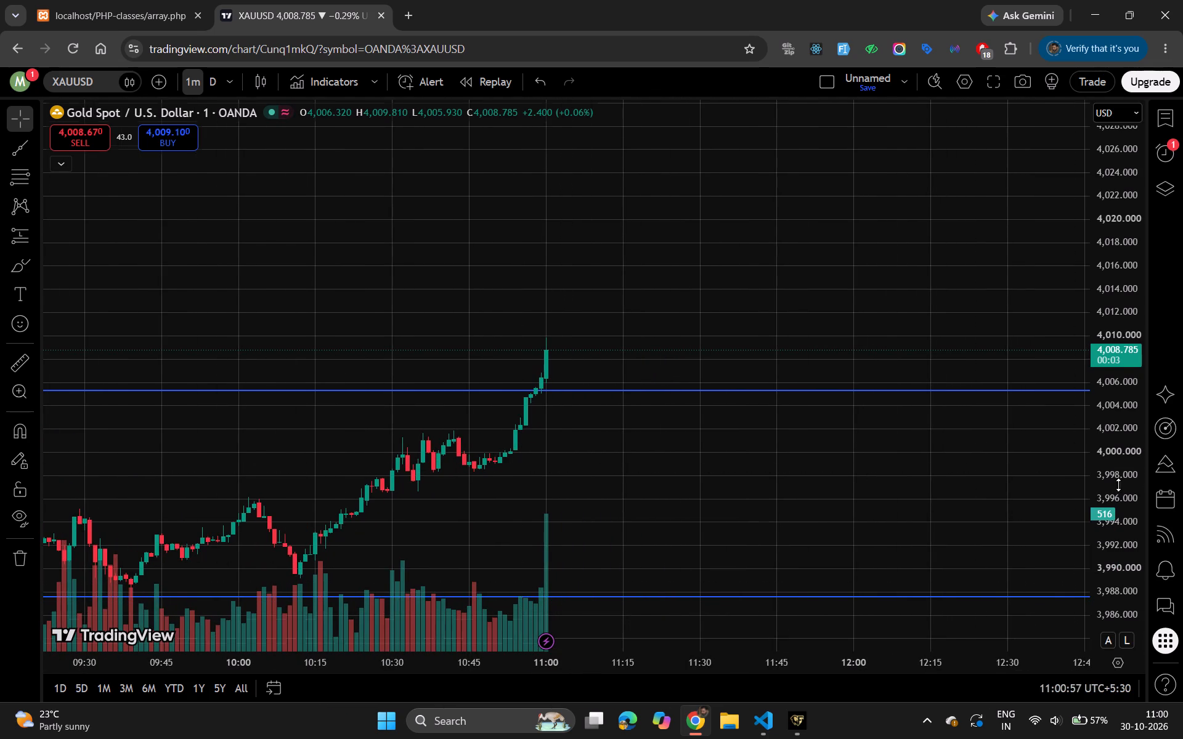
left_click_drag(1118, 485, 1148, 480)
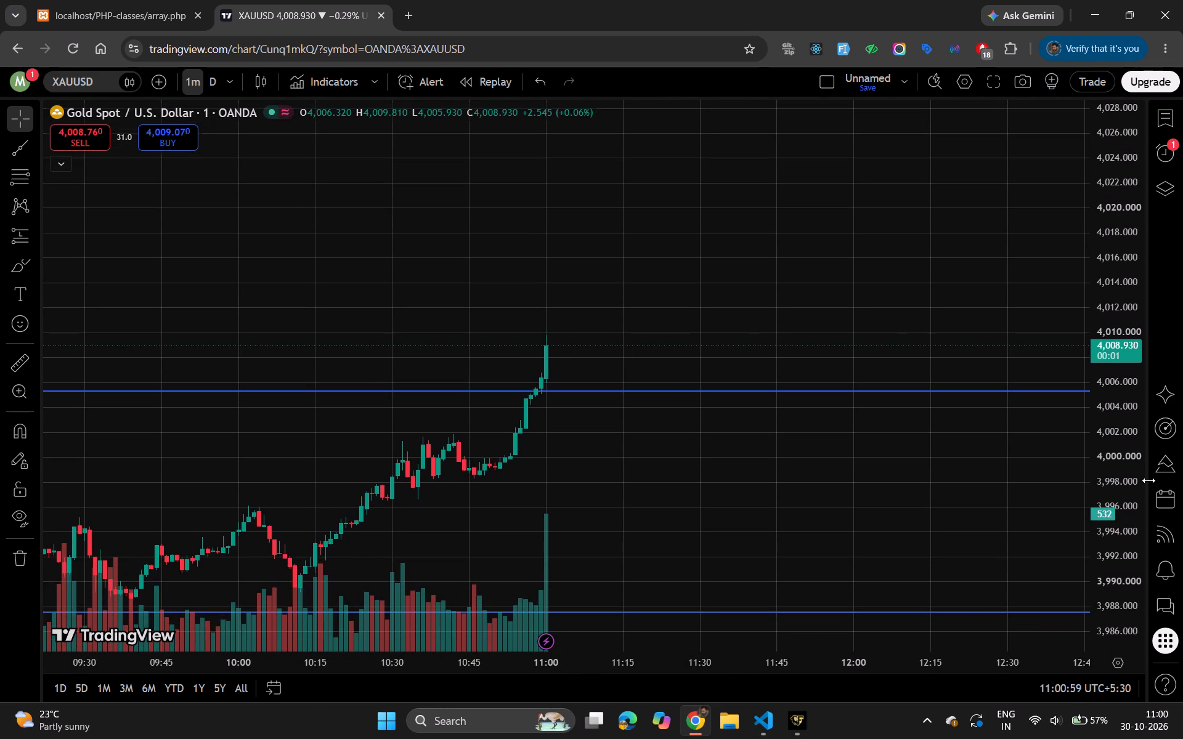
left_click_drag(1148, 480, 1148, 480)
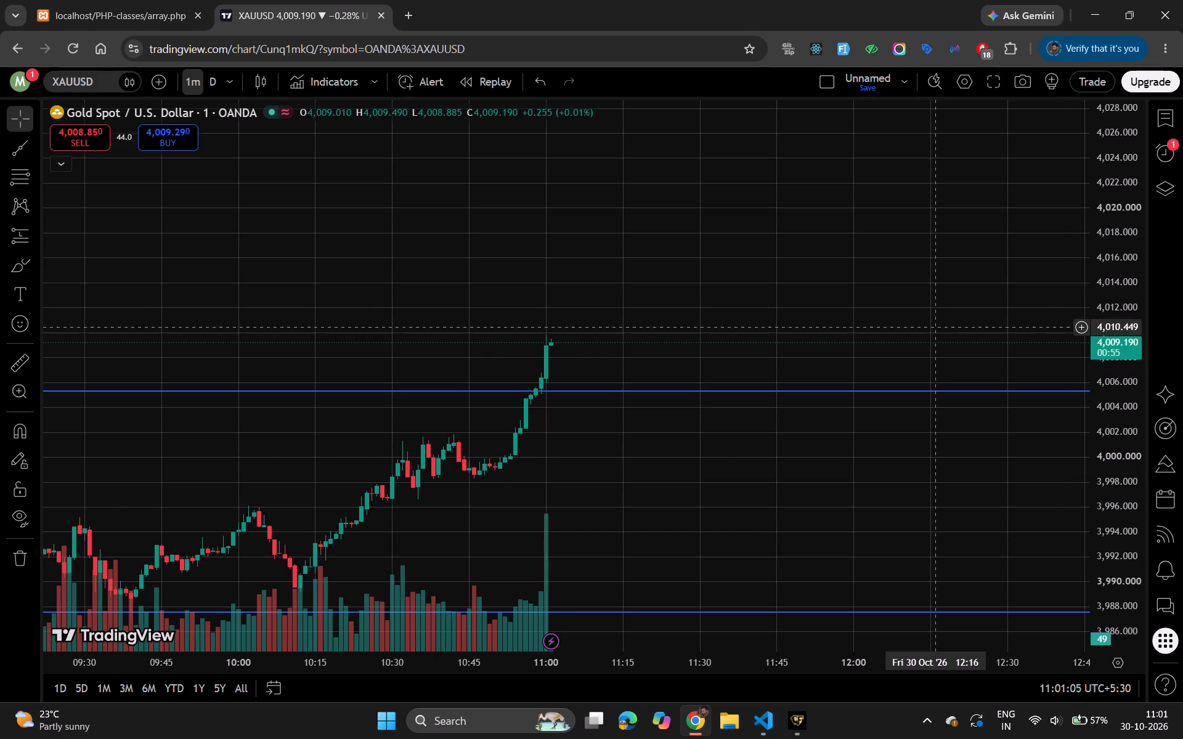
left_click_drag(718, 521, 1163, 516)
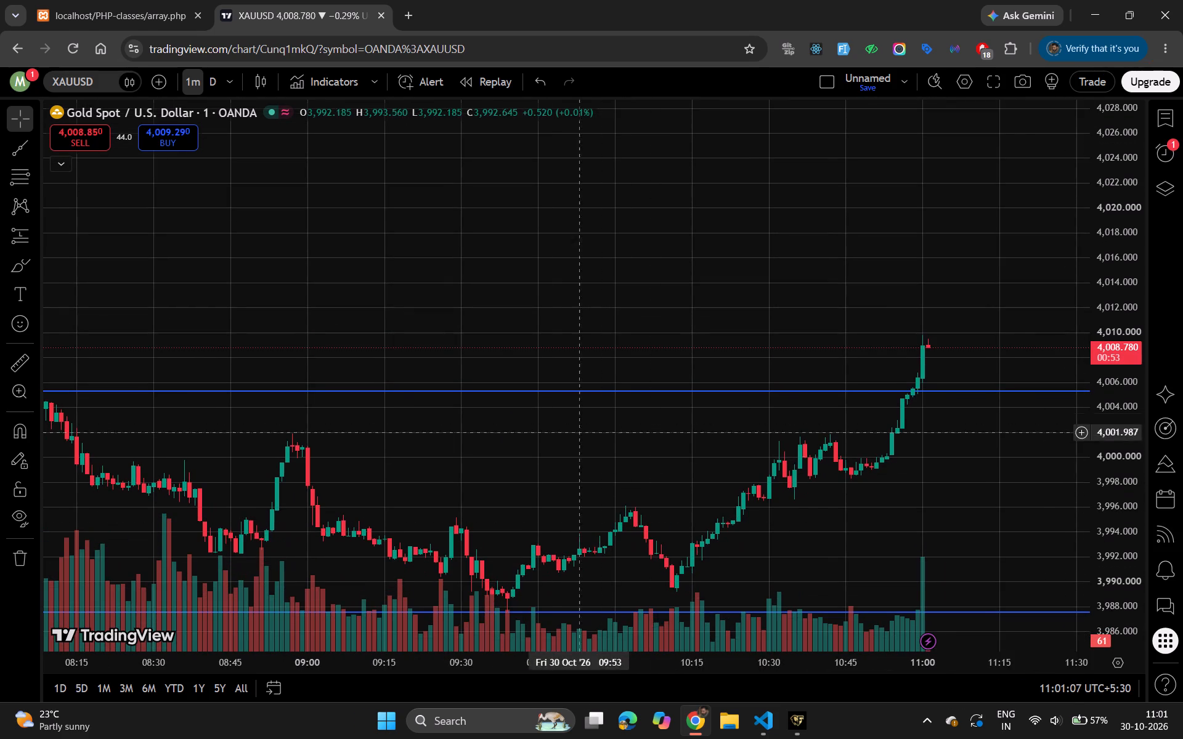
left_click_drag(534, 479, 1123, 444)
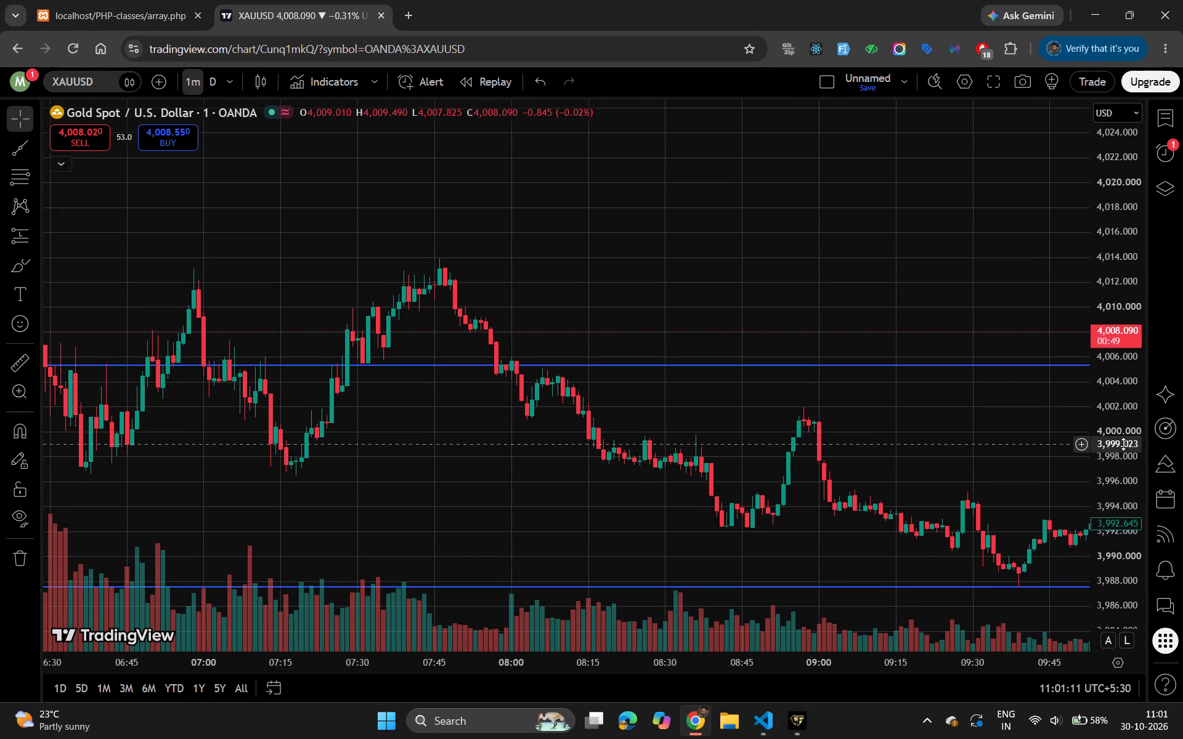
Examine the newest one-minute gold candles above the upper blue line, and compare them with the morning's price action since about 04:30.
left_click_drag(1123, 444, 483, 450)
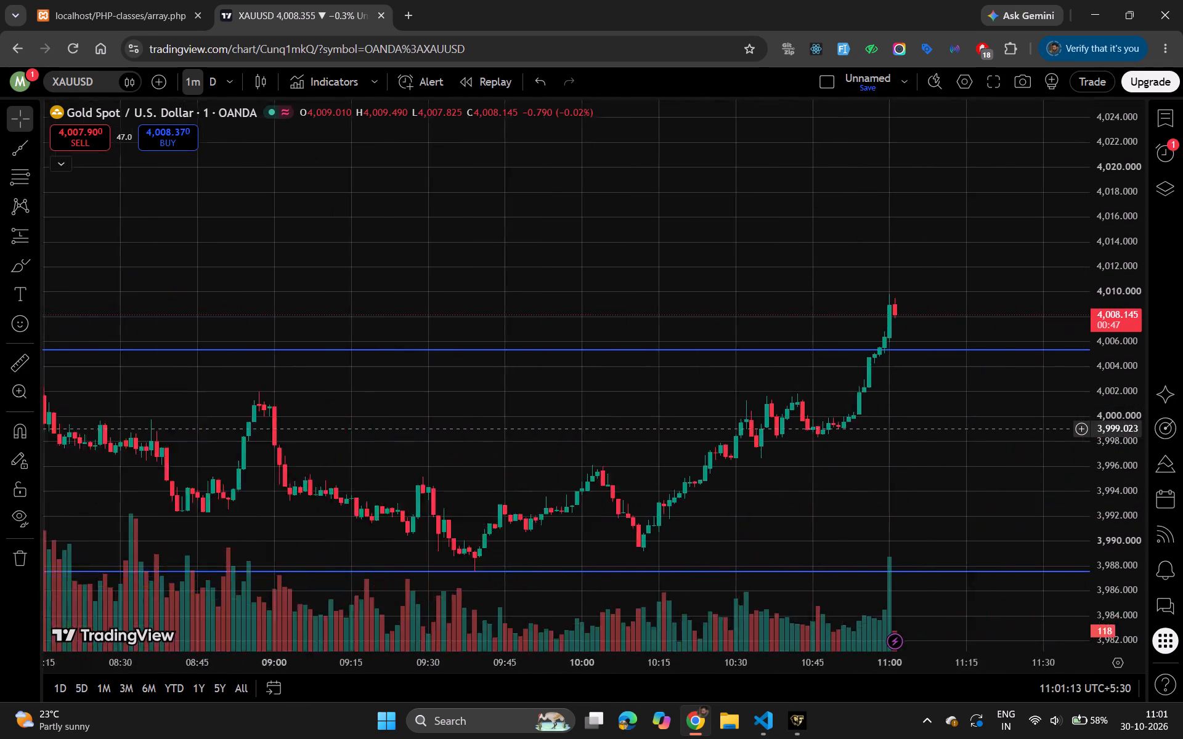
left_click_drag(483, 450, 468, 465)
left_click_drag(824, 528, 698, 458)
left_click_drag(532, 660, 612, 653)
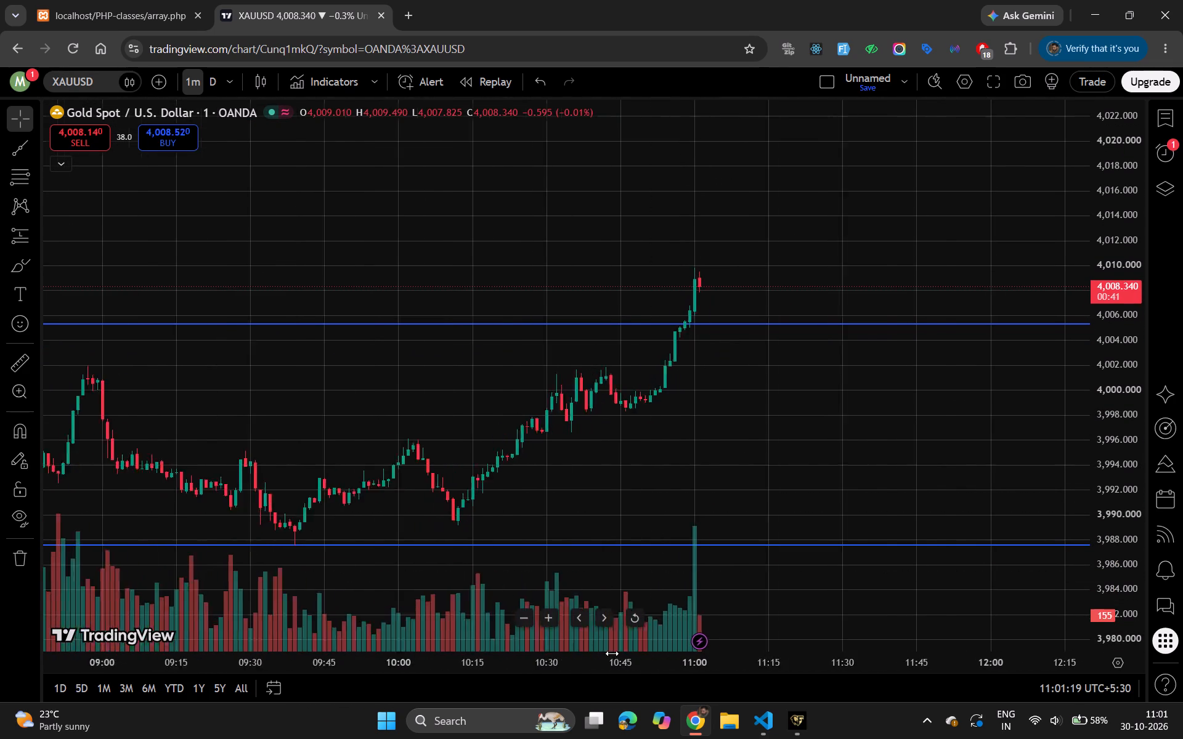
left_click_drag(612, 653, 655, 650)
left_click_drag(1112, 232, 1136, 397)
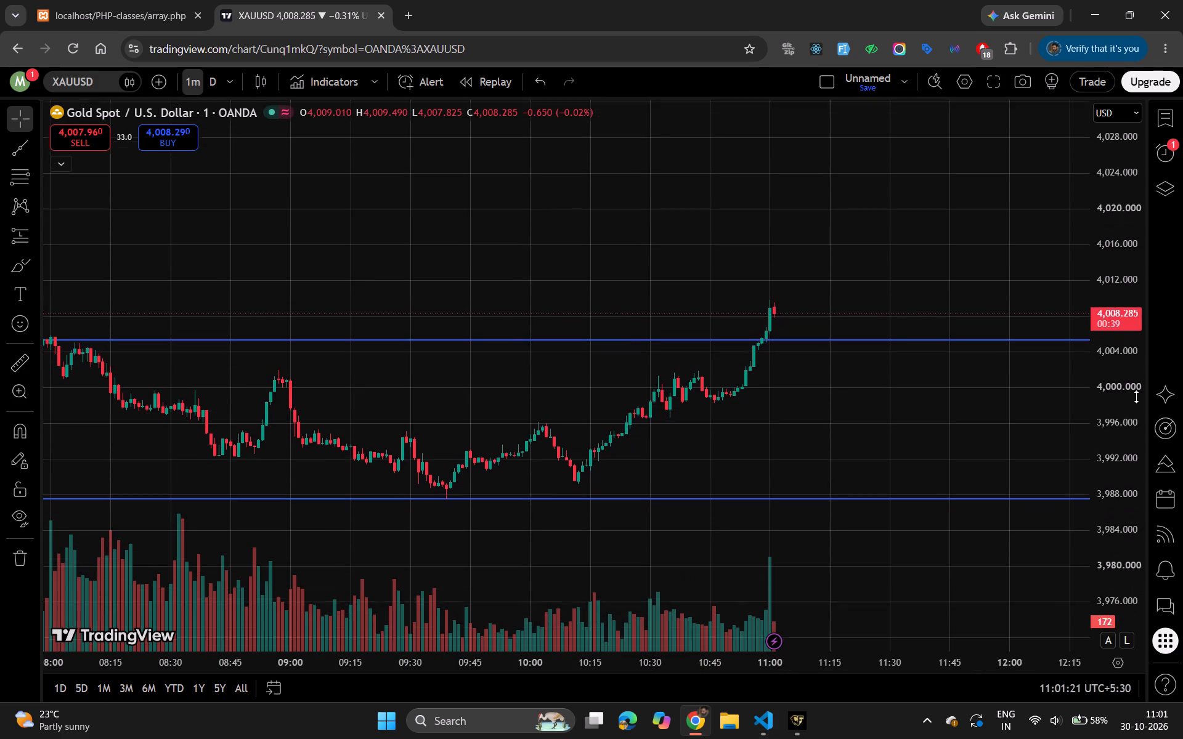
left_click_drag(1136, 397, 1113, 353)
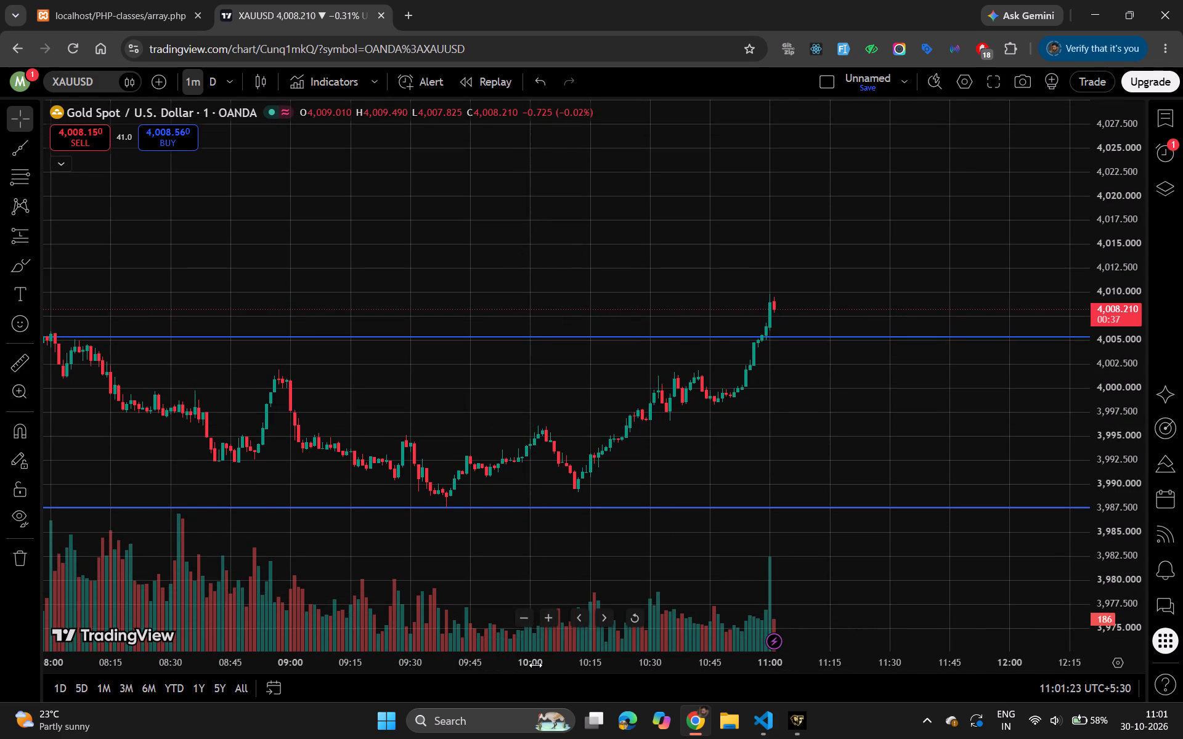
left_click_drag(535, 665, 799, 614)
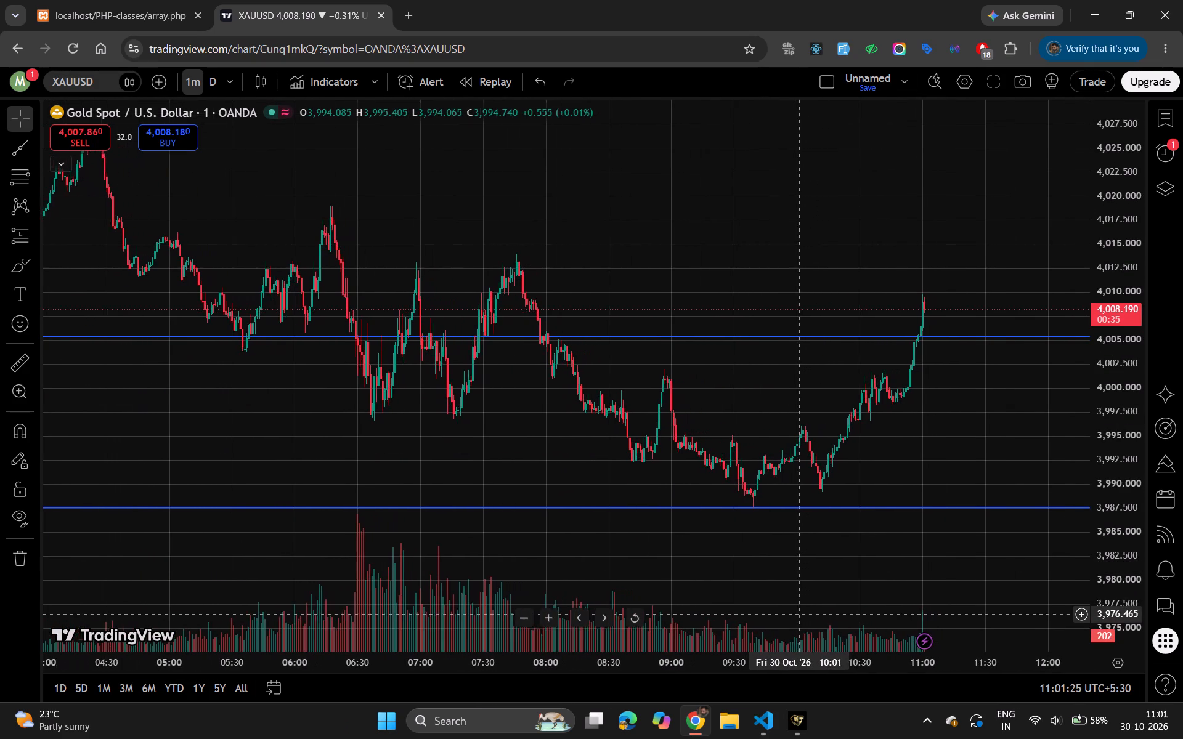
left_click_drag(1039, 579, 723, 607)
Switch to MetaTrader 5 and open a new market execution order for XAUUSD.x.
left_click(803, 729)
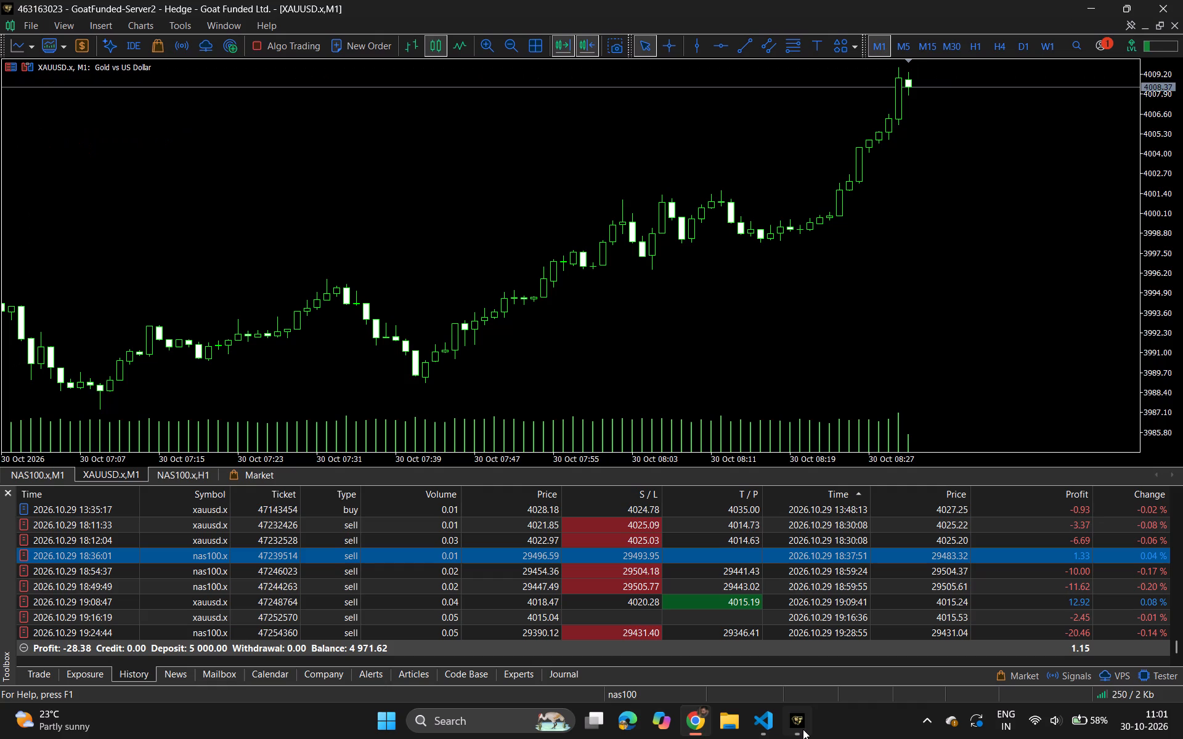
left_click(362, 46)
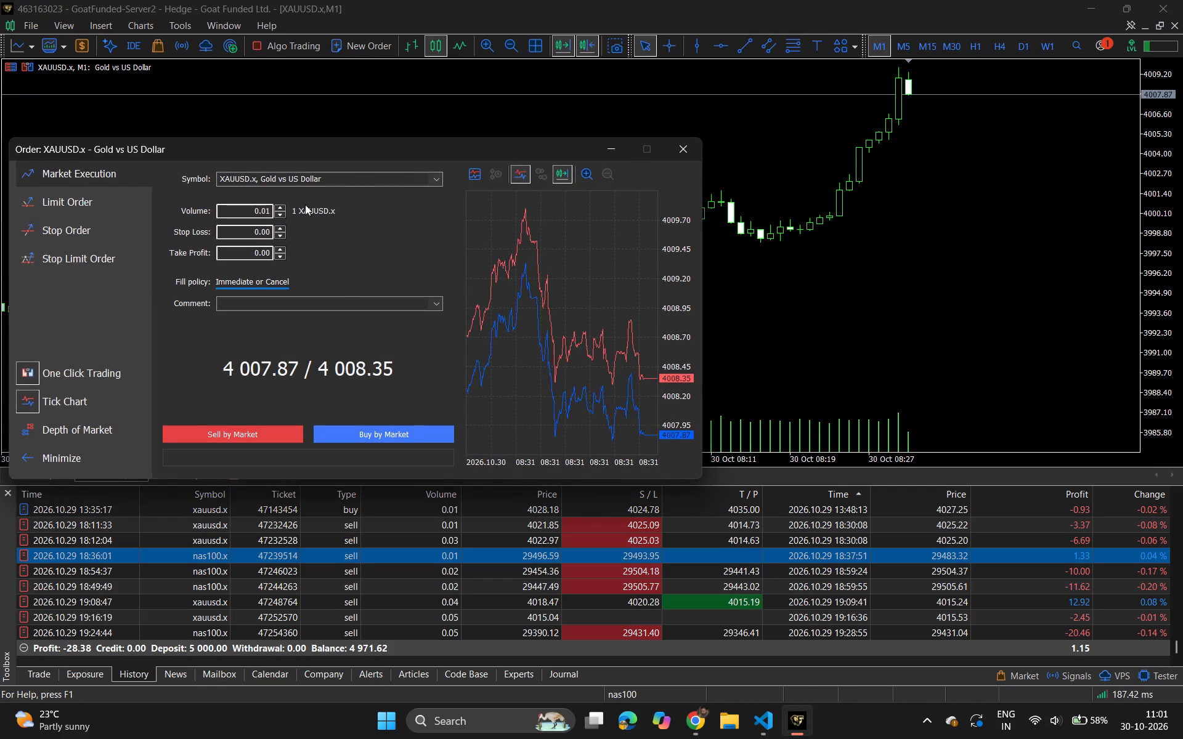
left_click(264, 228)
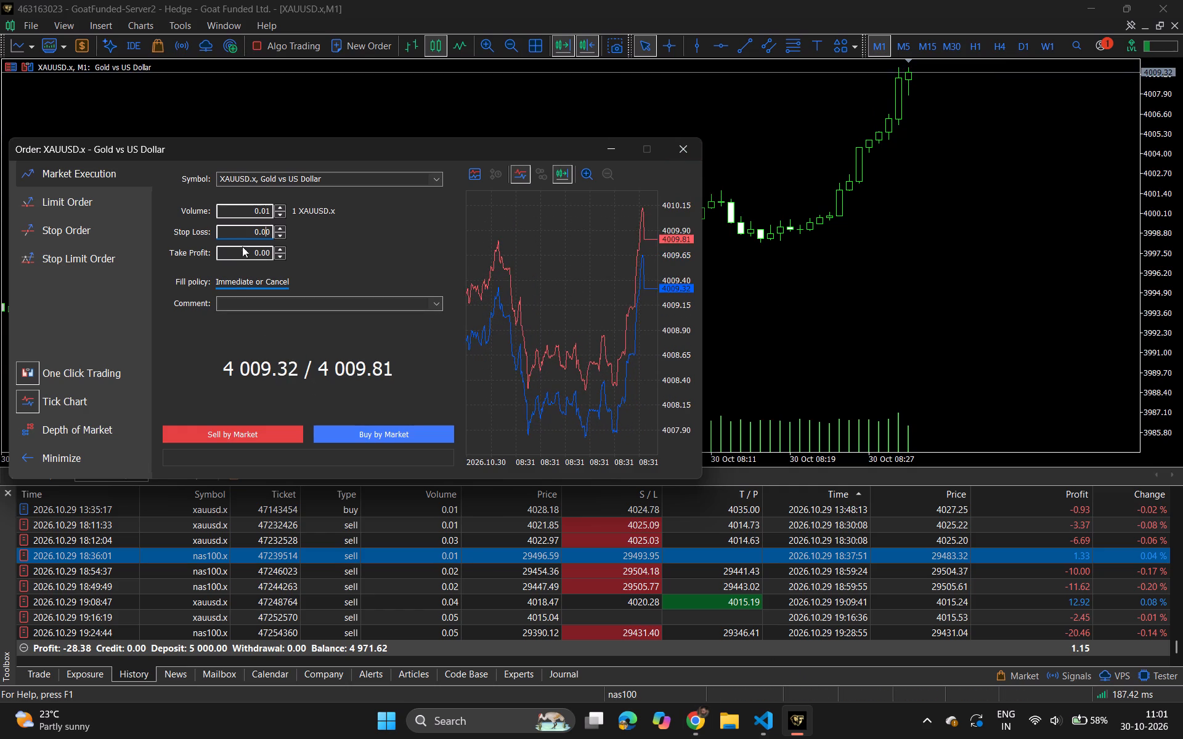
left_click(242, 228)
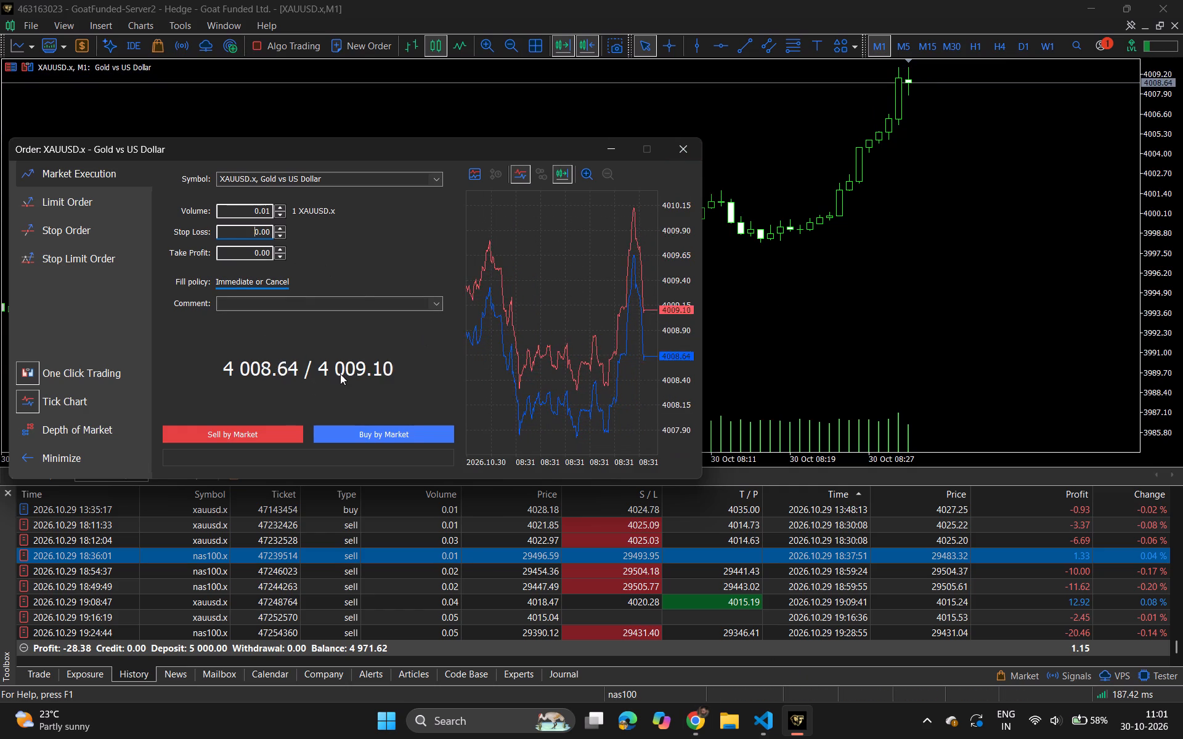
Switch back to the TradingView chart in Chrome and examine the latest gold move against the overnight and morning price action.
left_click(701, 727)
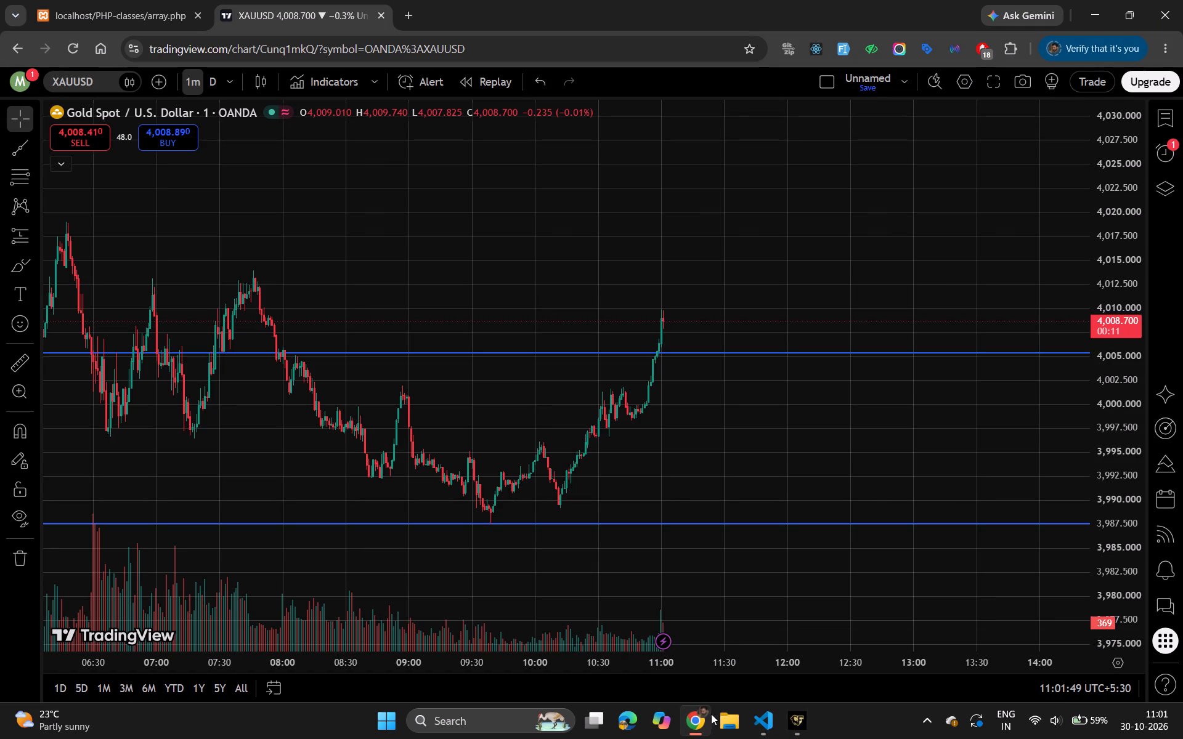
left_click(829, 579)
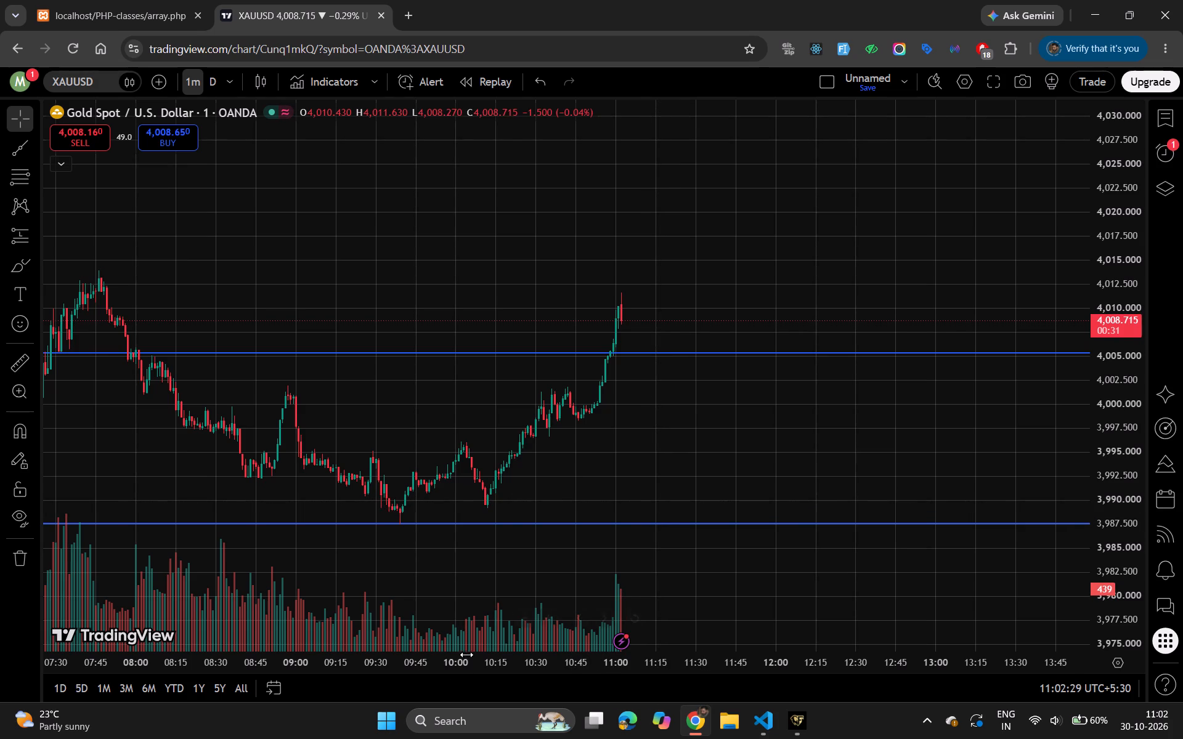
left_click_drag(468, 654, 752, 641)
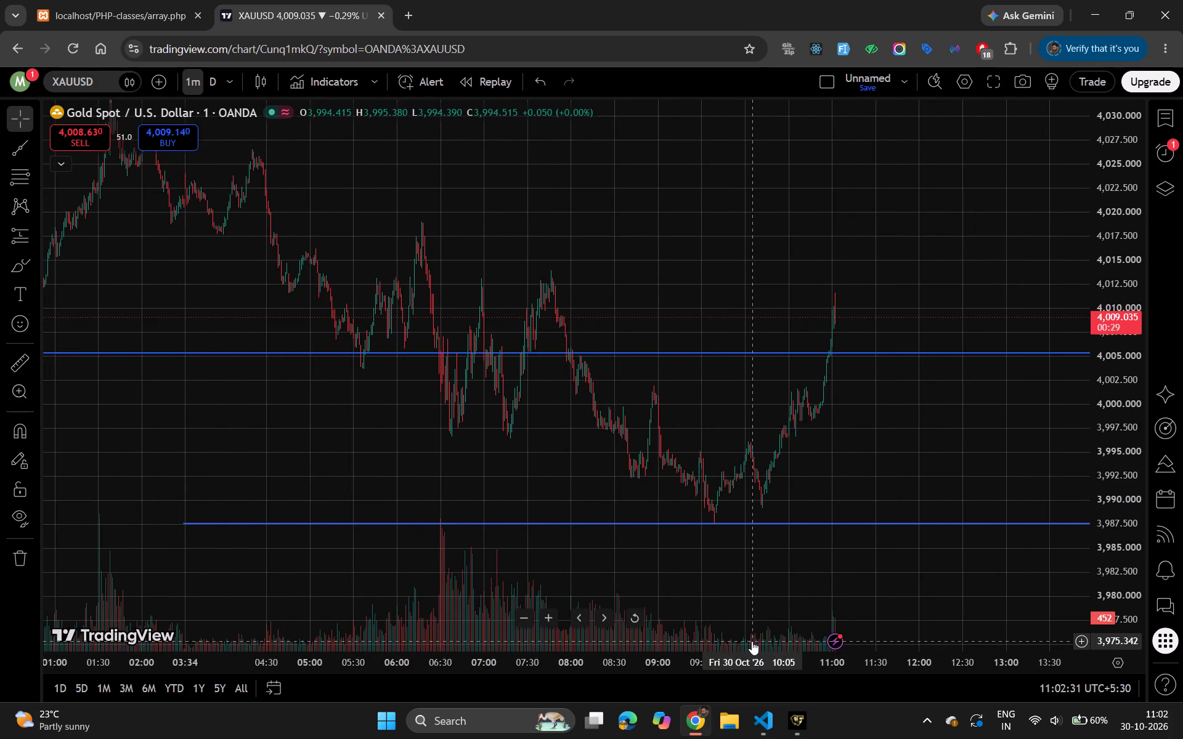
left_click_drag(752, 641, 386, 669)
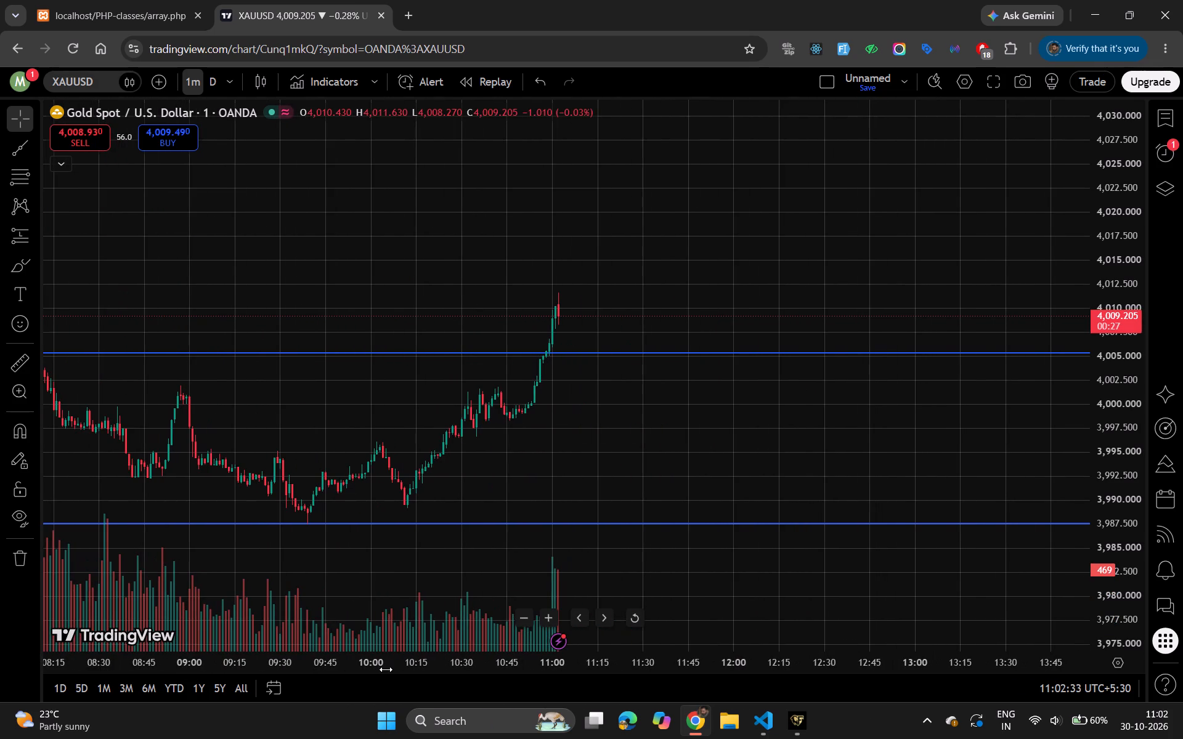
left_click_drag(386, 669, 496, 672)
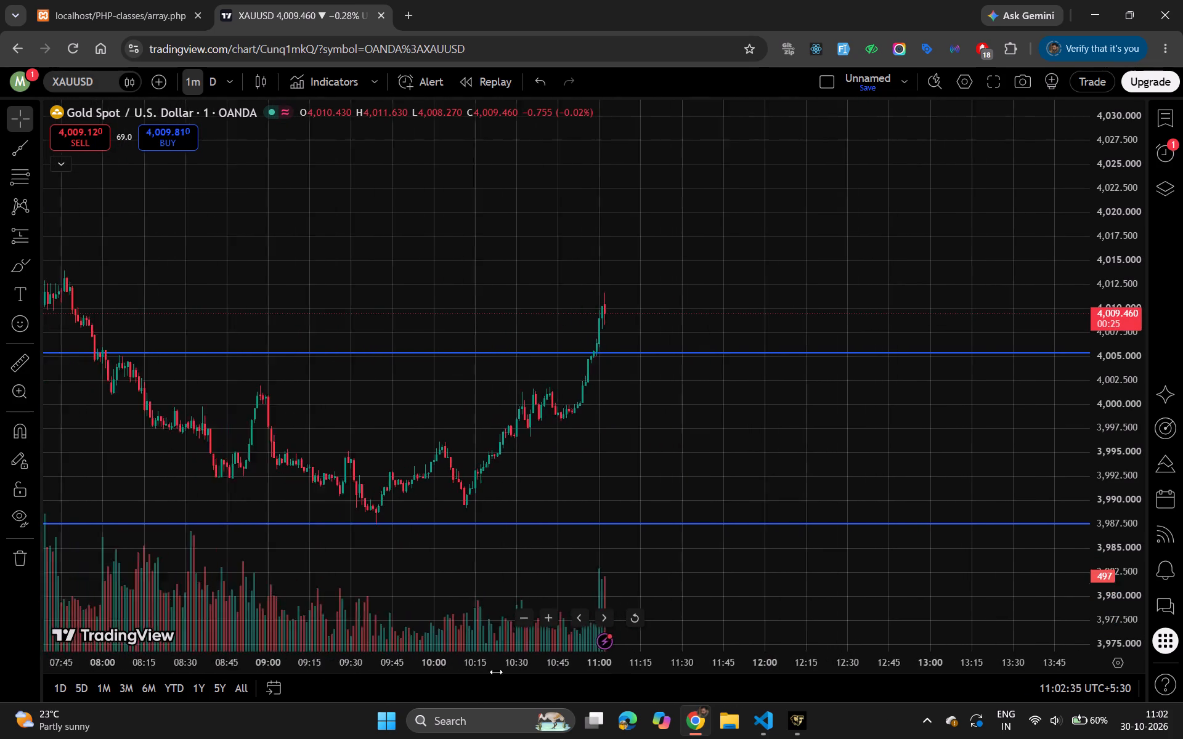
left_click_drag(496, 672, 615, 680)
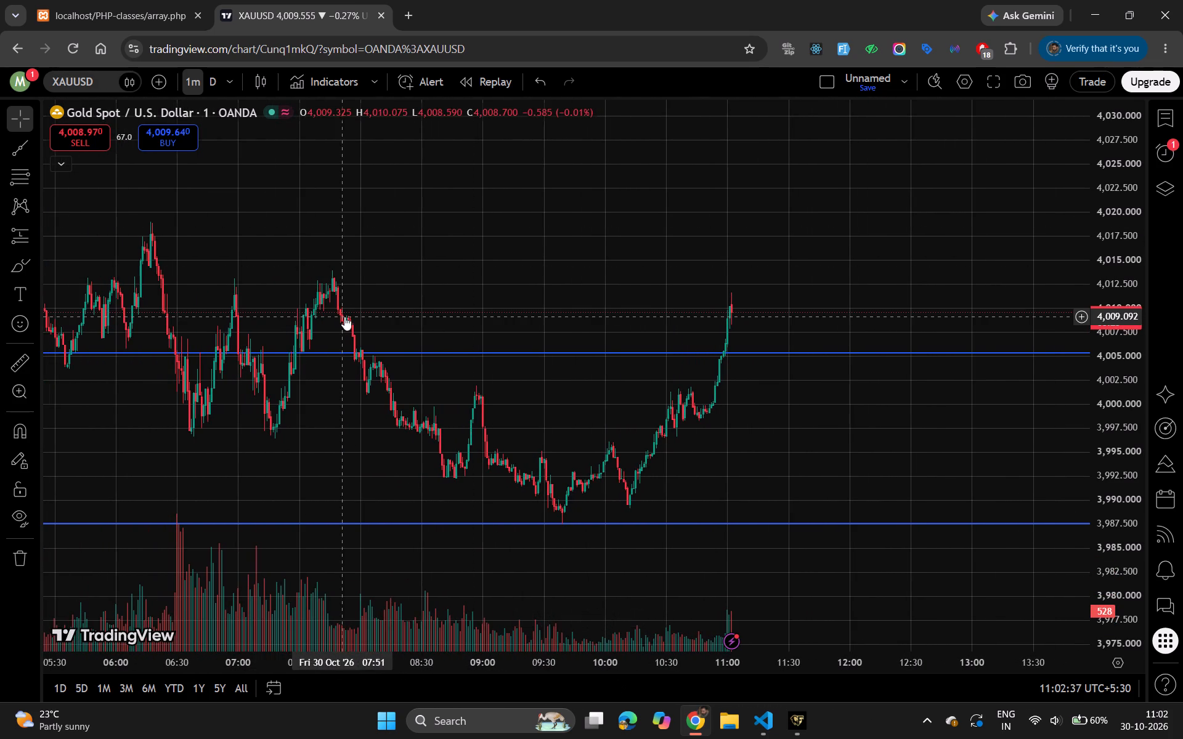
Switch to MetaTrader 5 and sell 0.01 XAUUSD.x by market with a stop loss of 4010.40.
left_click(794, 722)
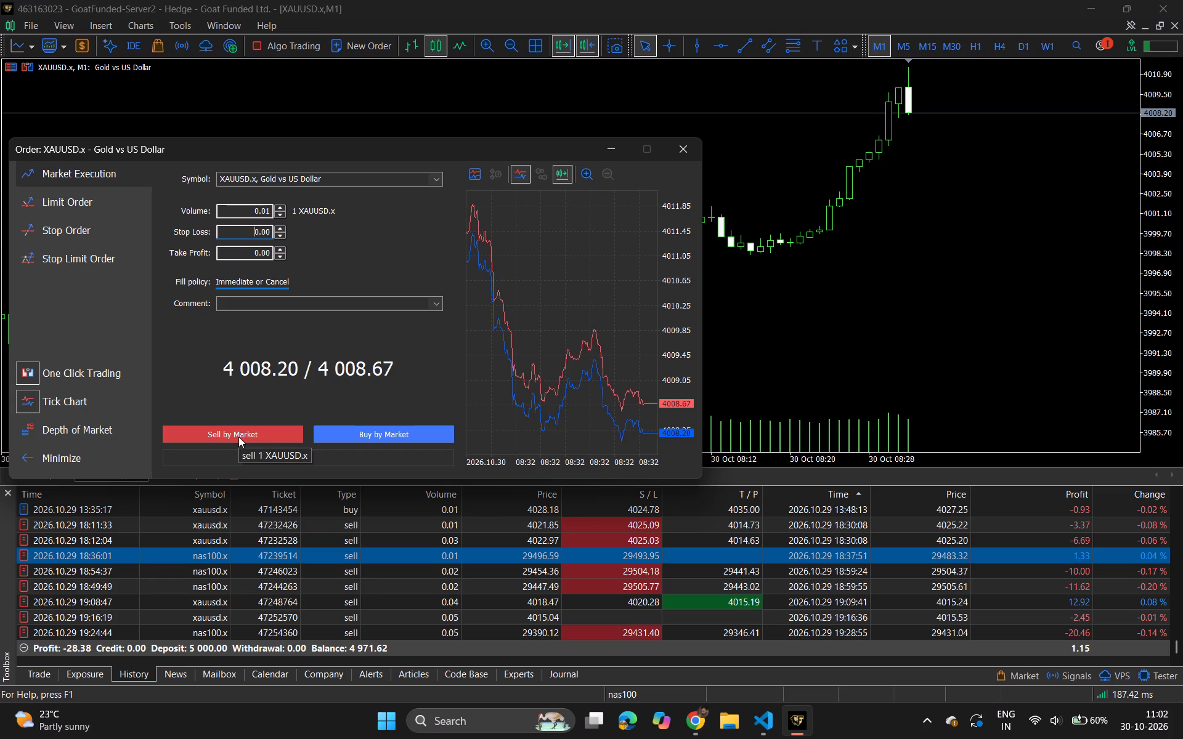
left_click(260, 236)
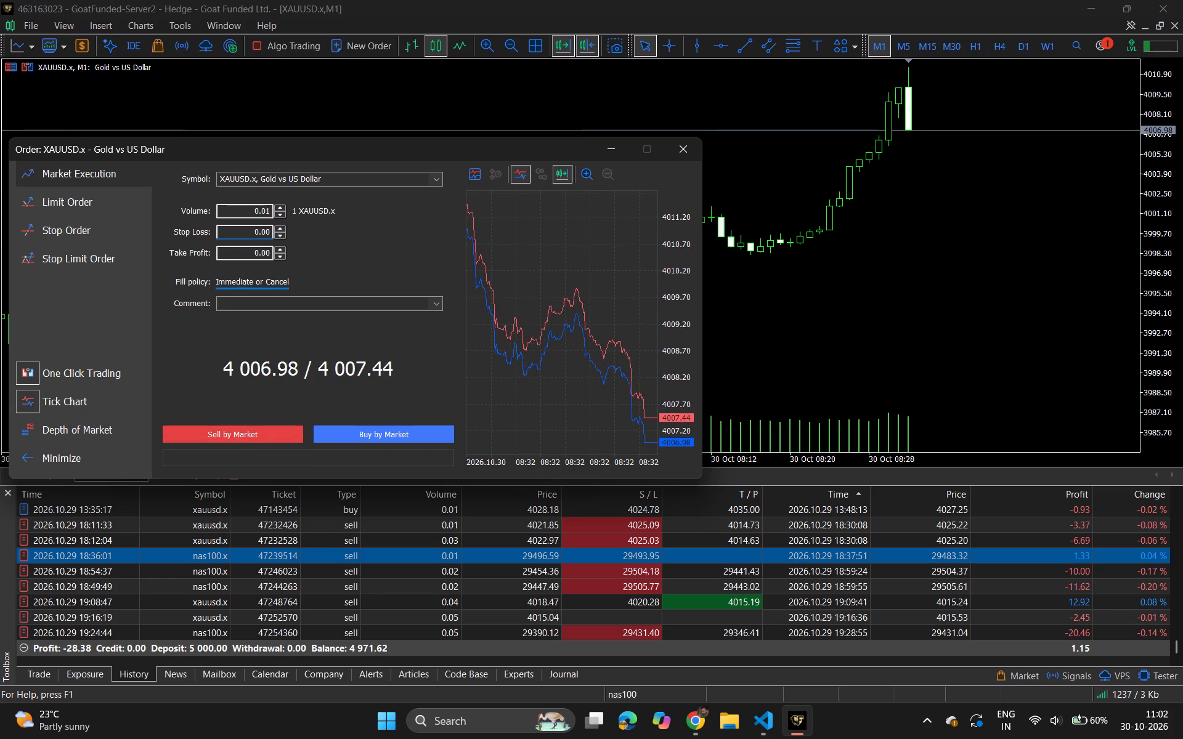
key("4")
type("010")
left_click(253, 234)
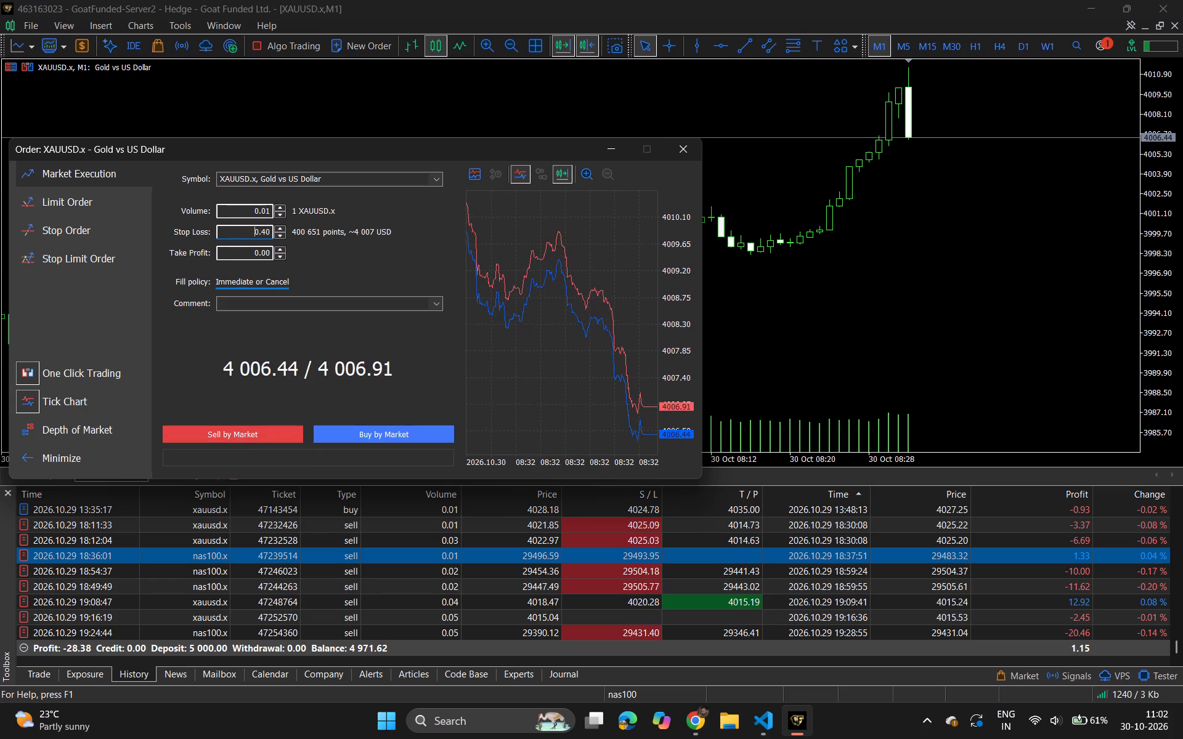
key("4")
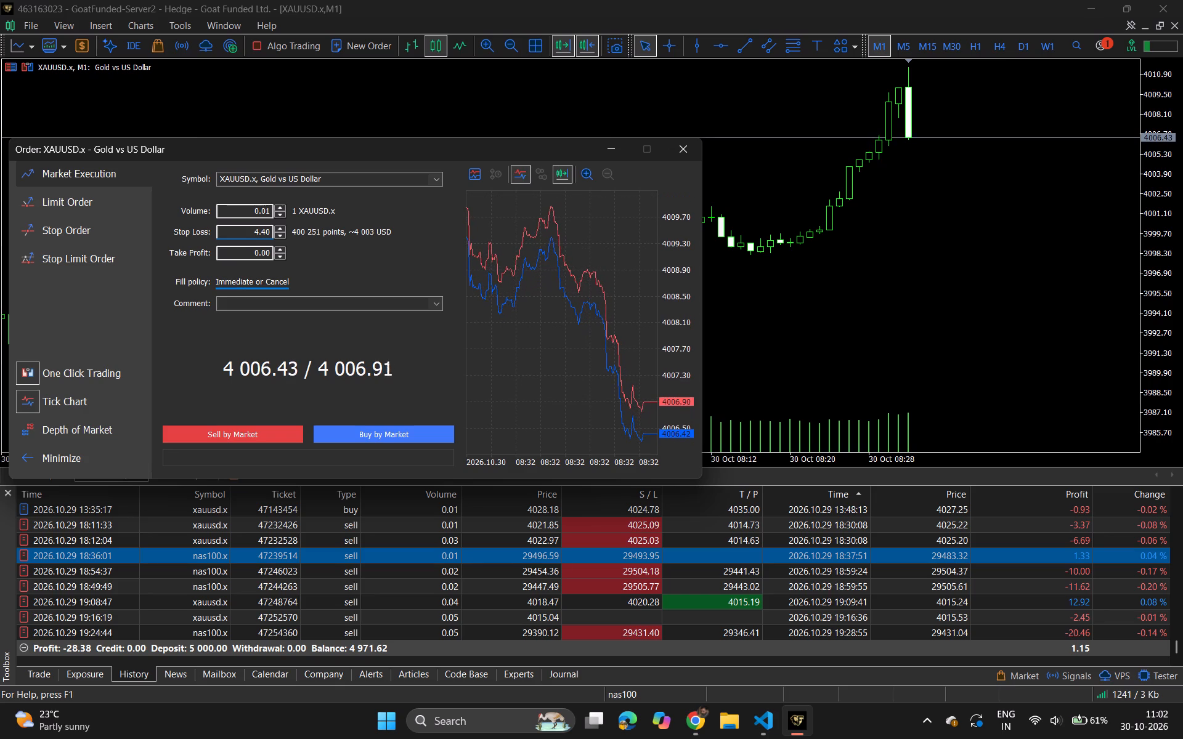
type("010")
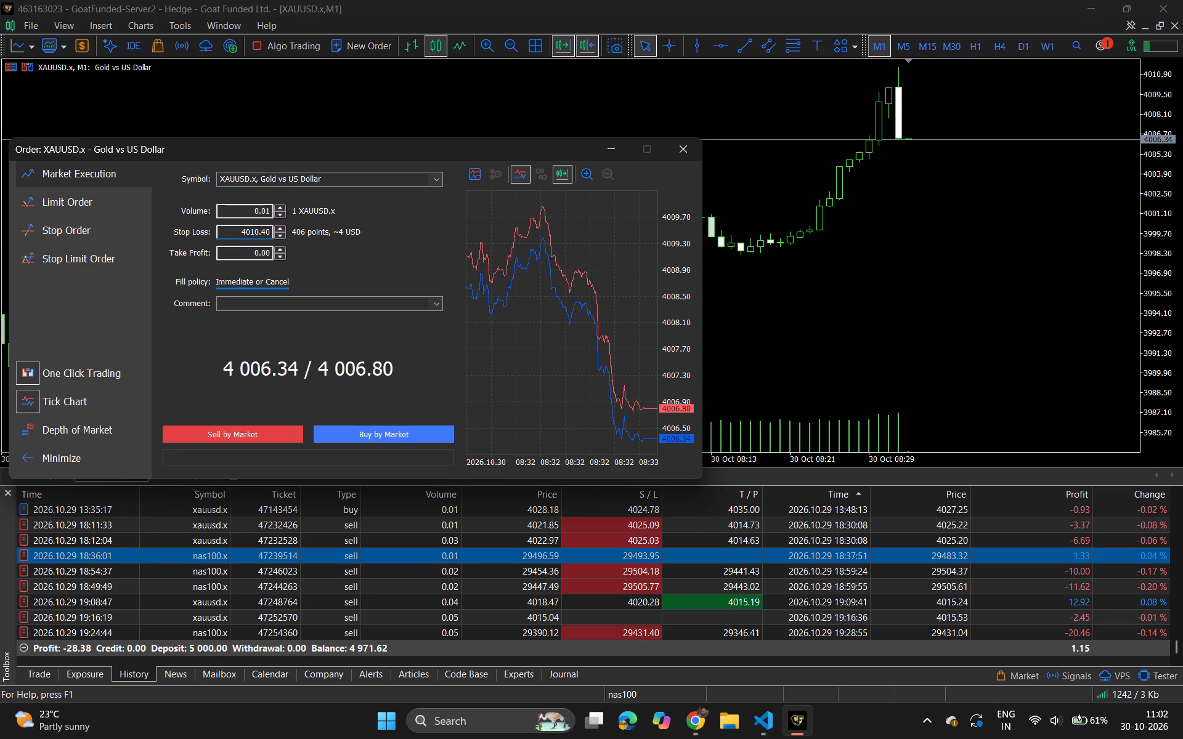
left_click(265, 434)
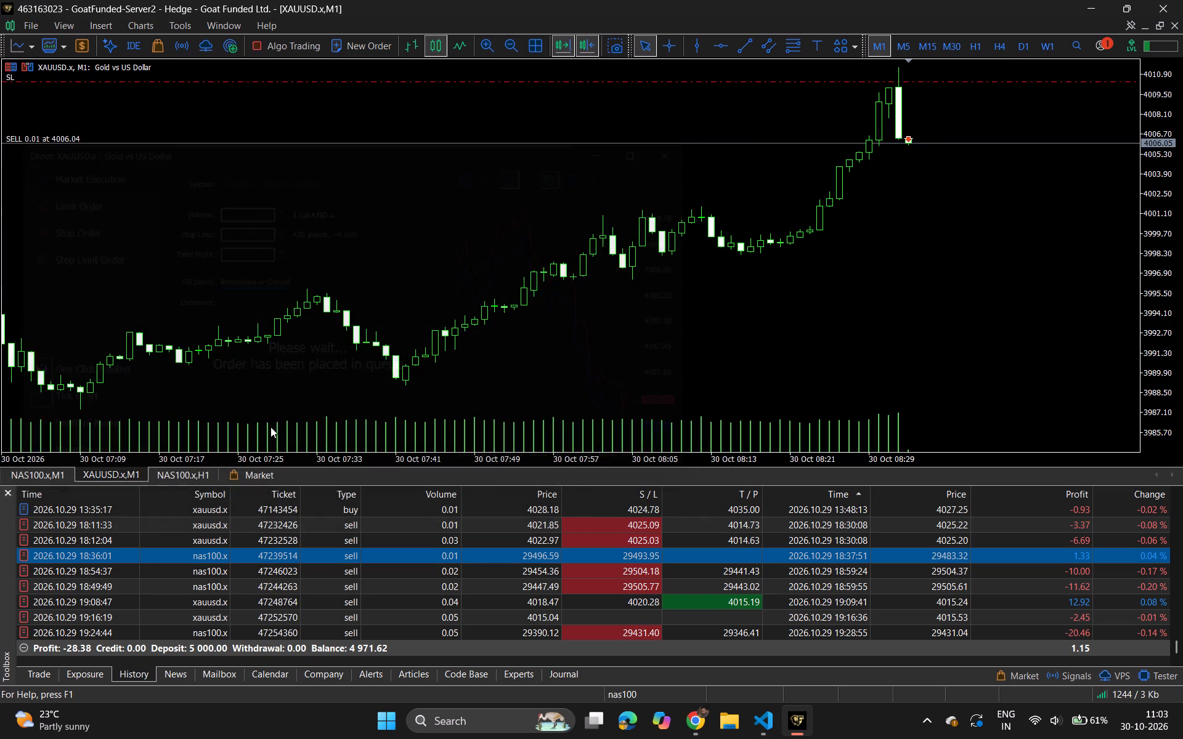
Show the open positions and examine the new gold sell against recent candles and the wider M1 history.
left_click_drag(785, 313, 742, 337)
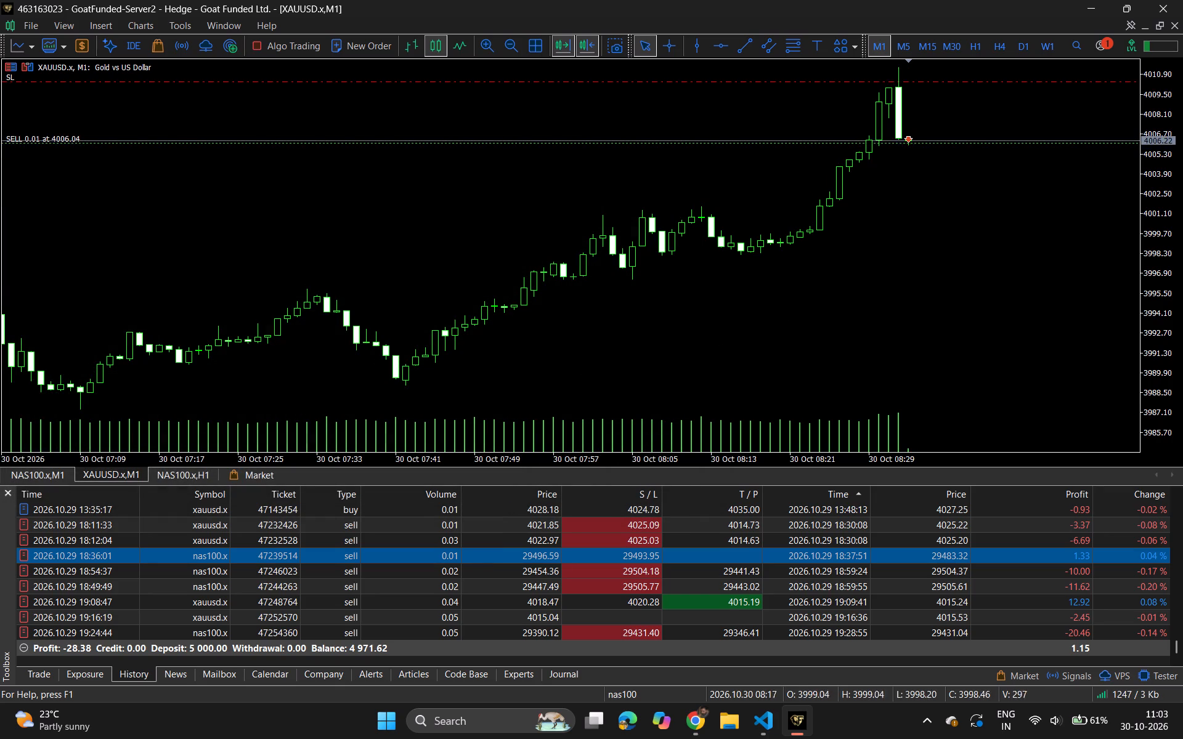
left_click_drag(742, 337, 669, 341)
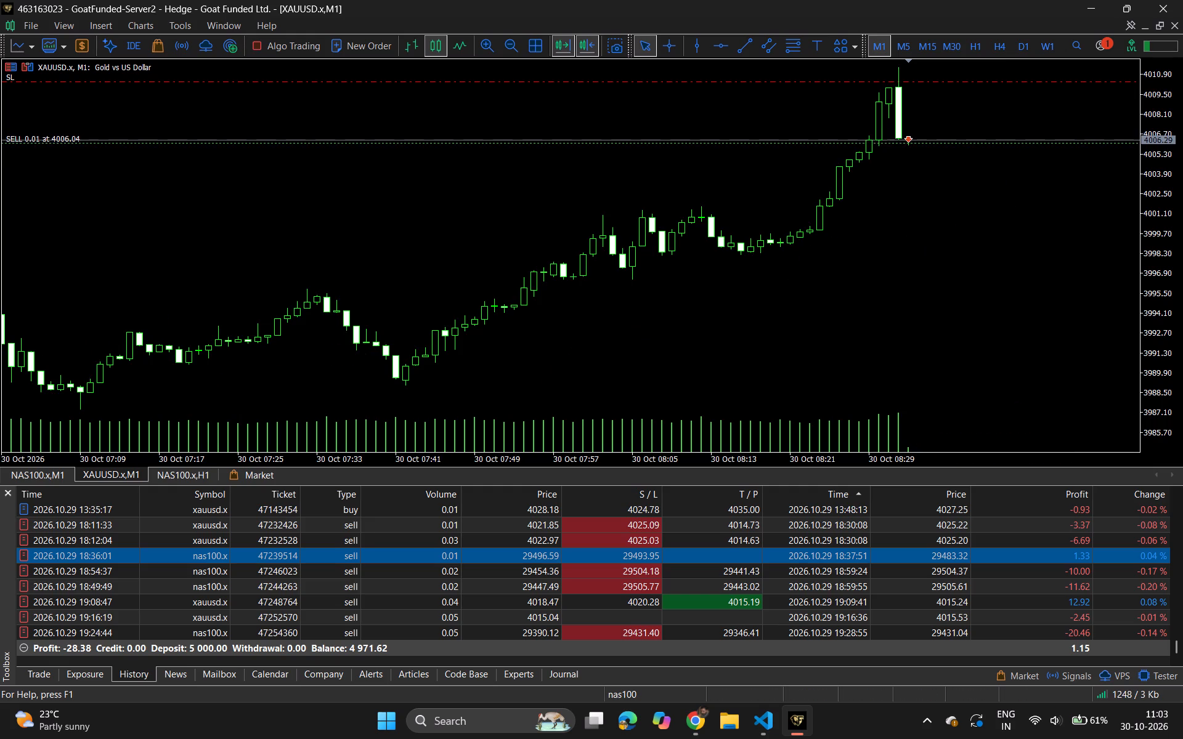
left_click_drag(1155, 134, 1143, 151)
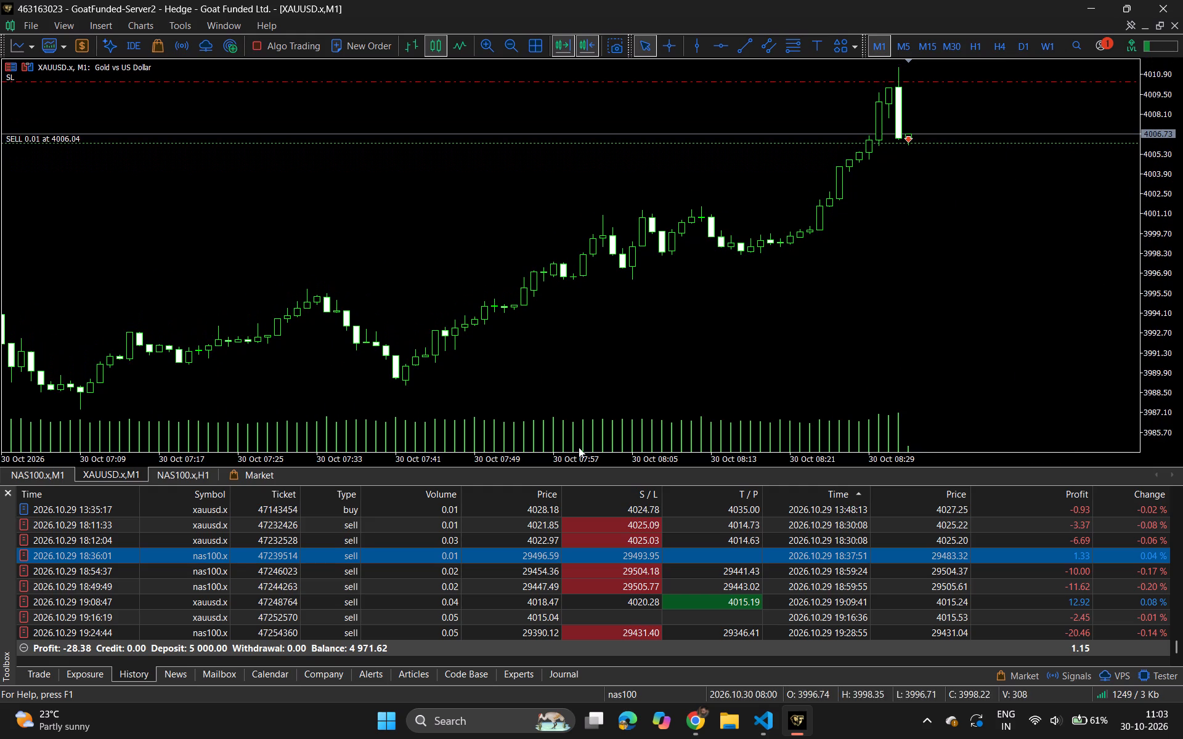
left_click(35, 680)
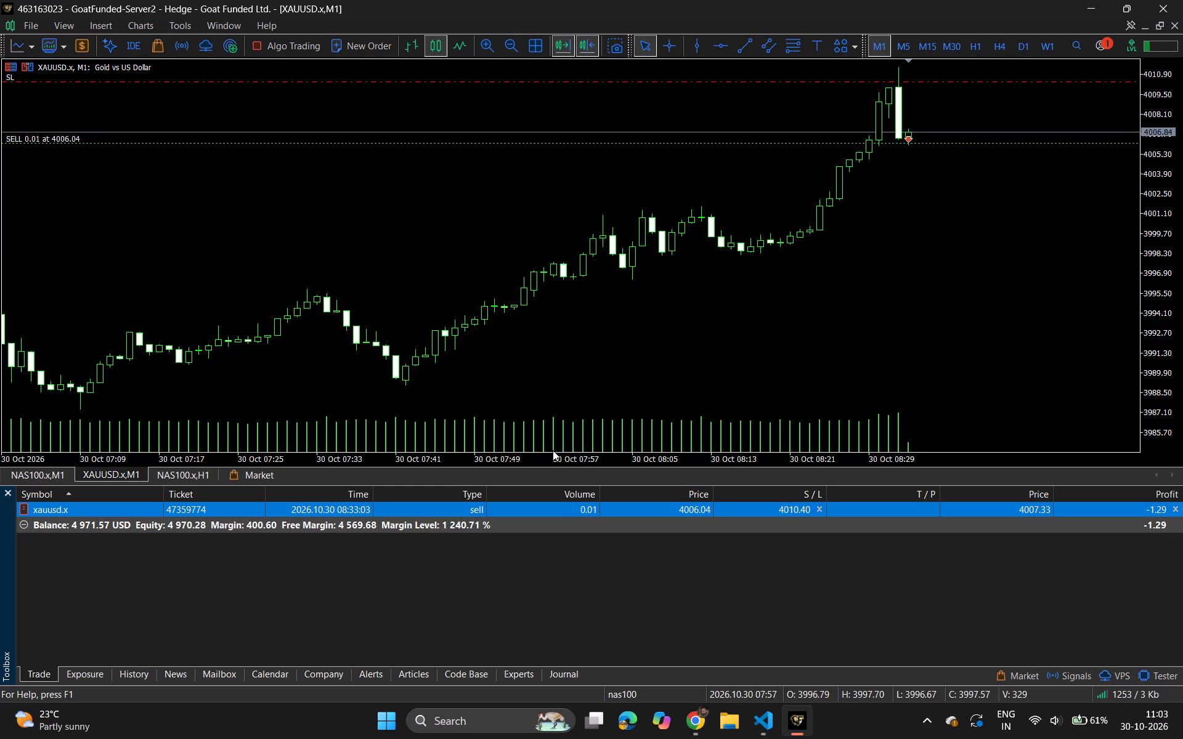
left_click_drag(543, 459, 532, 440)
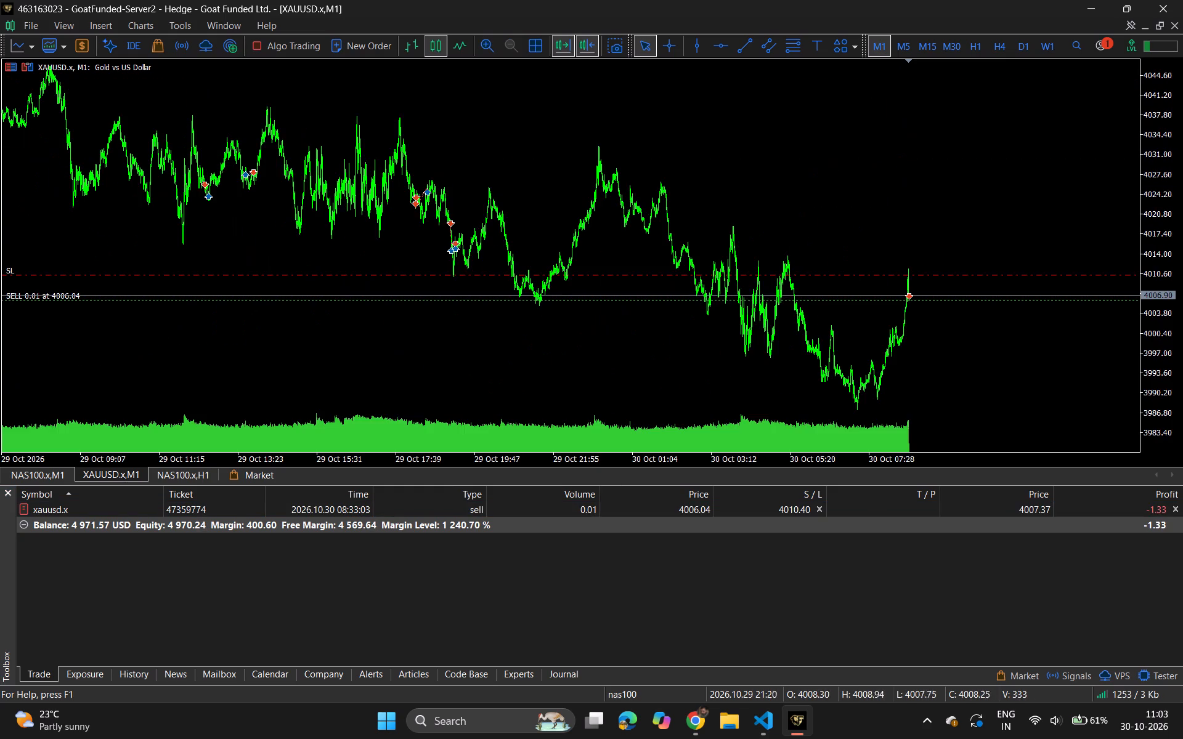
left_click_drag(532, 440, 555, 439)
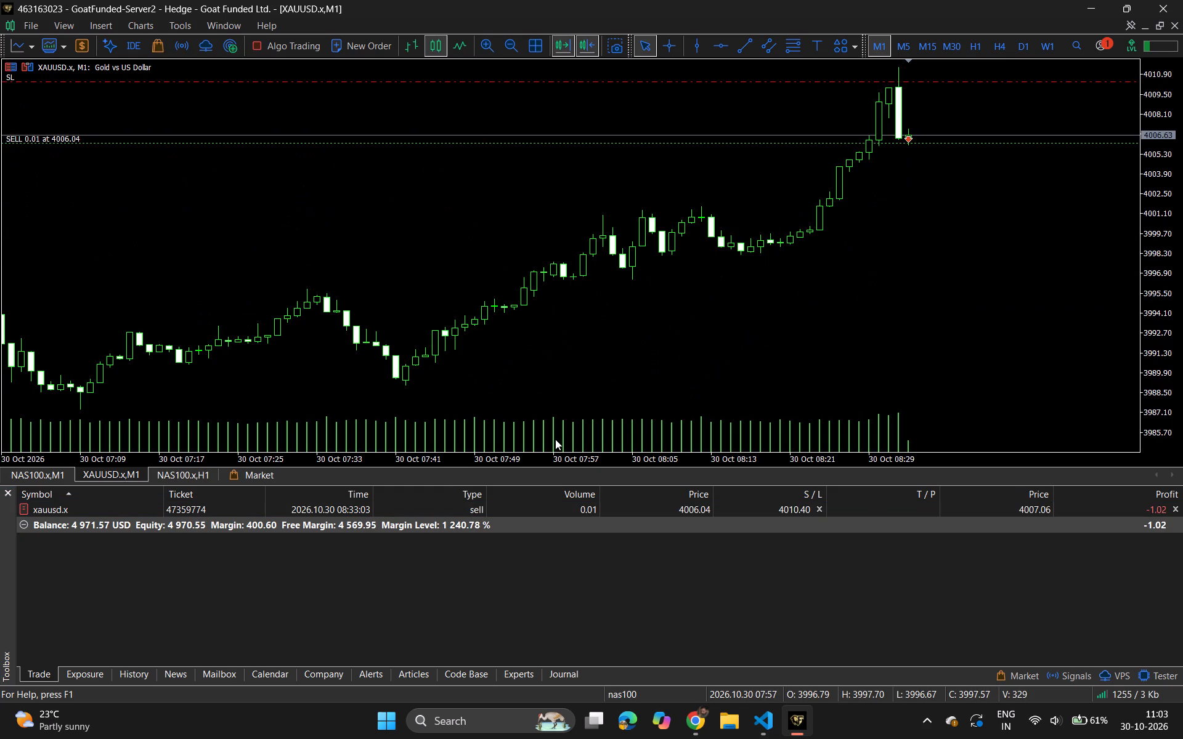
left_click_drag(862, 246, 781, 262)
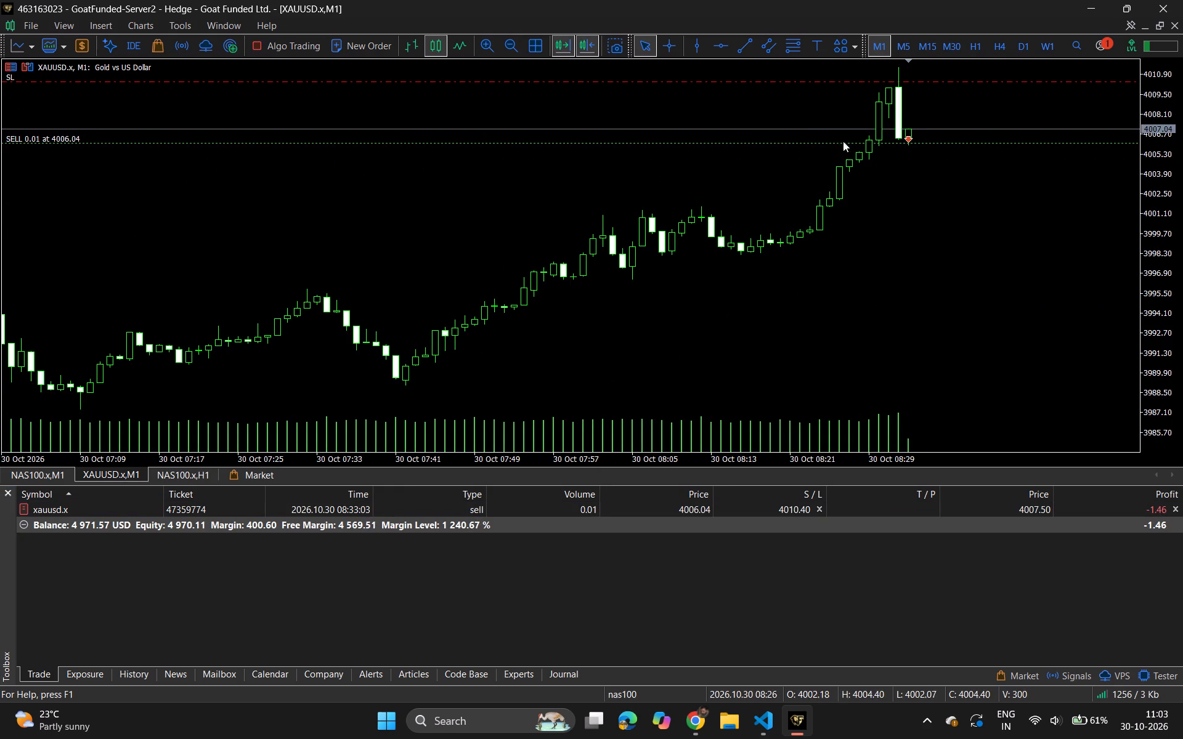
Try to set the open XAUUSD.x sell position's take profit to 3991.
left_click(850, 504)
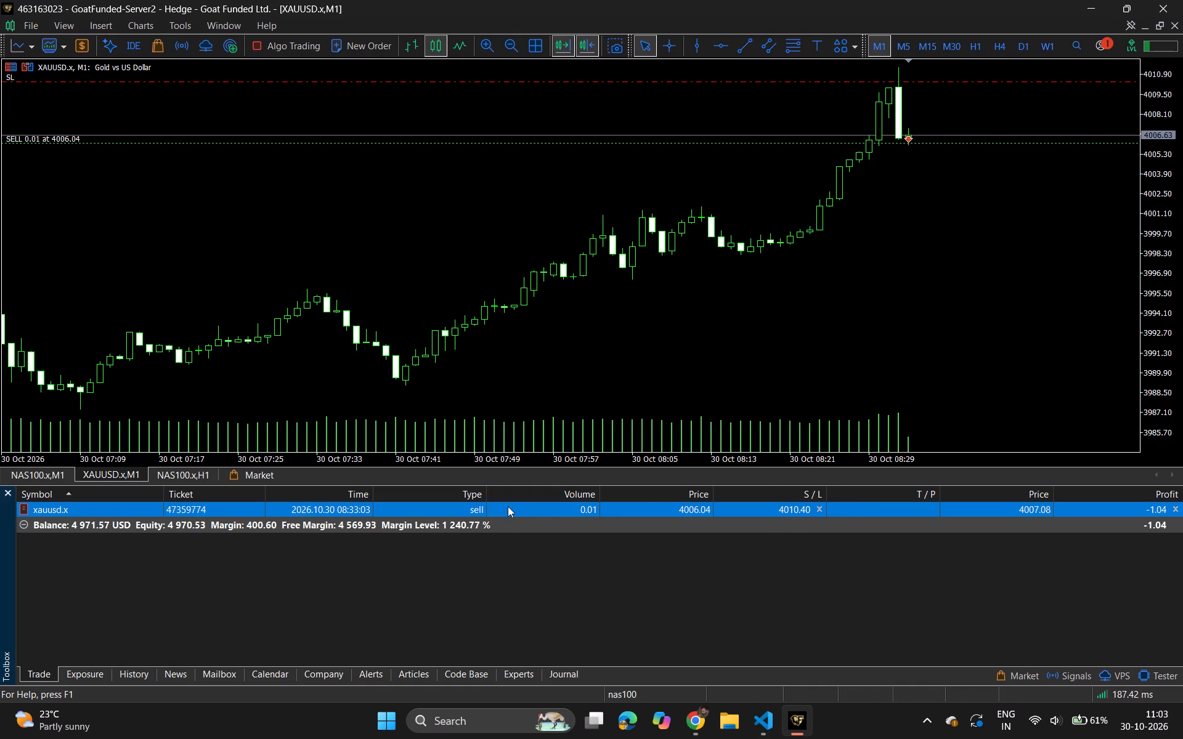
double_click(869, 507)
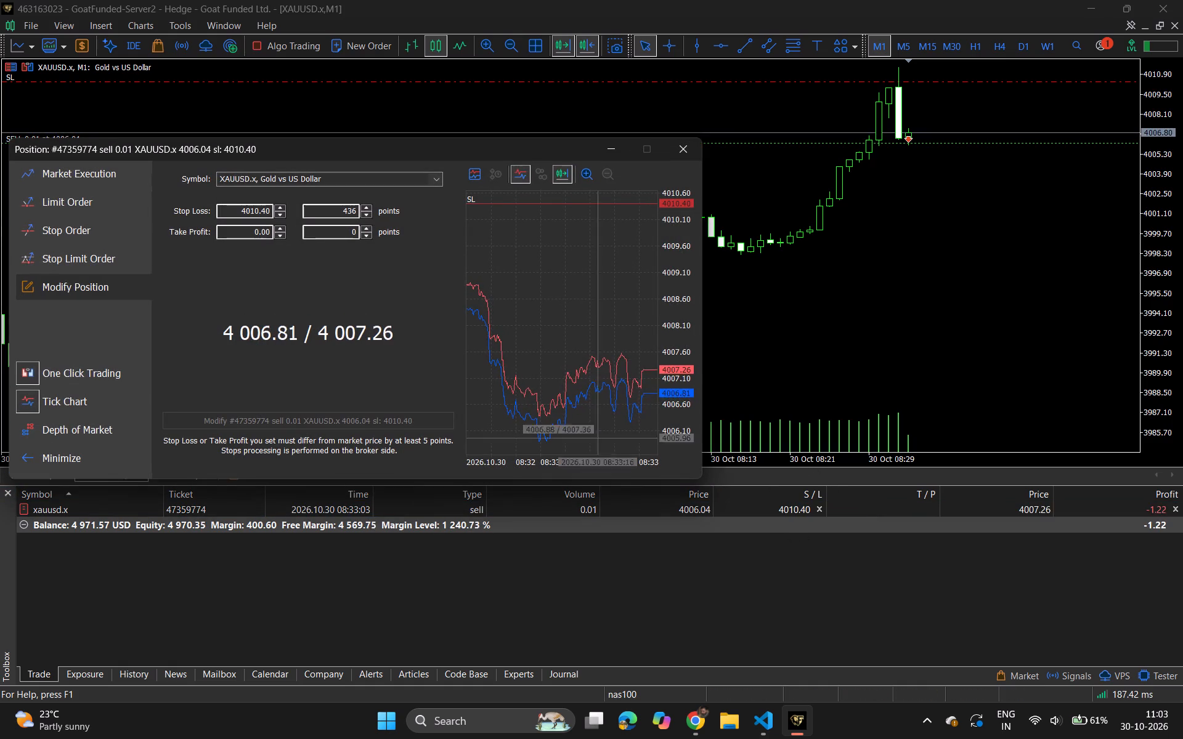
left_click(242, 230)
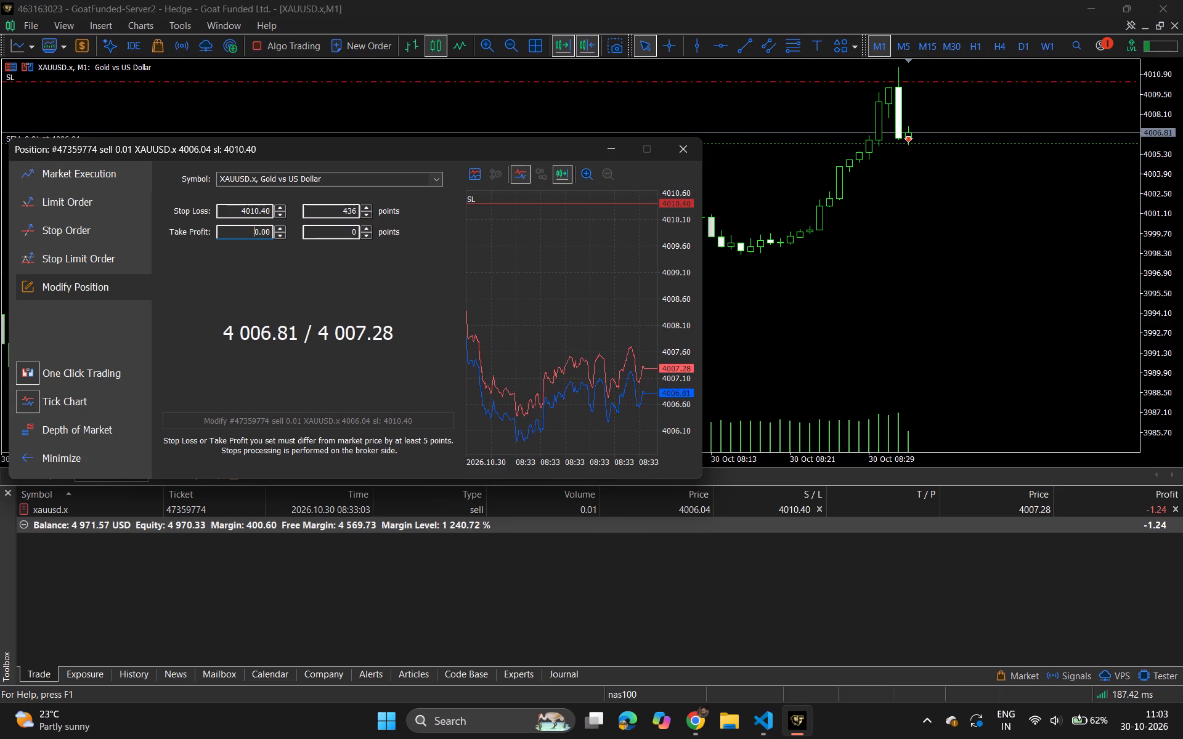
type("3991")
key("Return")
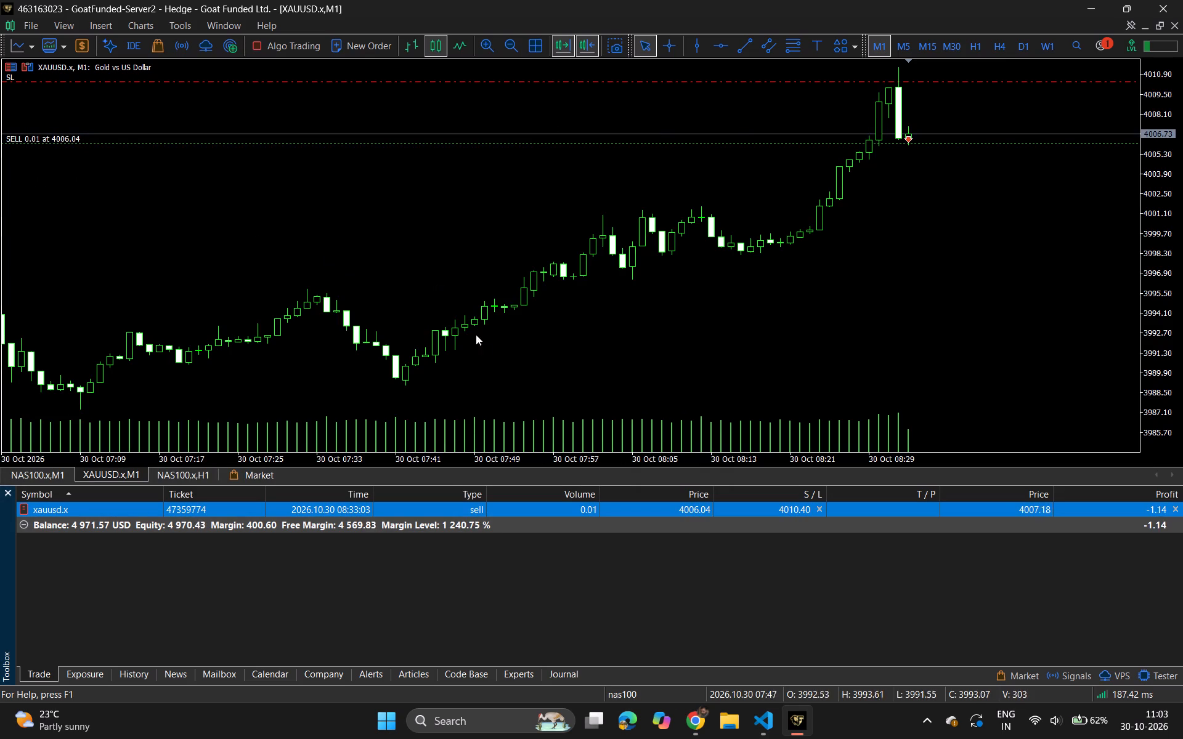
Modify the open XAUUSD.x sell position with a take profit of 3991.00.
double_click(899, 511)
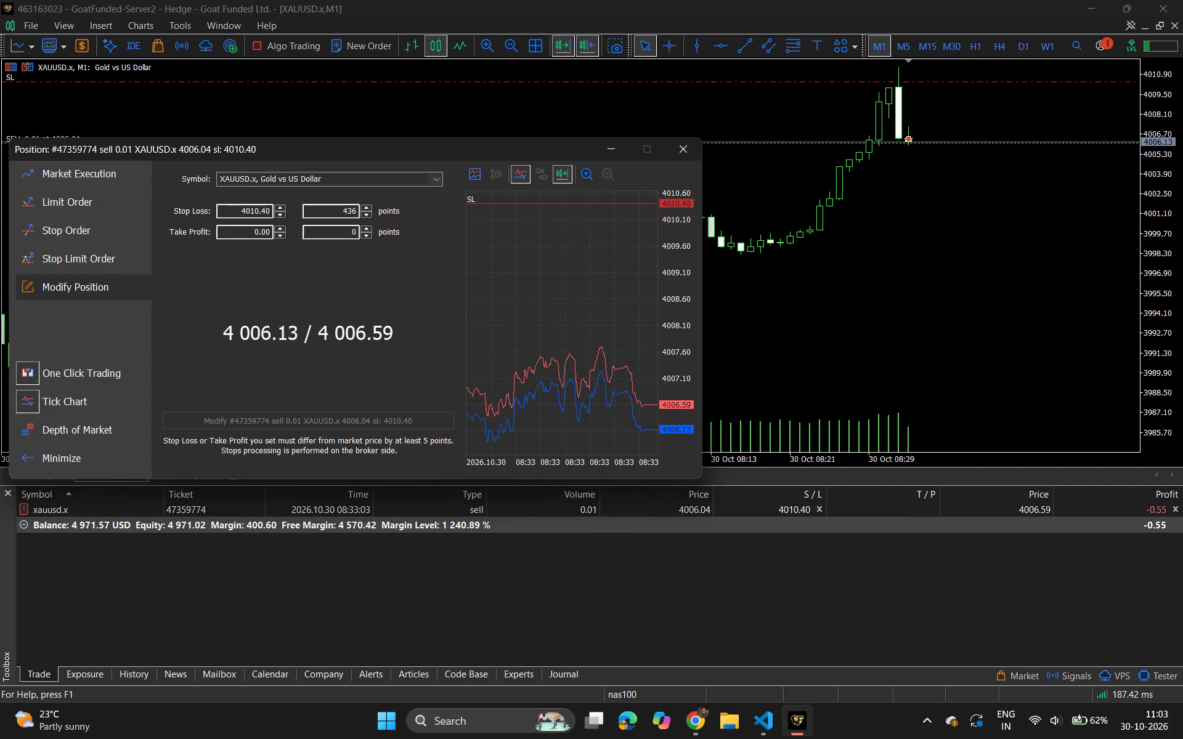
left_click(236, 234)
type("3991")
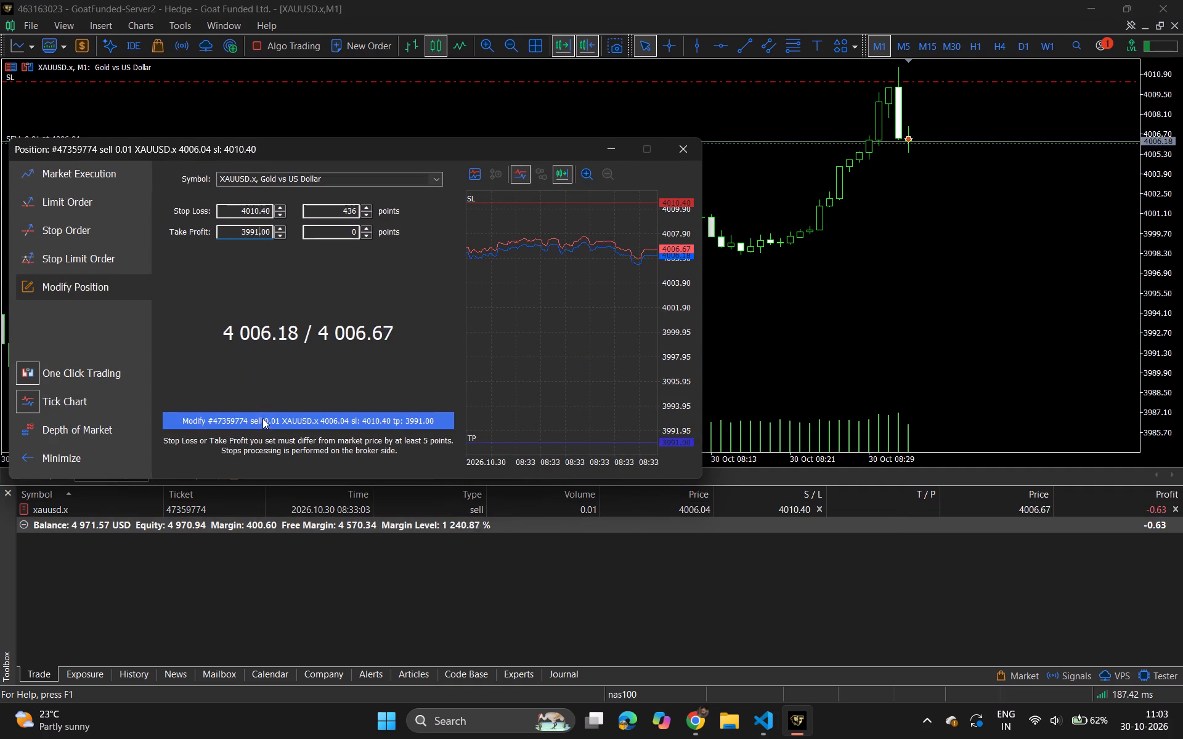
left_click(262, 419)
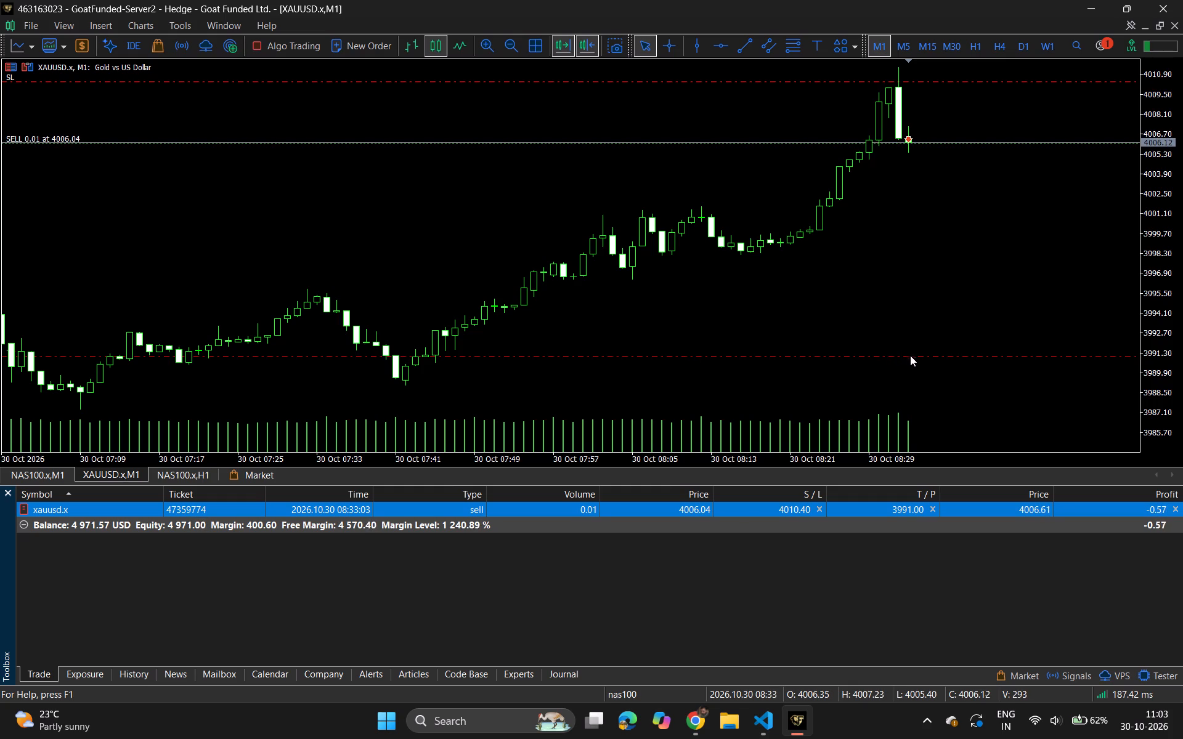
Move the open XAUUSD.x sell position's take profit level down to 3989.07 on the M1 chart.
left_click_drag(915, 356, 922, 382)
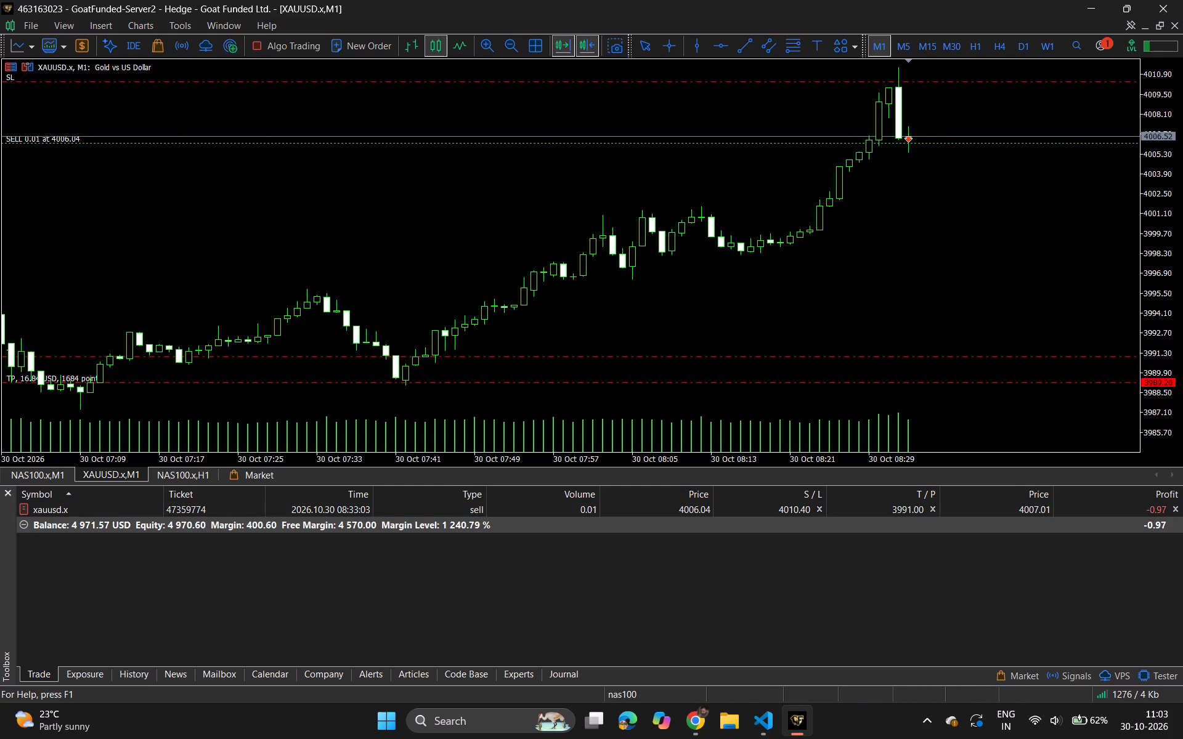
left_click_drag(922, 382, 922, 383)
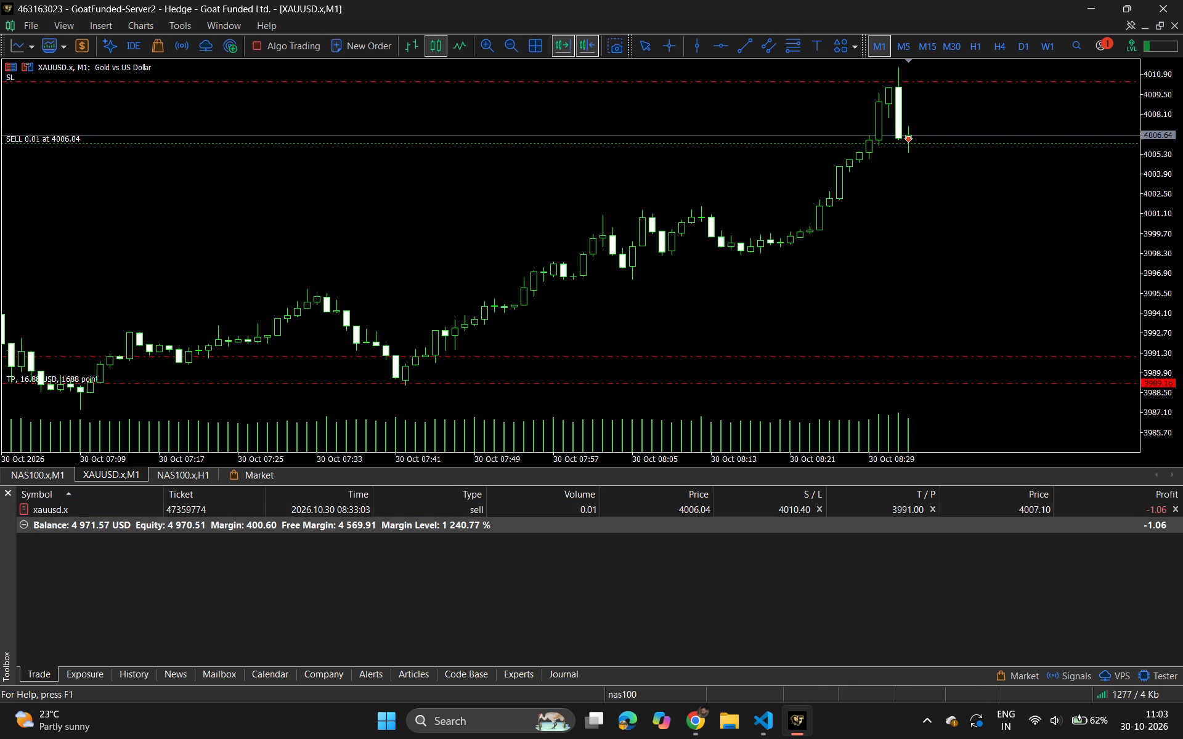
left_click_drag(922, 383, 922, 384)
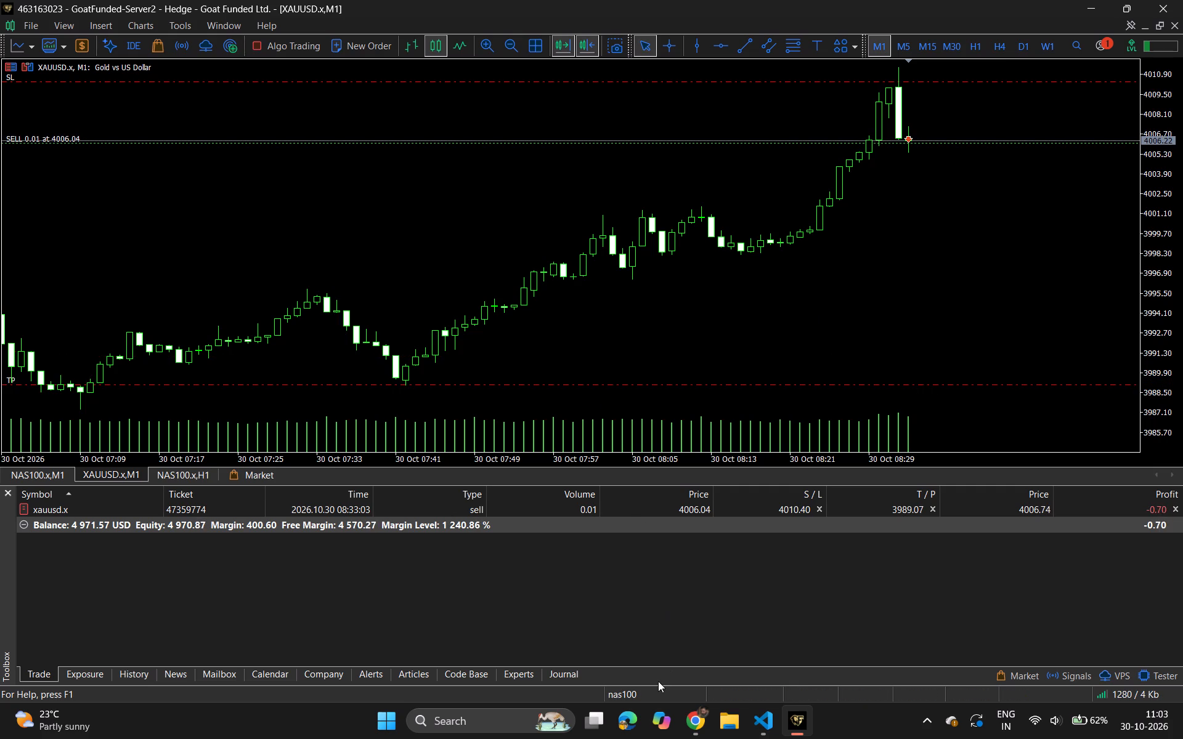
Switch to TradingView and place a short position on the 1-minute XAUUSD chart at the latest candles, with entry about 4,006.93.
left_click(690, 728)
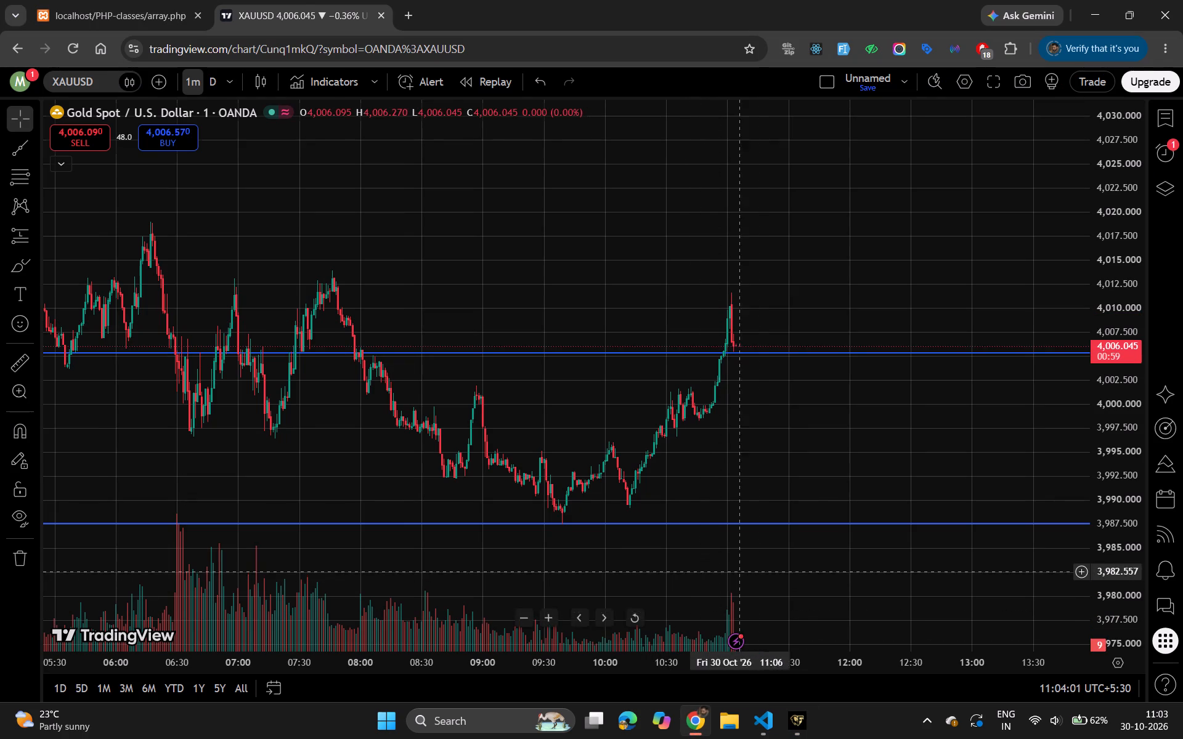
left_click_drag(755, 575, 636, 513)
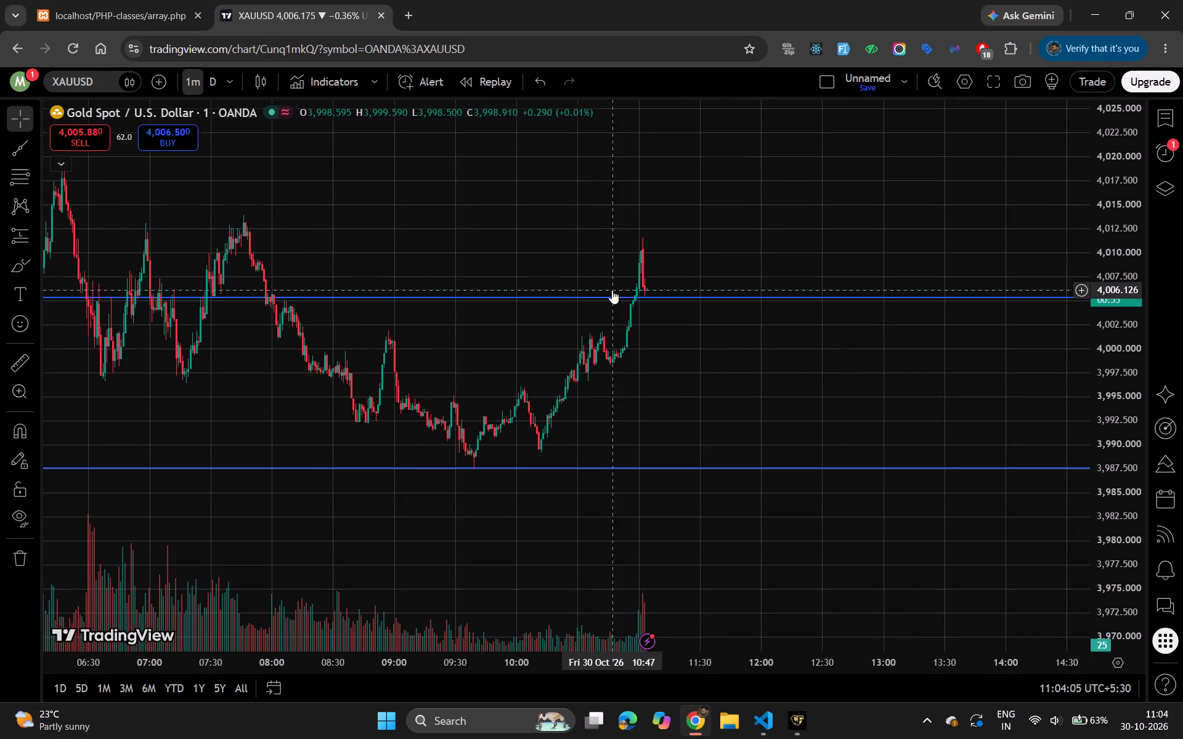
left_click(30, 181)
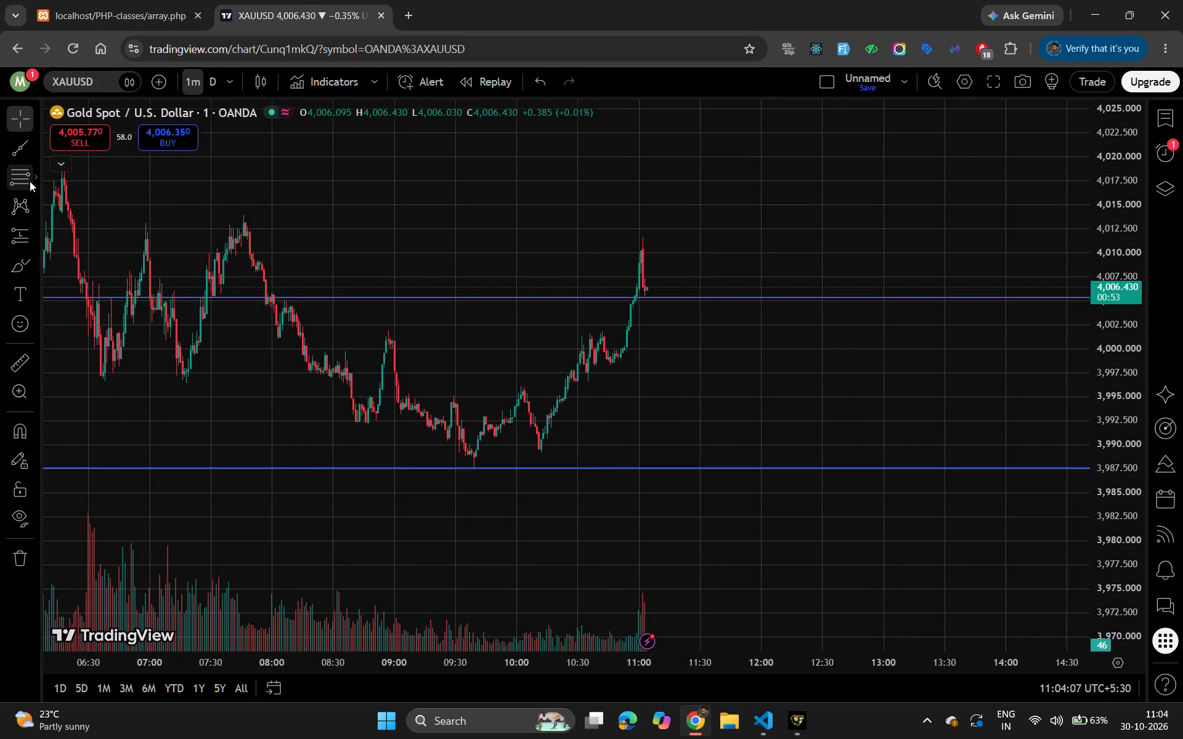
left_click(37, 181)
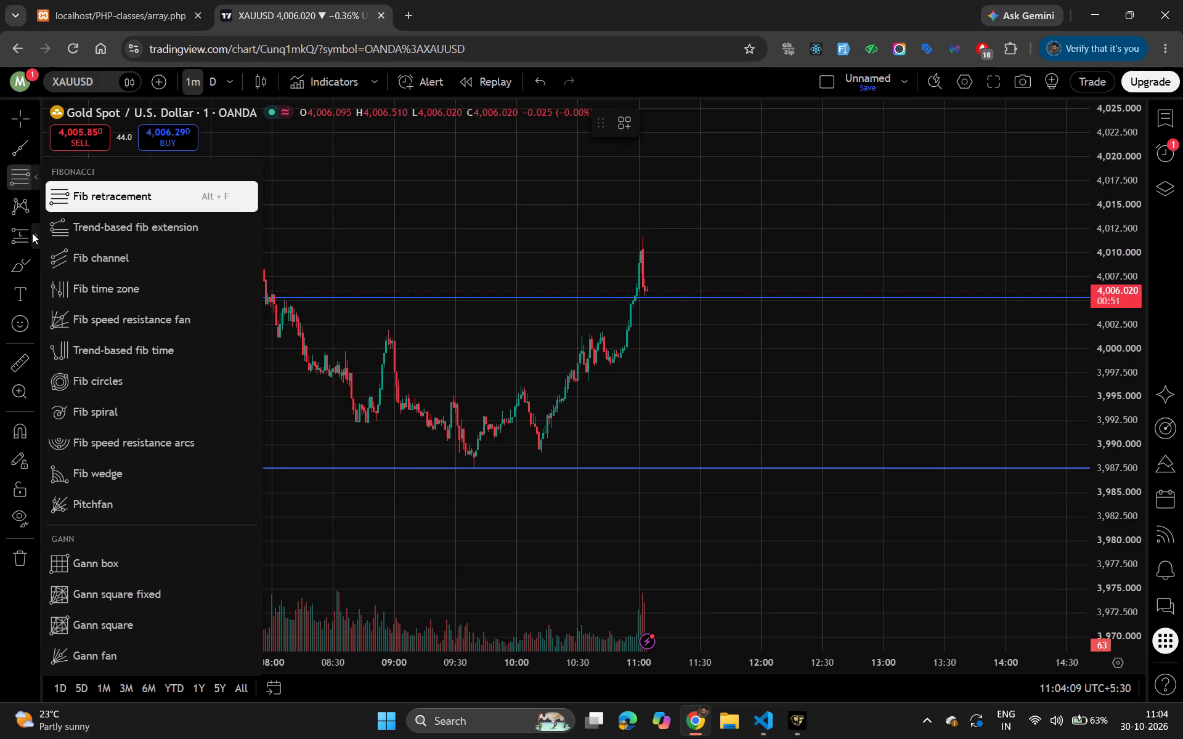
left_click(33, 233)
left_click(100, 285)
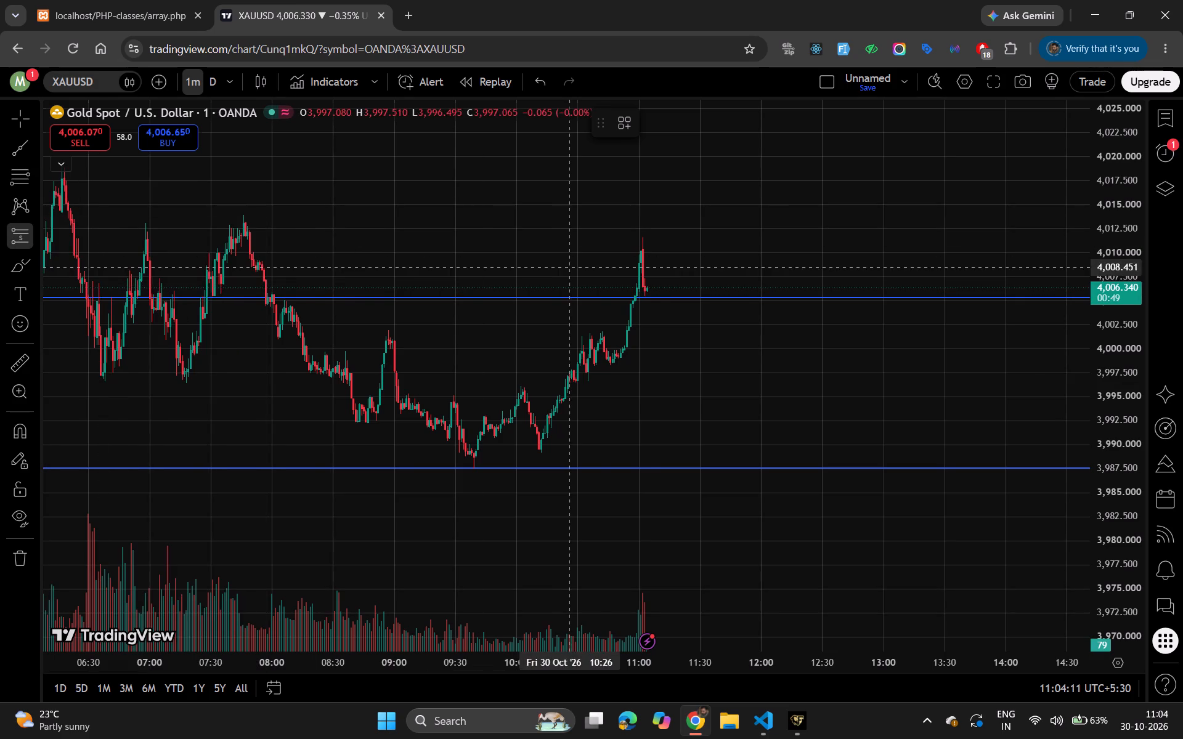
left_click(643, 282)
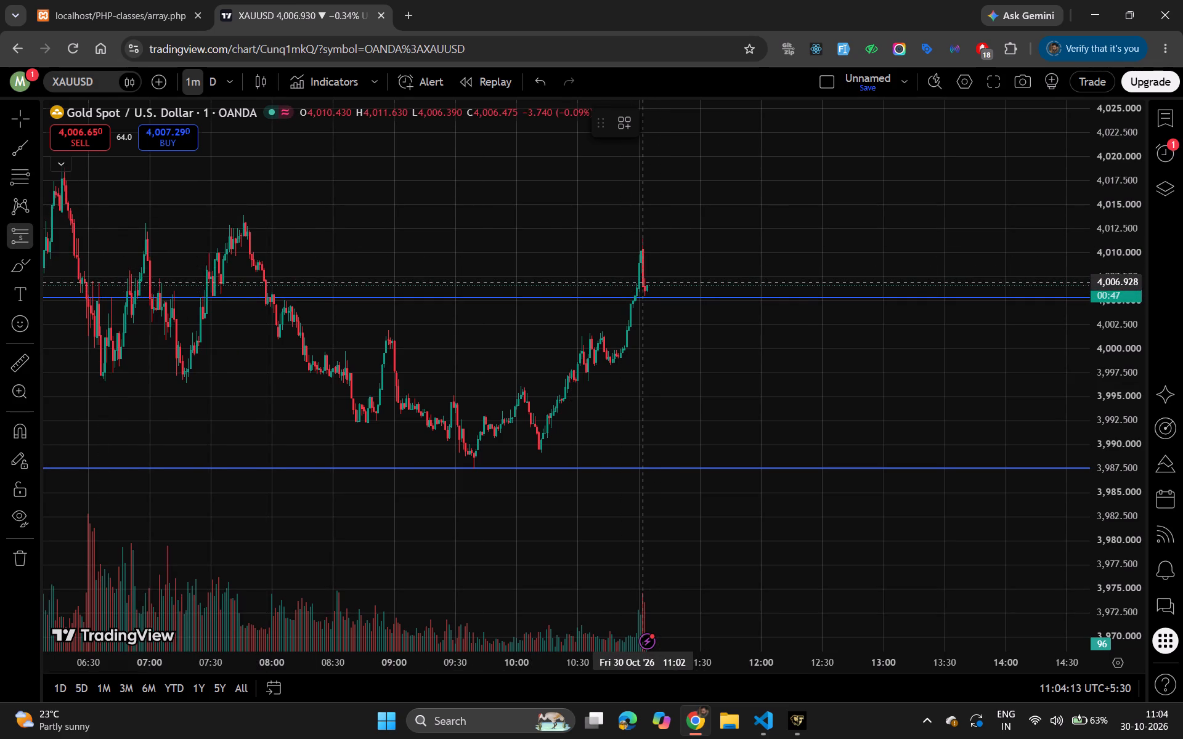
Adjust the short position's stop to about 4,010.78 and its target to about 3,989.53.
left_click_drag(643, 222, 644, 230)
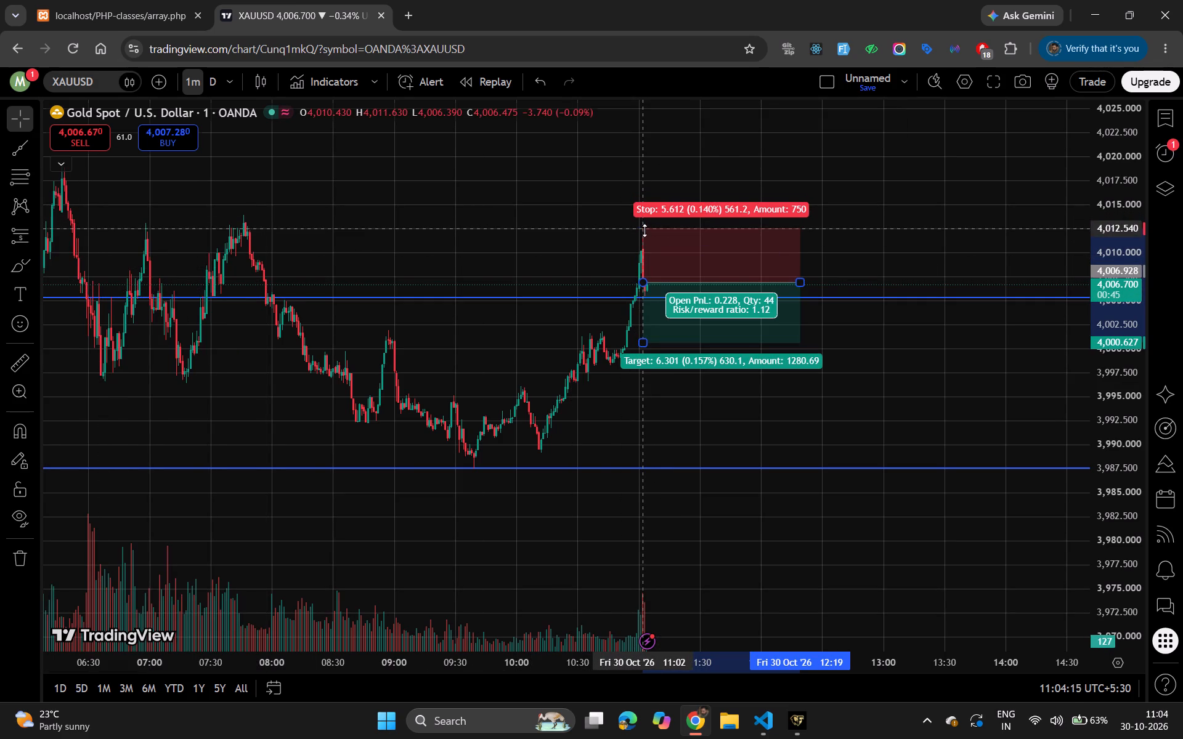
left_click_drag(644, 230, 646, 245)
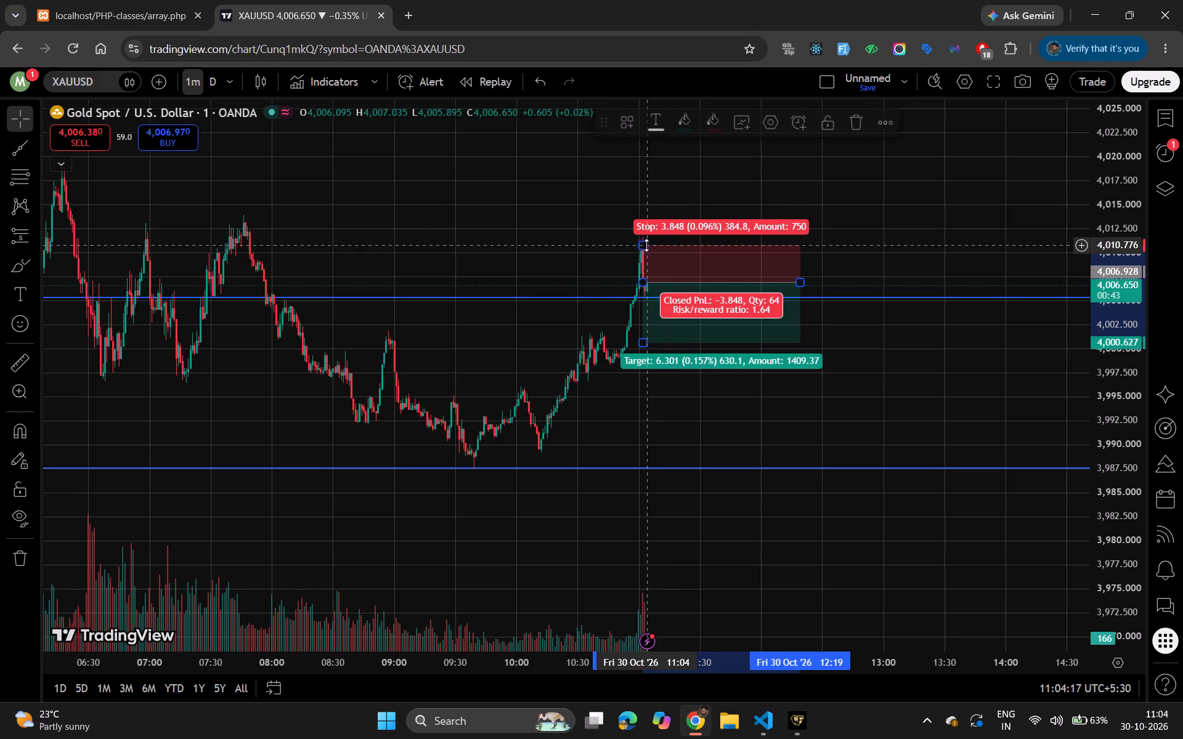
left_click_drag(643, 344, 660, 439)
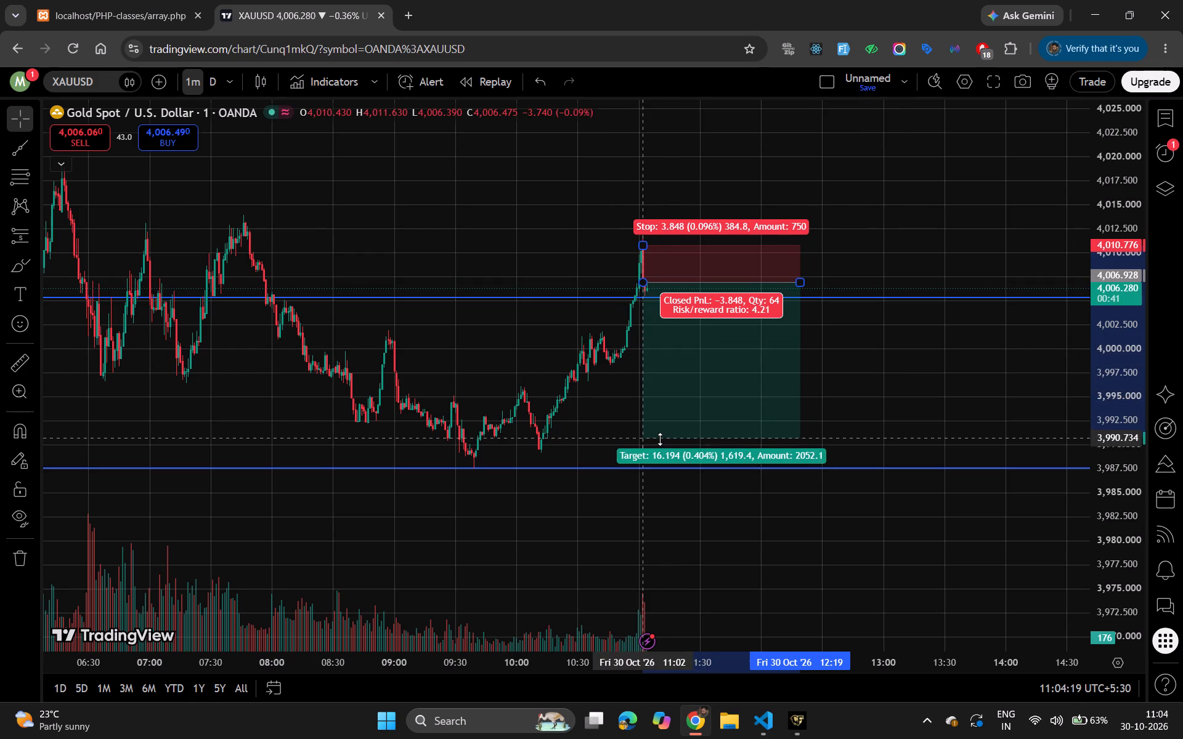
left_click_drag(660, 439, 660, 448)
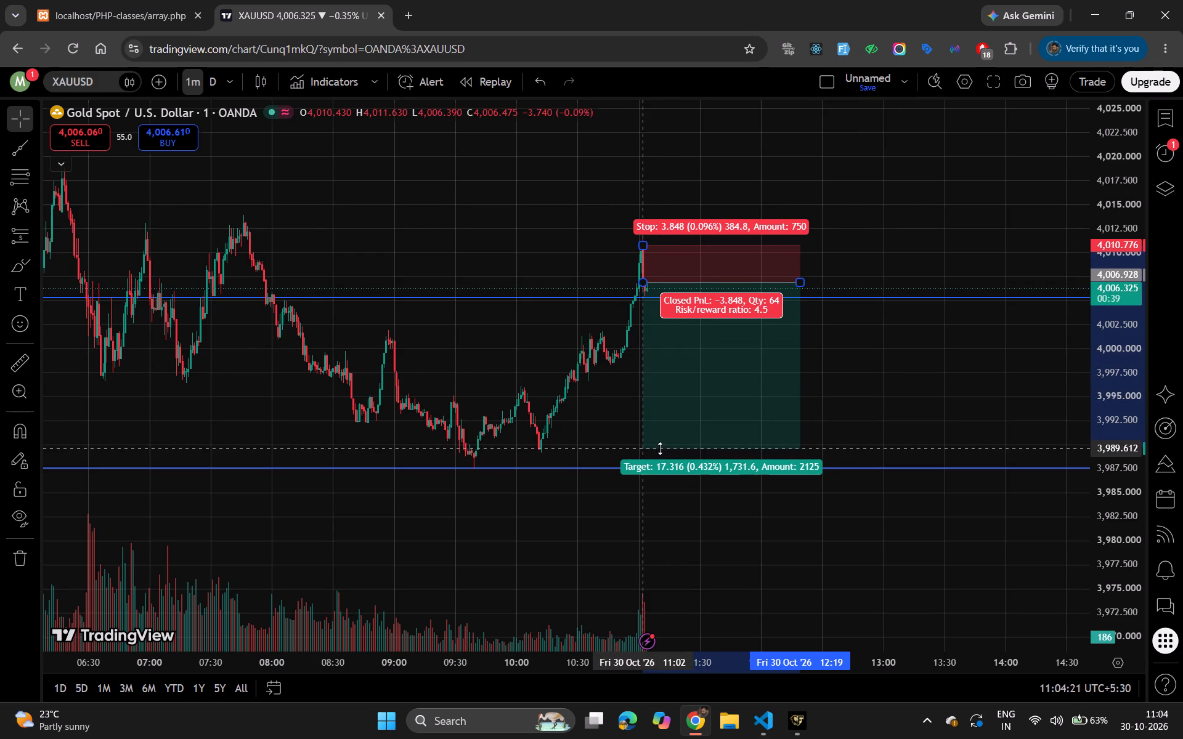
left_click_drag(660, 448, 659, 449)
left_click(908, 361)
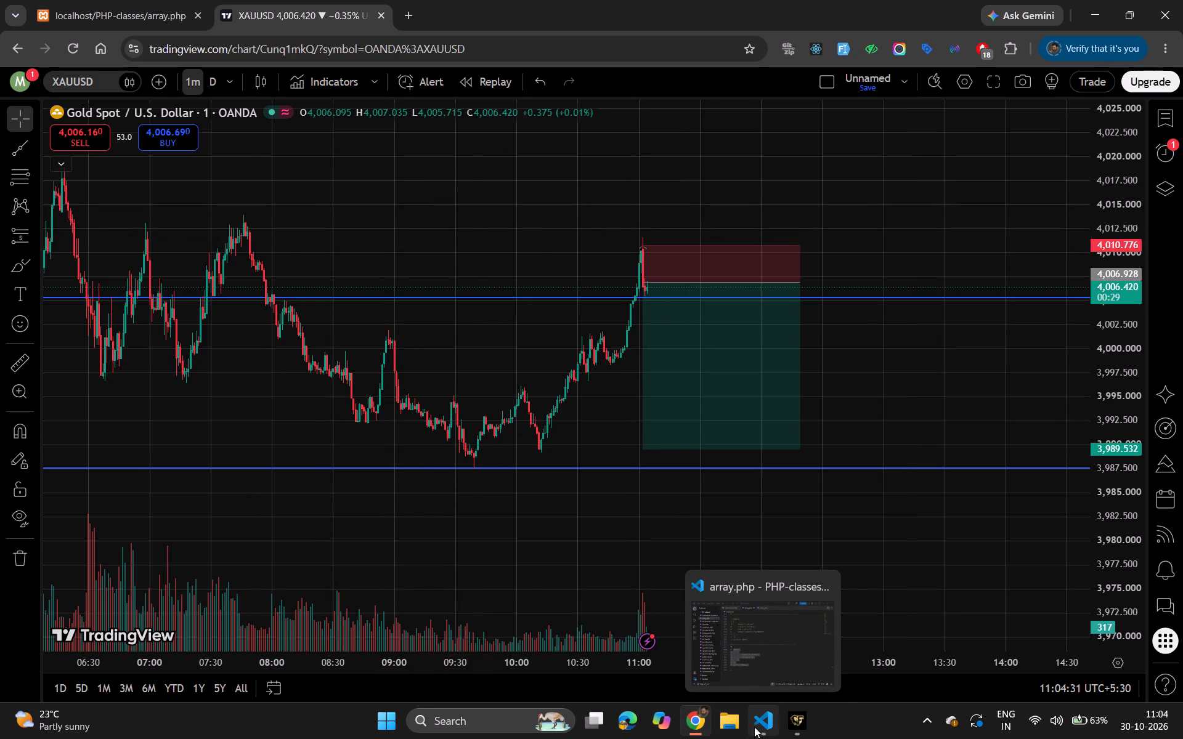
Switch to MetaTrader 5 and check the open gold sell's take profit and stop loss levels on the chart.
left_click(788, 729)
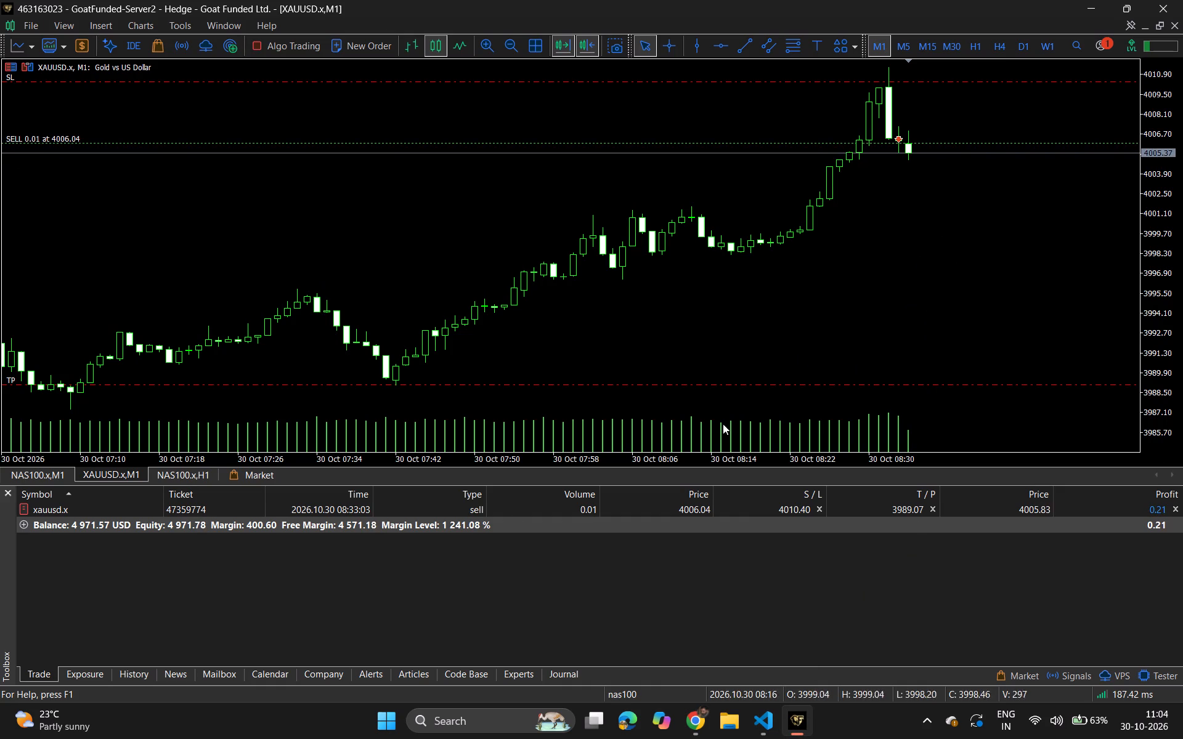
left_click(319, 384)
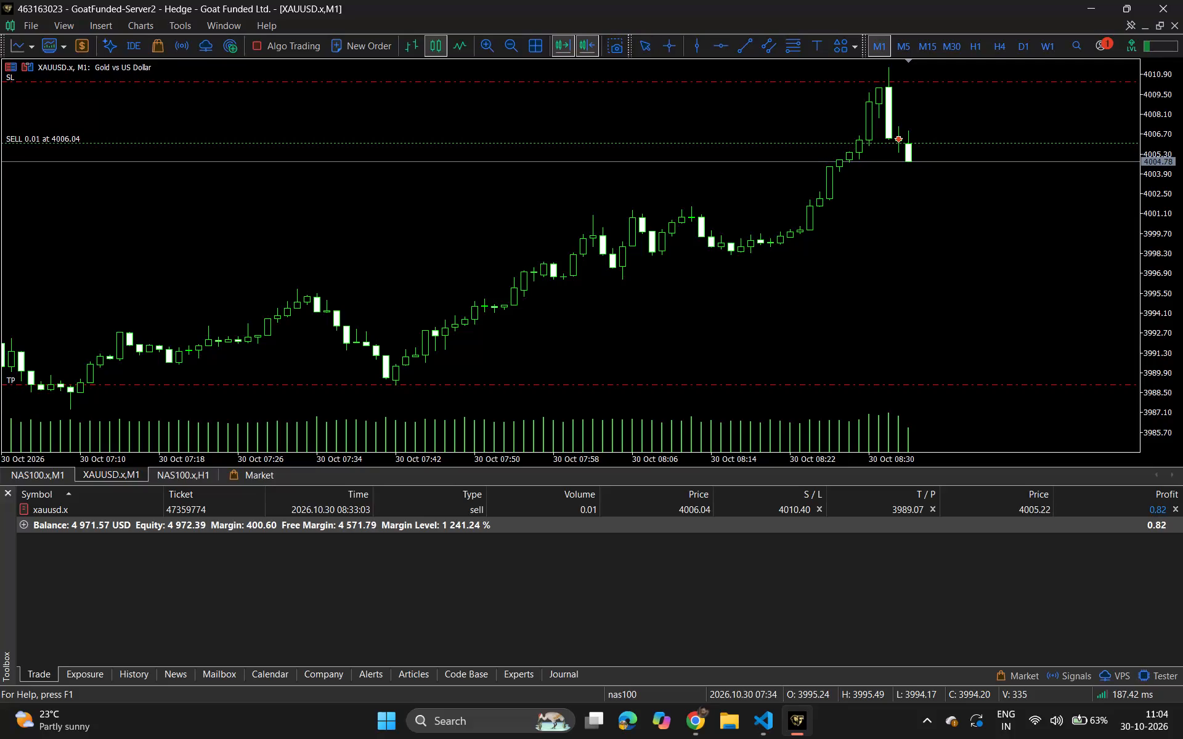
left_click(319, 384)
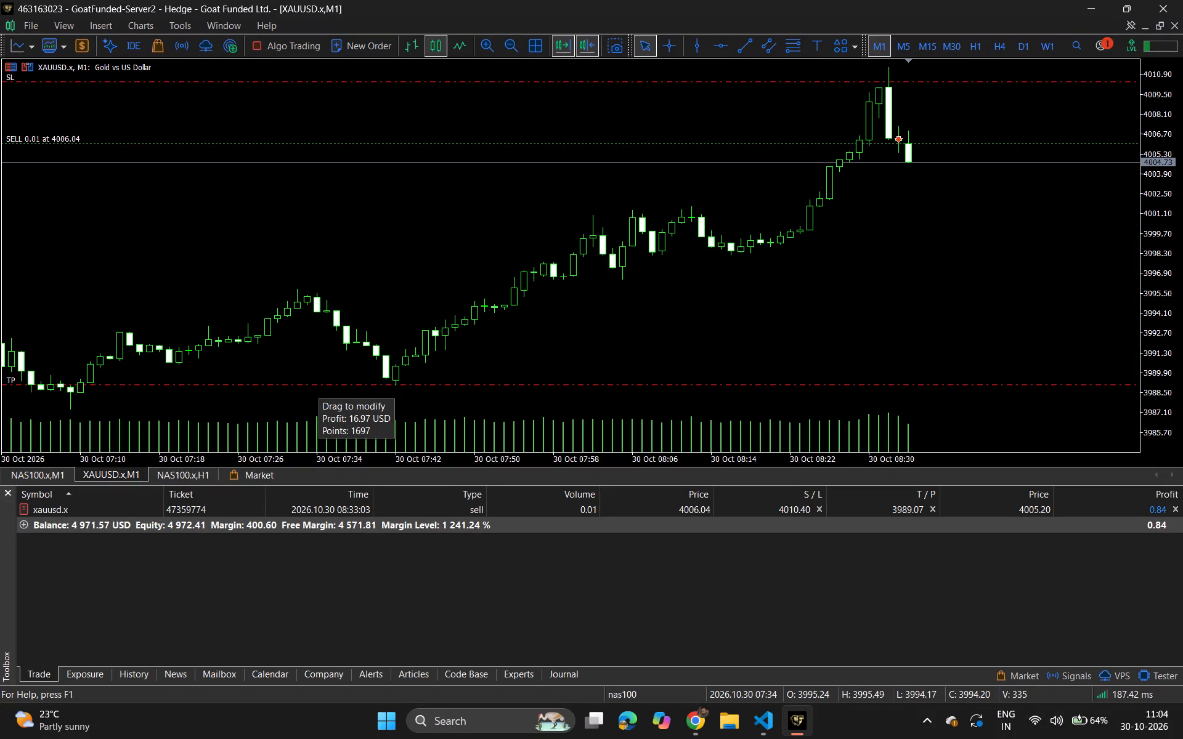
left_click(725, 82)
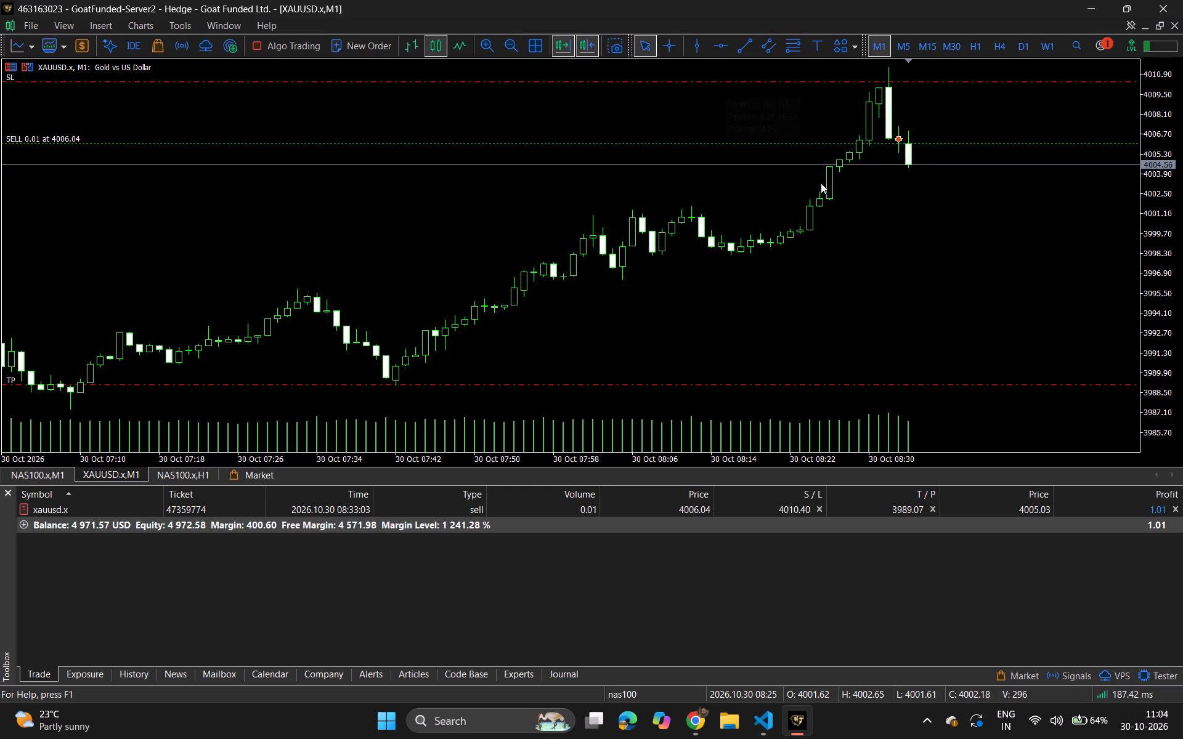
left_click(757, 81)
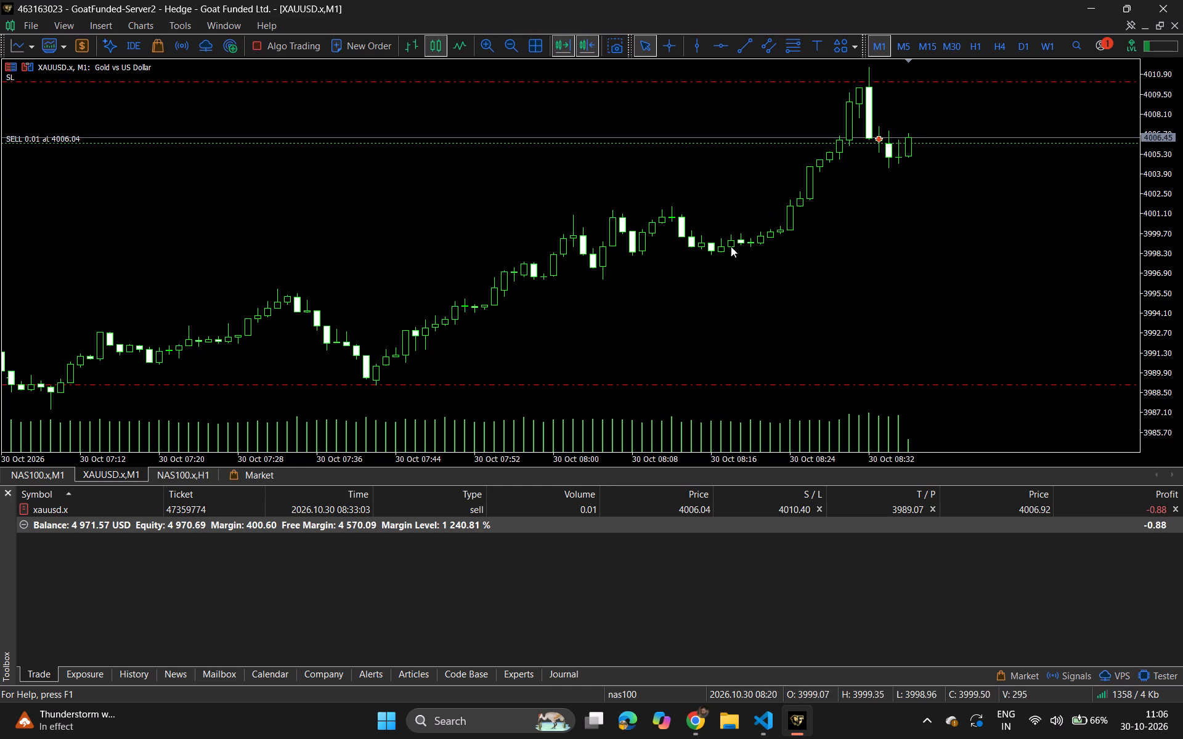
Switch to TradingView to check the XAUUSD chart against the drawn short position.
left_click(691, 727)
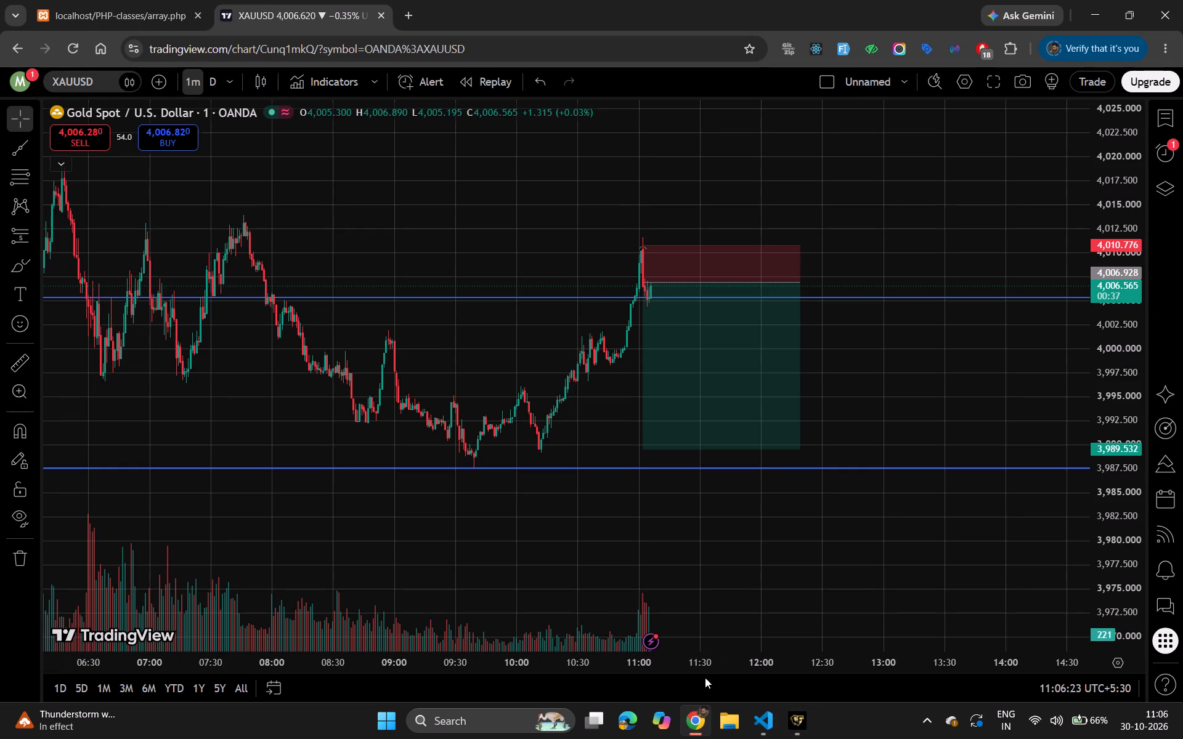
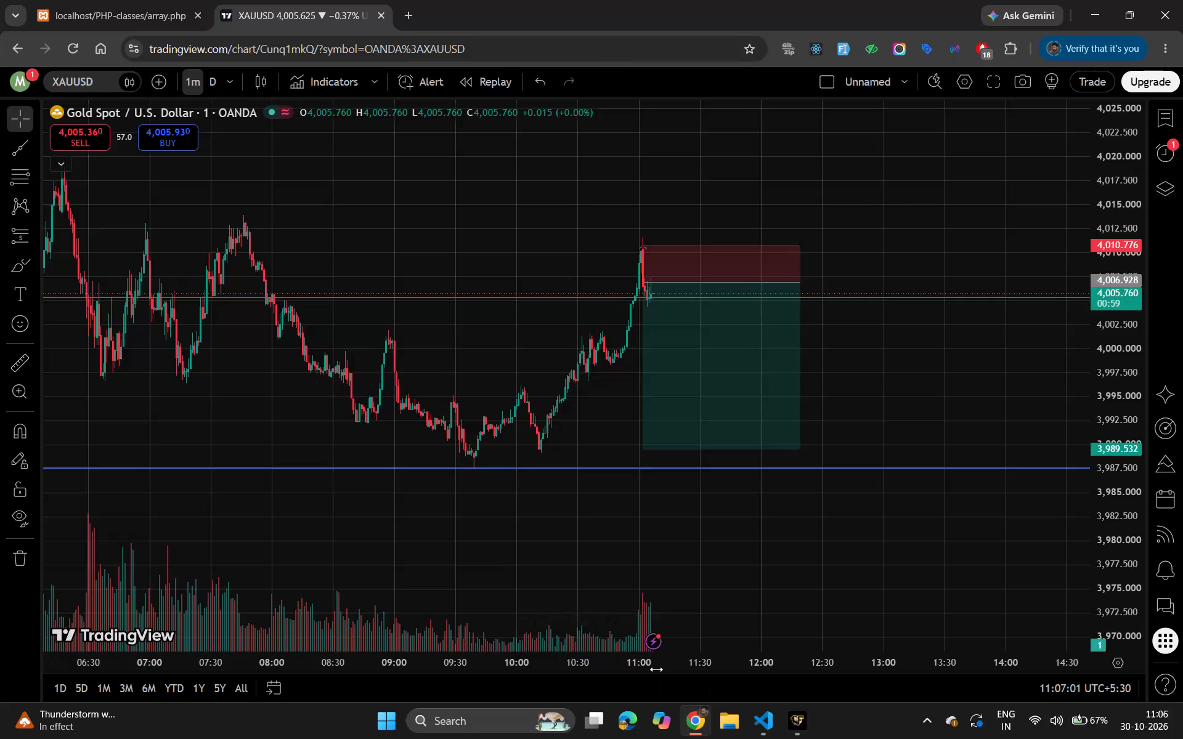
Examine the 1-minute XAUUSD chart around the short position in TradingView and compare it with the open gold sell in MetaTrader 5.
left_click_drag(657, 666, 642, 666)
left_click_drag(642, 666, 202, 611)
left_click_drag(341, 549, 767, 663)
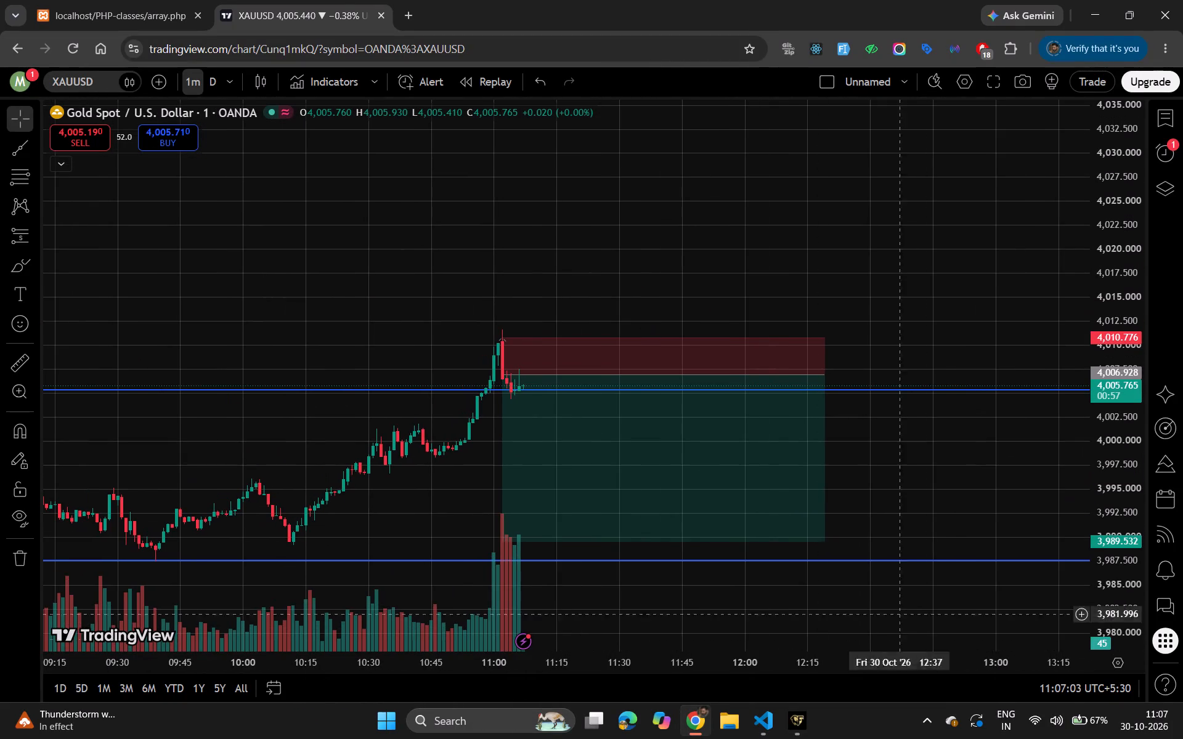
left_click_drag(1102, 549, 1114, 403)
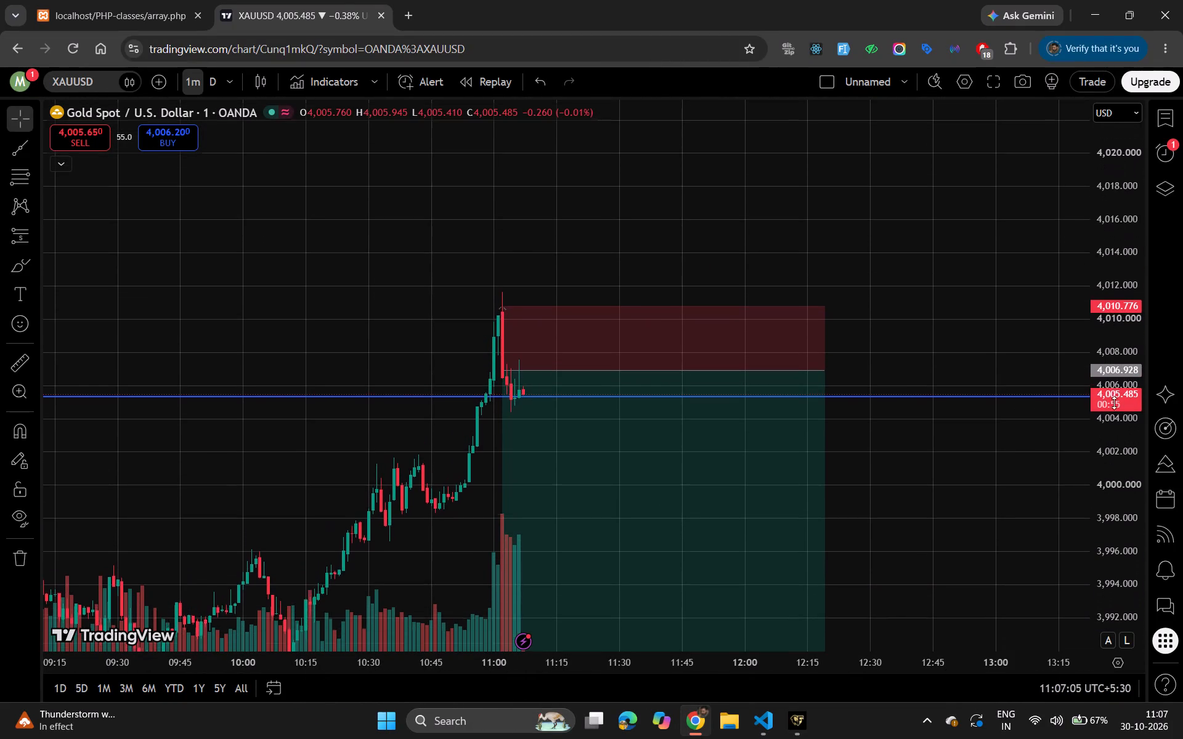
left_click_drag(1114, 403, 1116, 432)
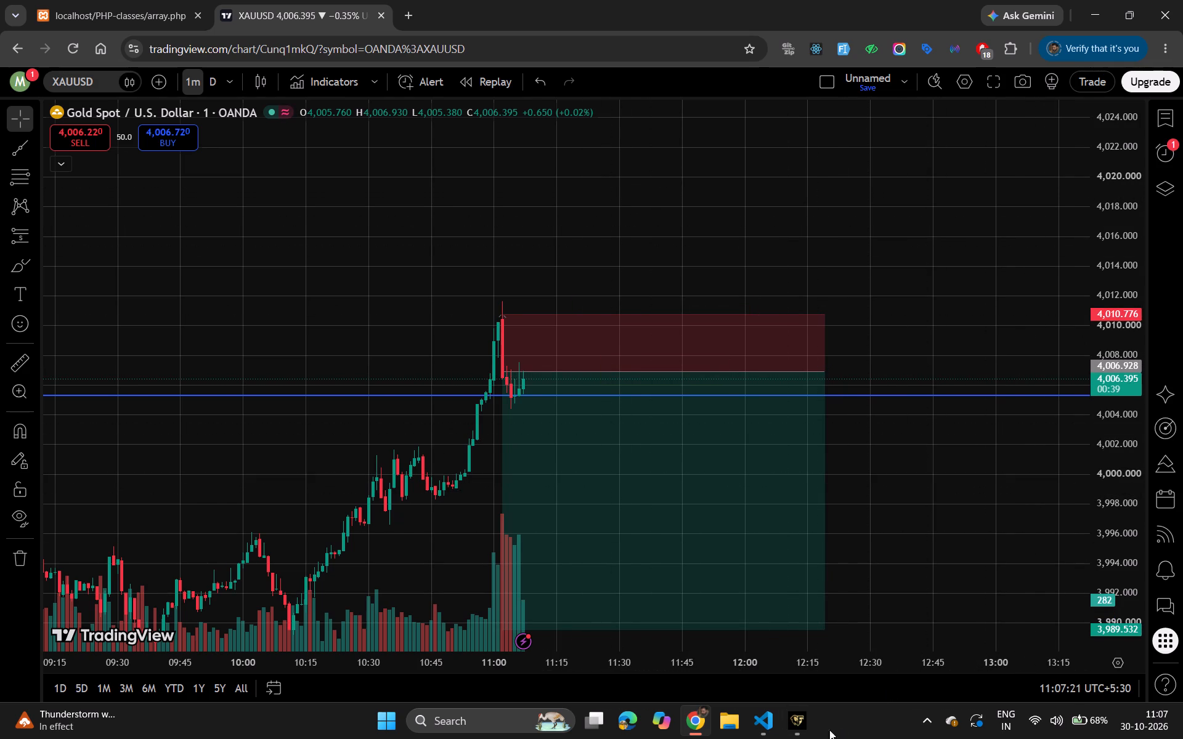
left_click(800, 716)
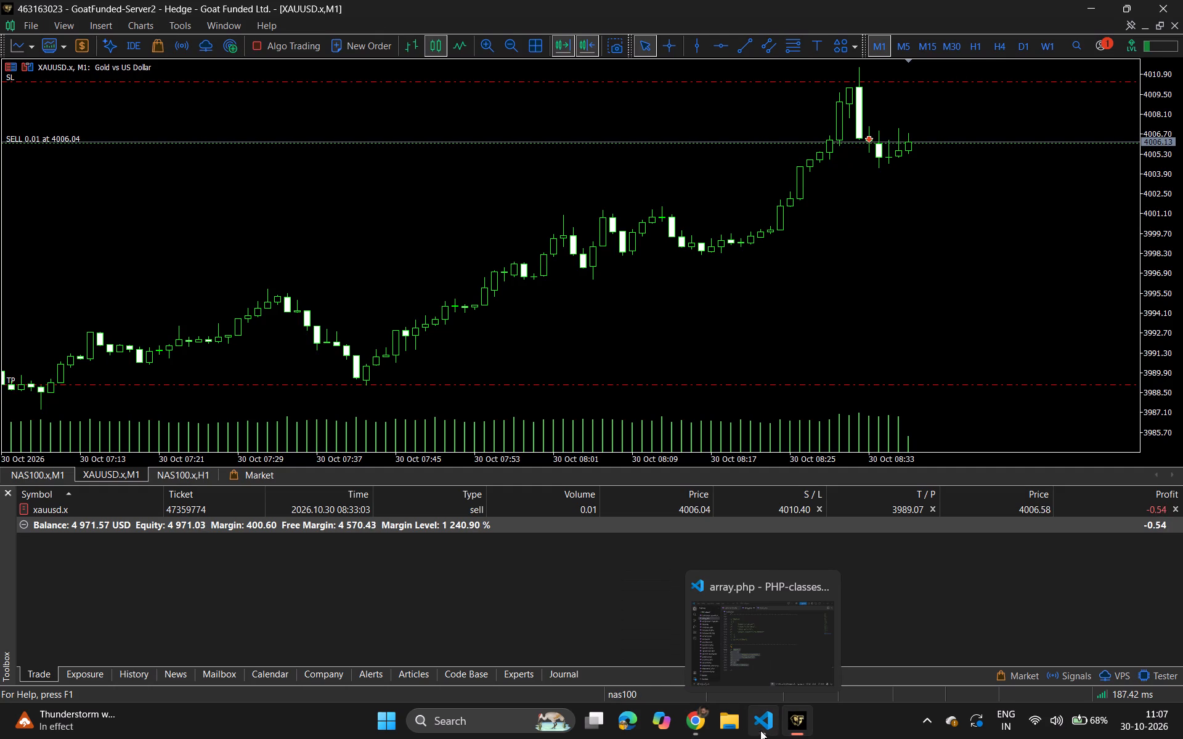
left_click(698, 726)
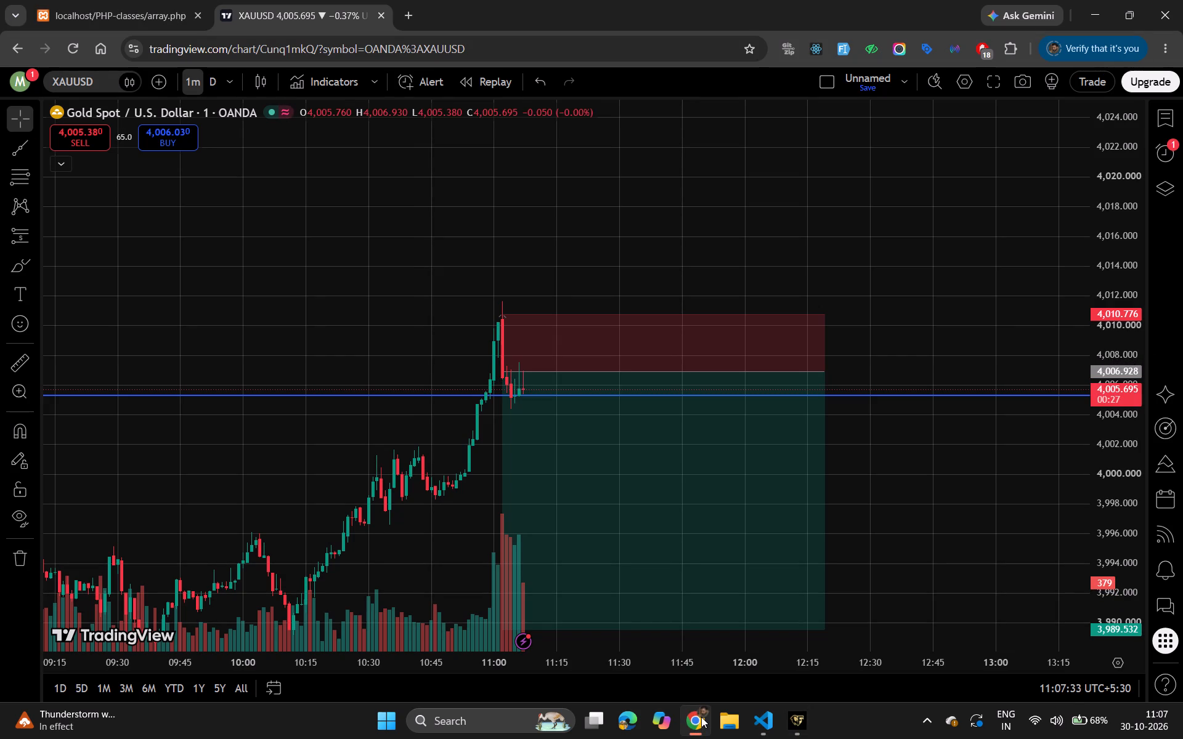
left_click(803, 725)
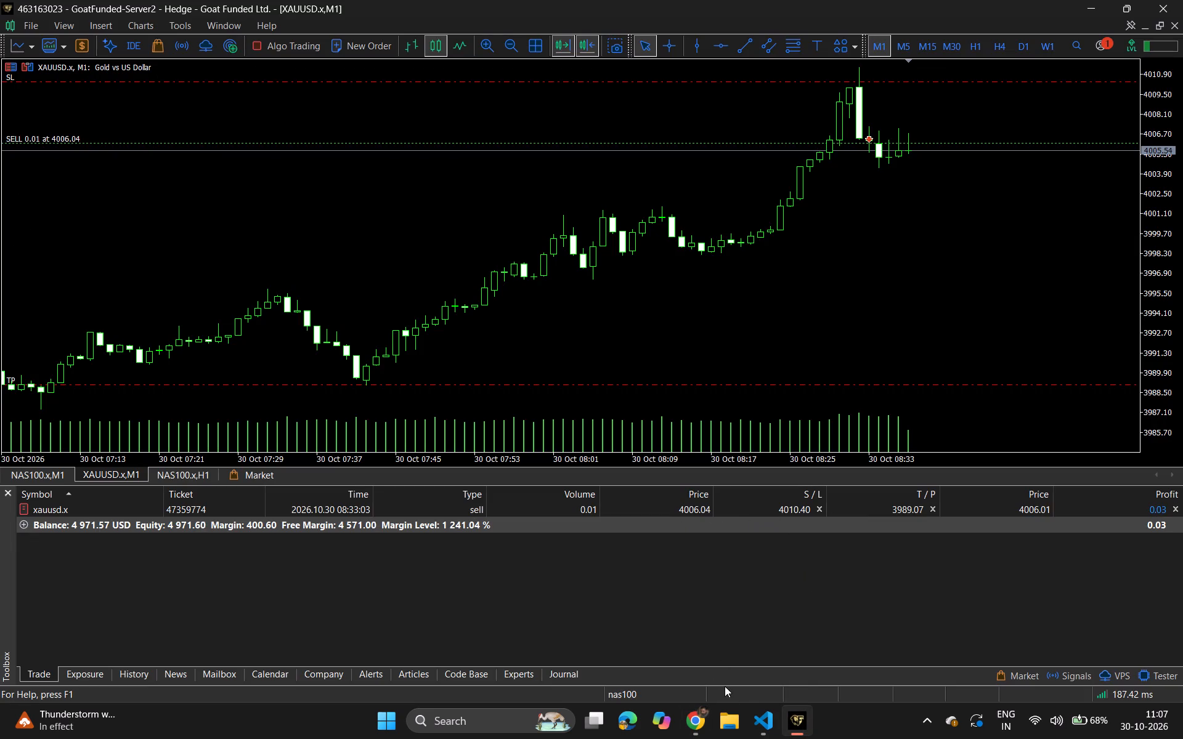
Switch to TradingView and lower the short position's stop to about 4,010.42.
left_click(691, 729)
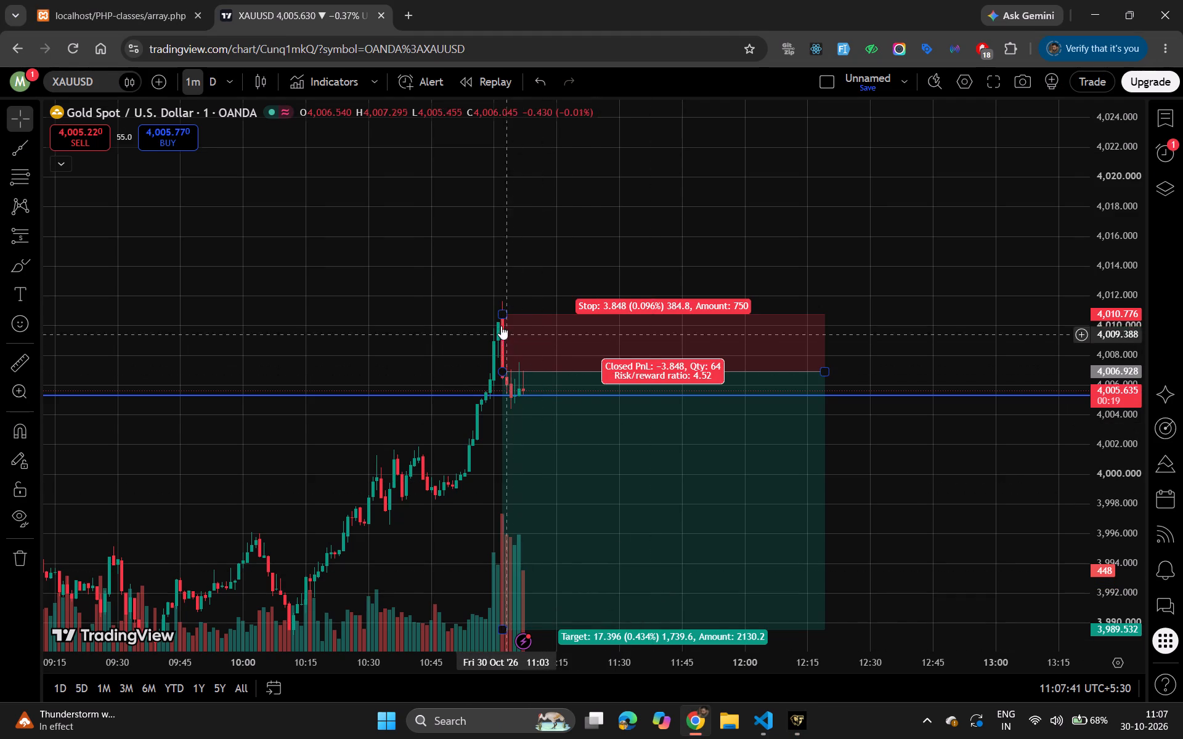
left_click_drag(503, 313, 503, 319)
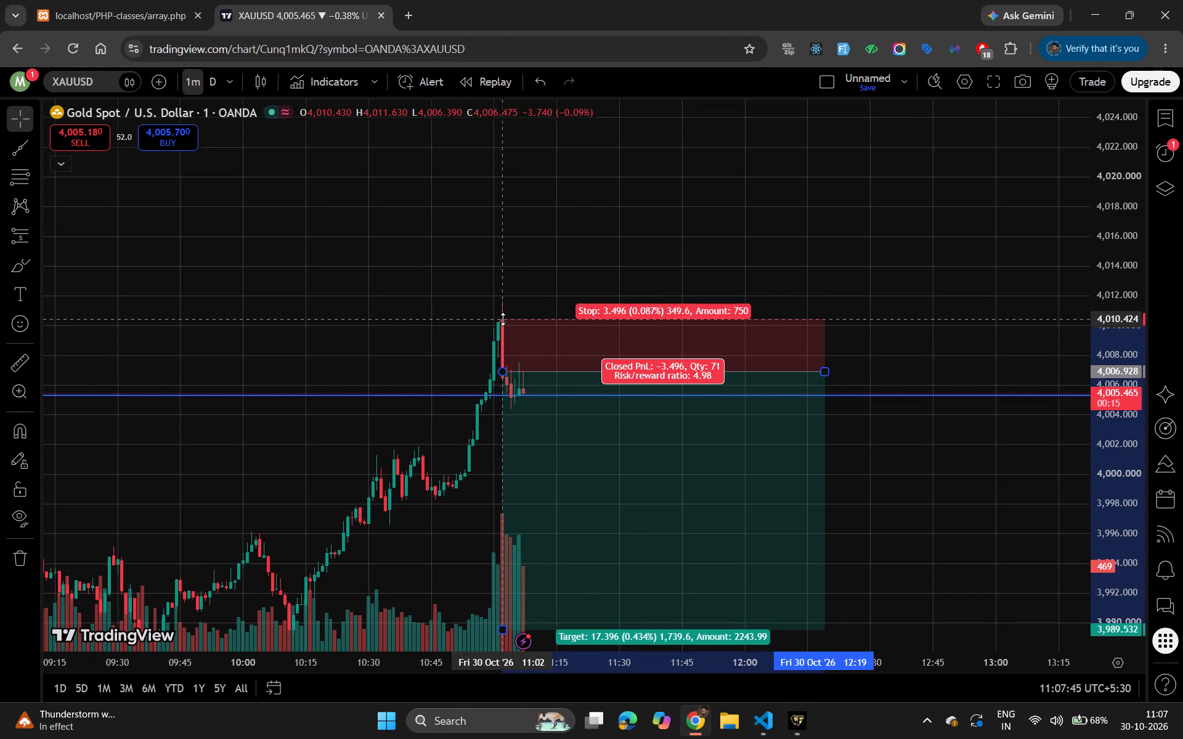
left_click_drag(503, 319, 503, 320)
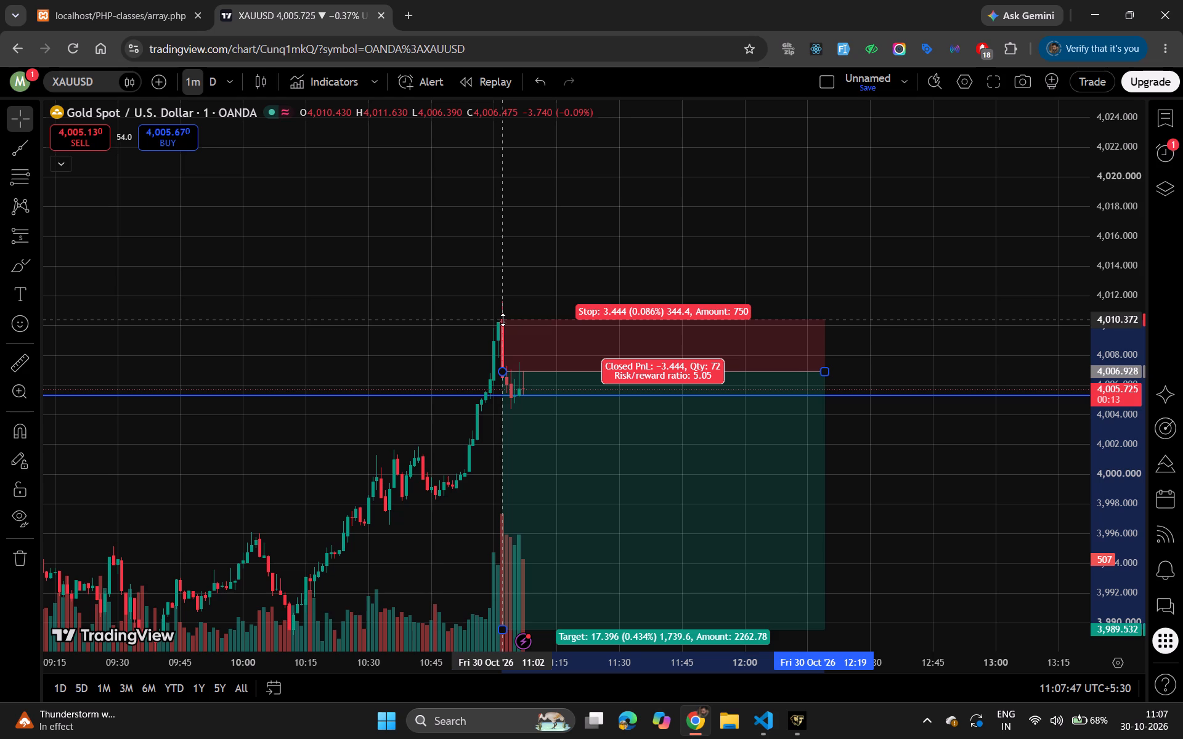
left_click_drag(503, 320, 503, 319)
left_click(827, 241)
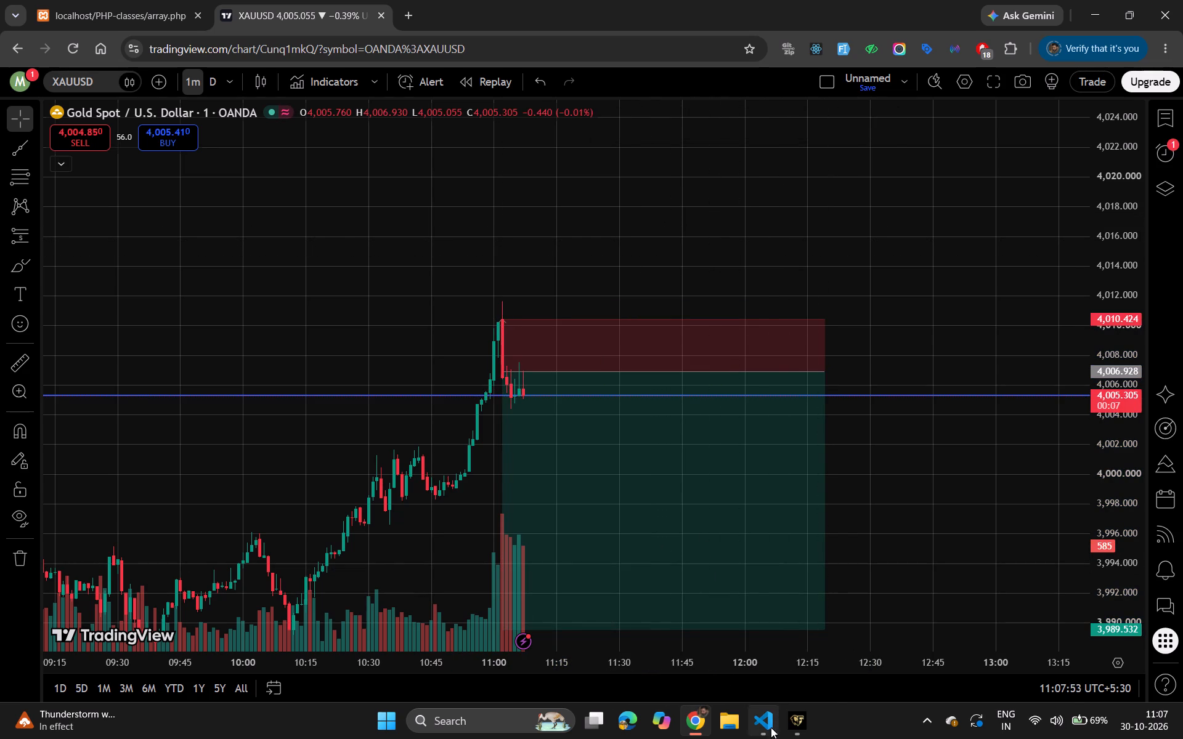
Monitor the open gold sell in MetaTrader 5 against the XAUUSD chart and short position in TradingView.
left_click(791, 722)
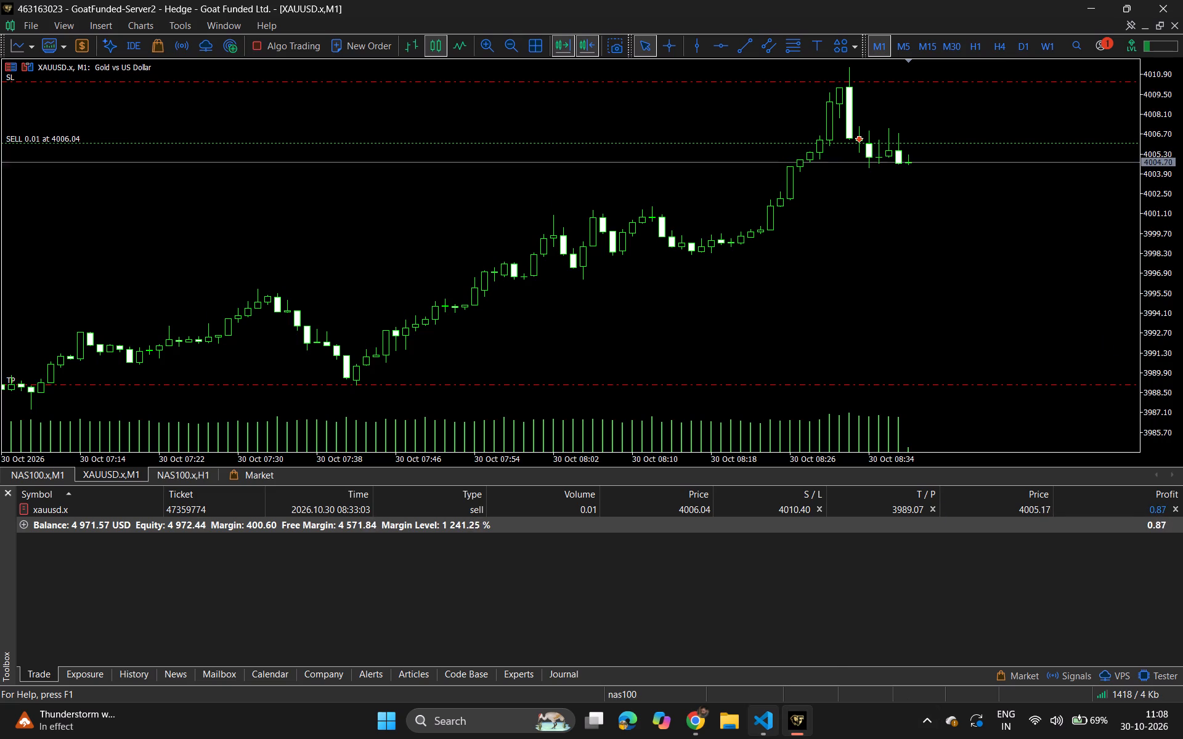
left_click(696, 727)
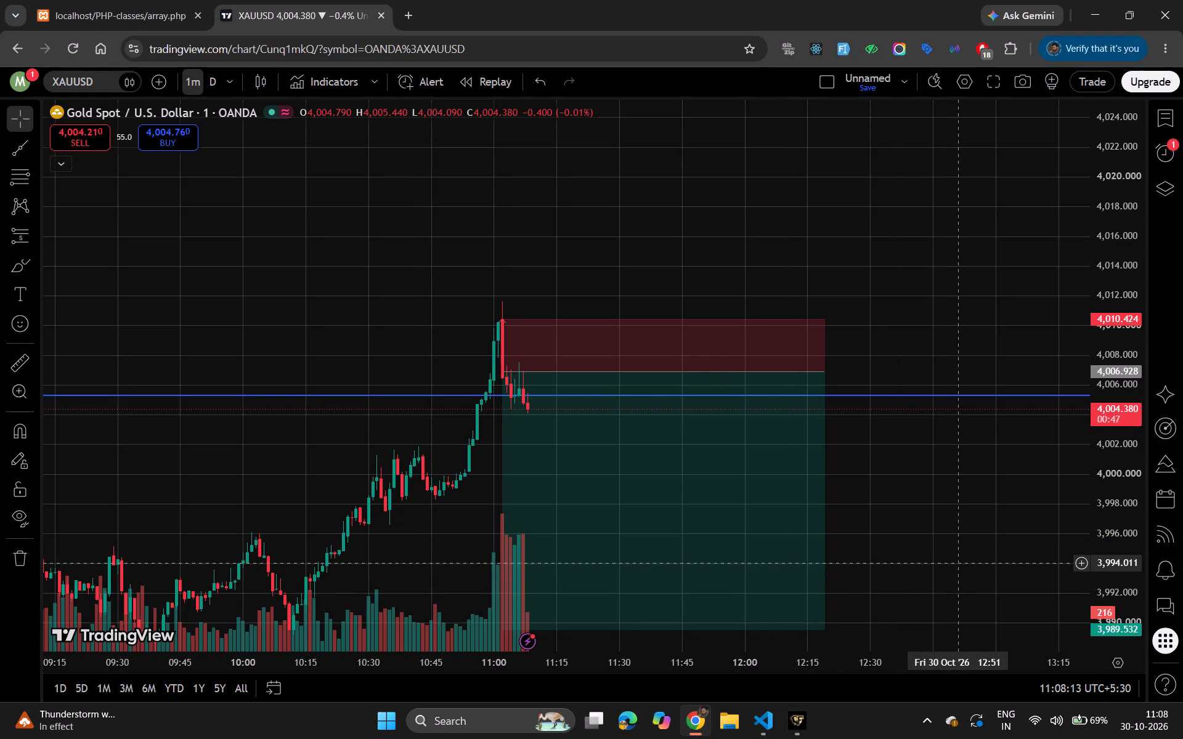
left_click_drag(953, 454, 956, 328)
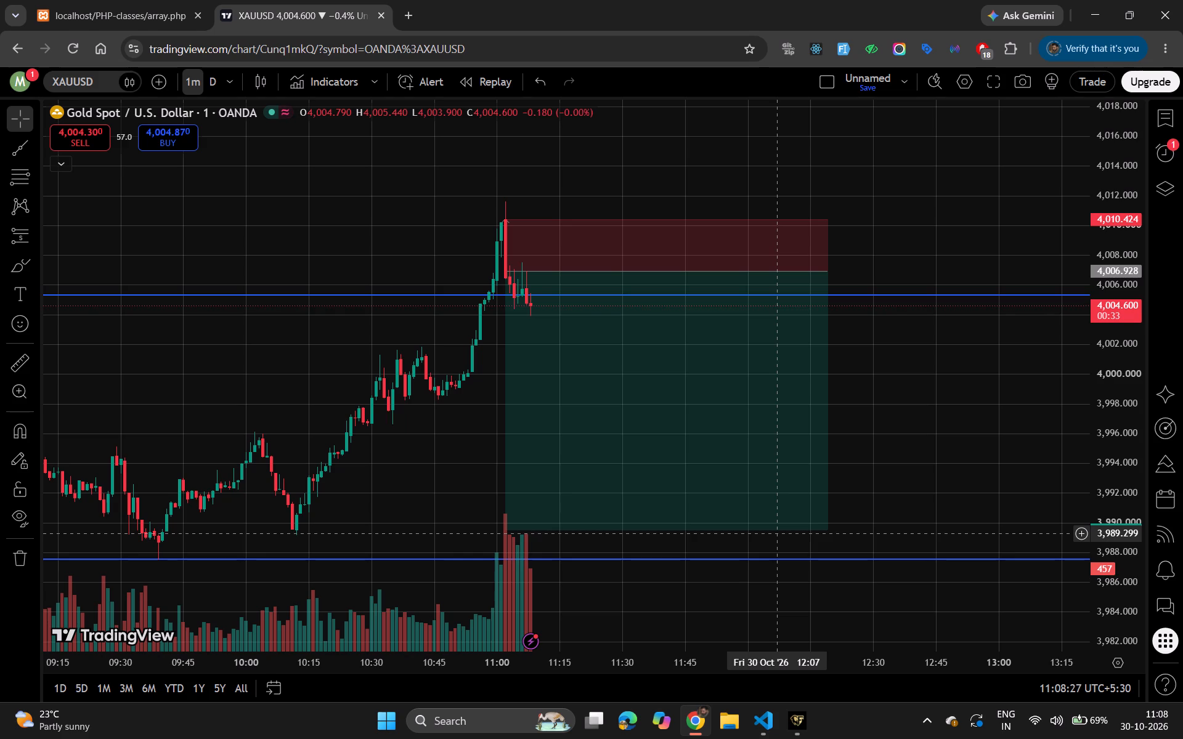
left_click(799, 733)
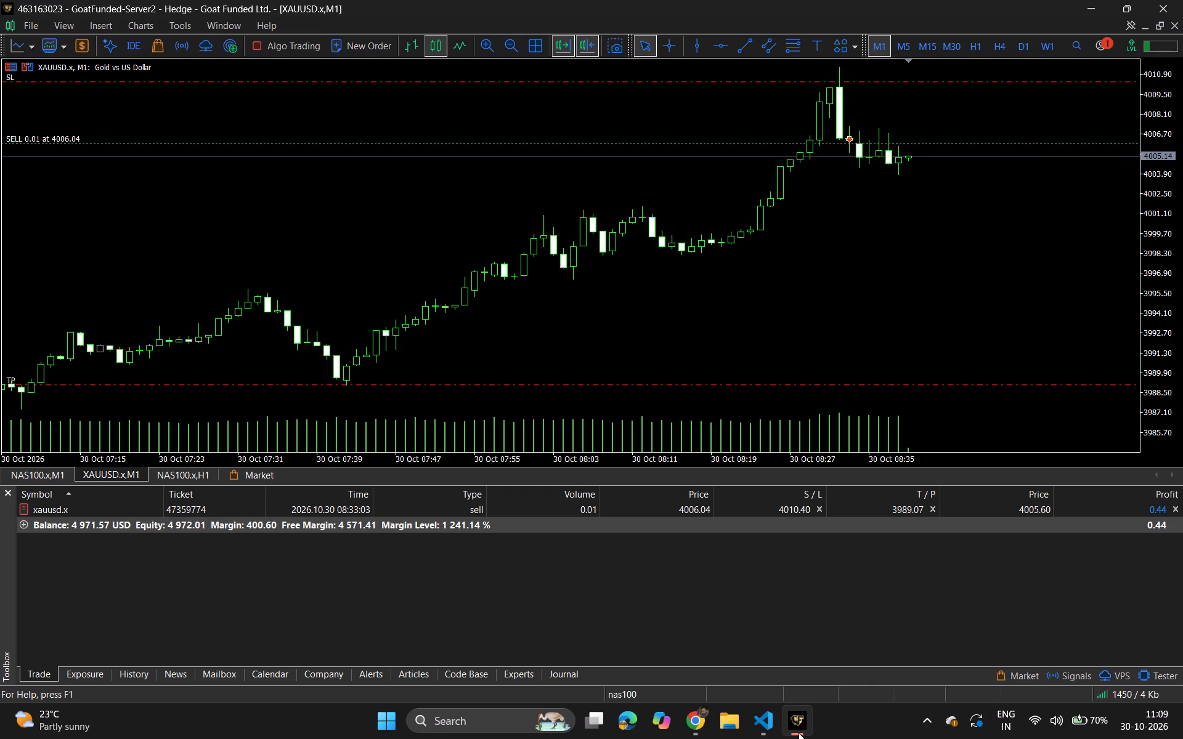
left_click(882, 618)
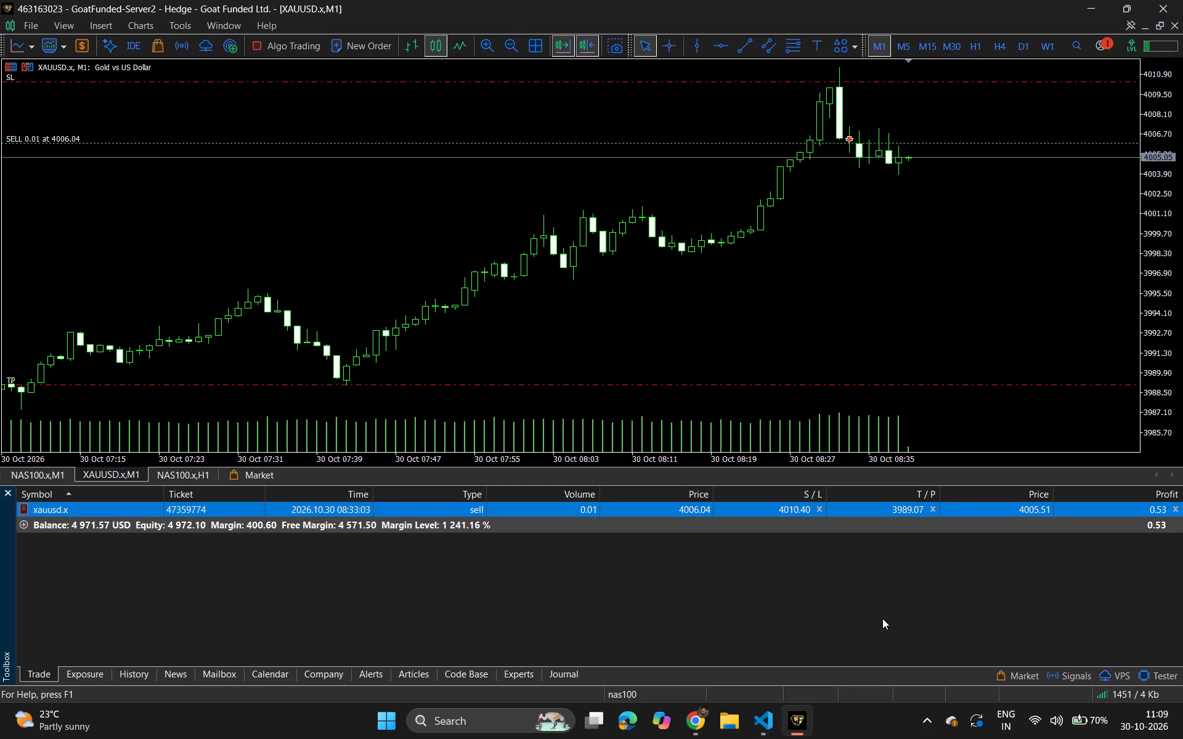
left_click(703, 733)
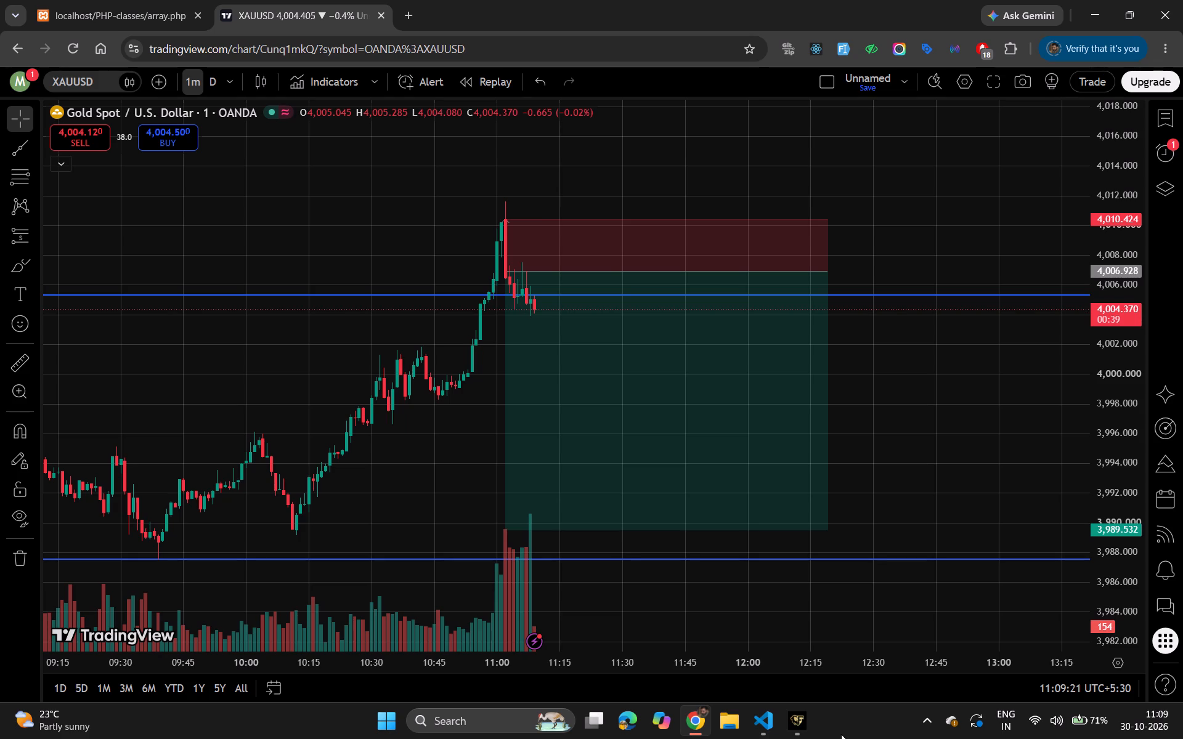
left_click(789, 738)
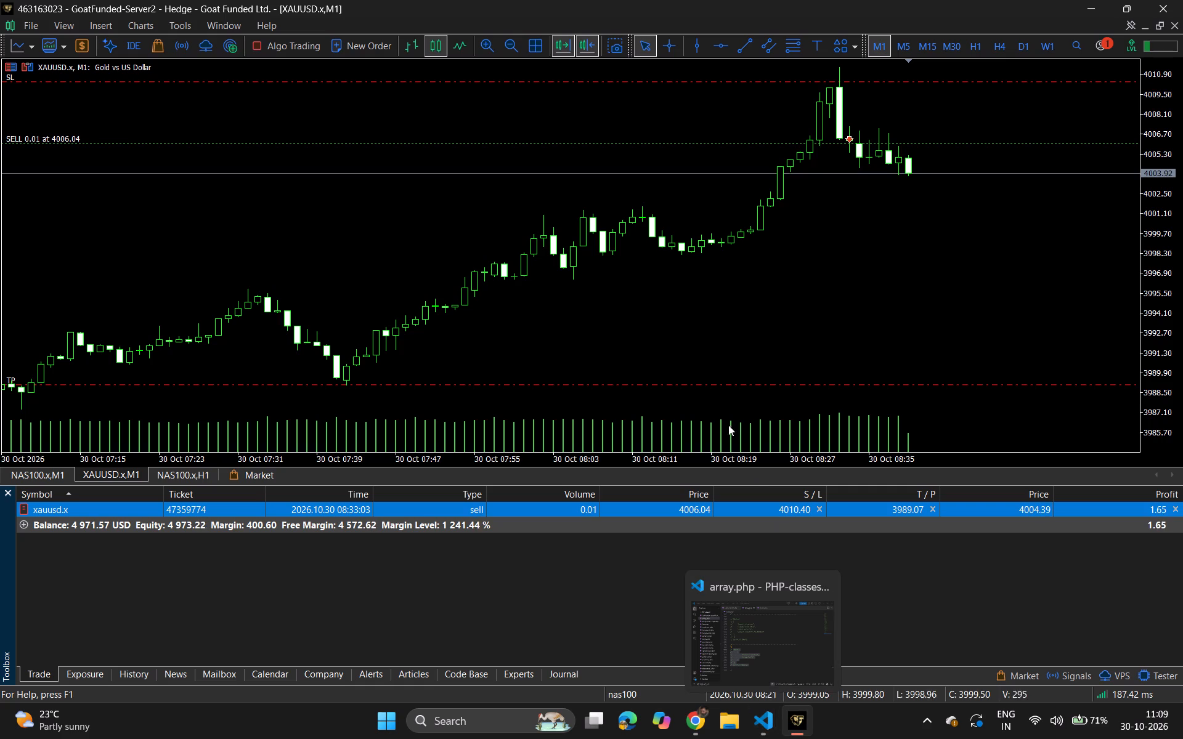
left_click(727, 381)
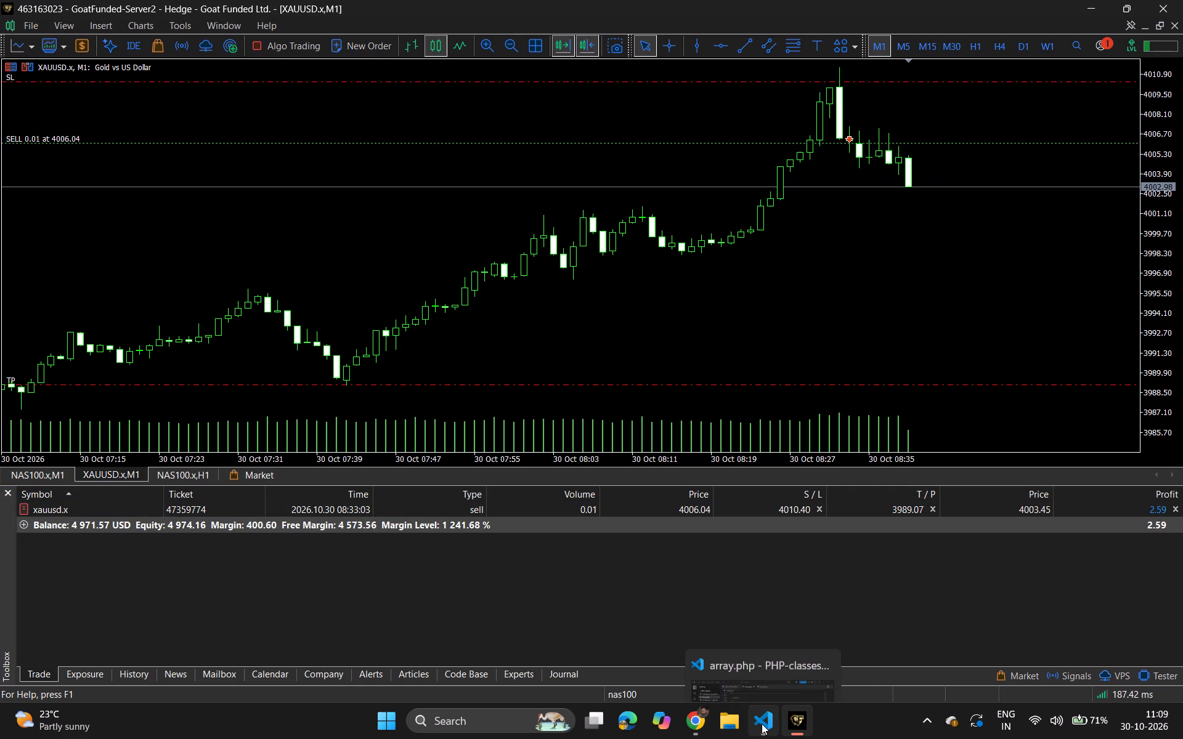
Switch to TradingView and lower the short position's target to about 3,989.25.
left_click(687, 714)
scroll(683, 706, "down", 1)
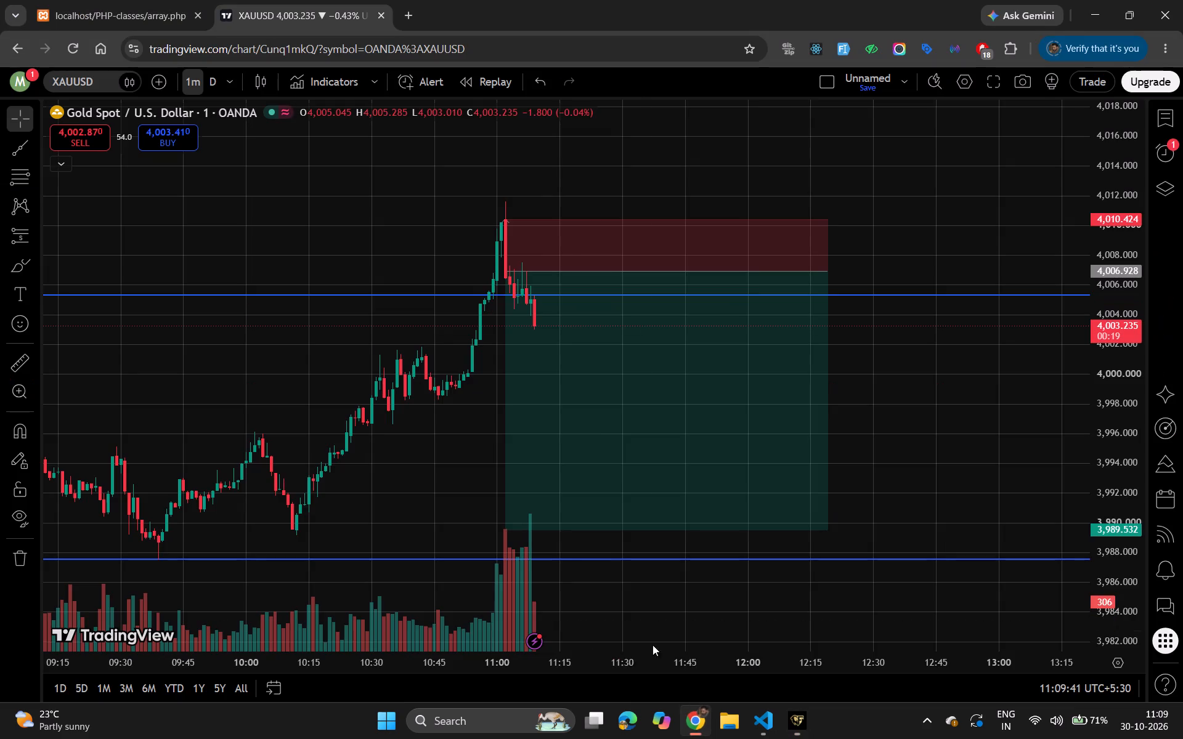
scroll(652, 645, "down", 1)
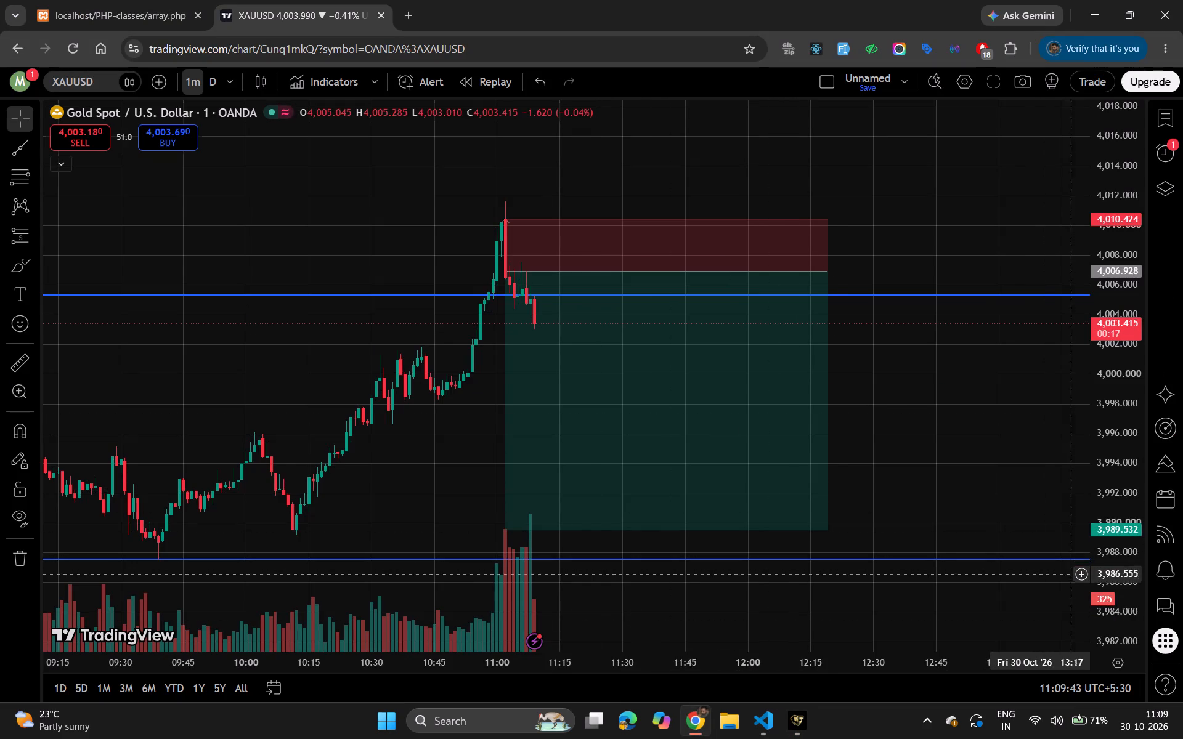
left_click(963, 559)
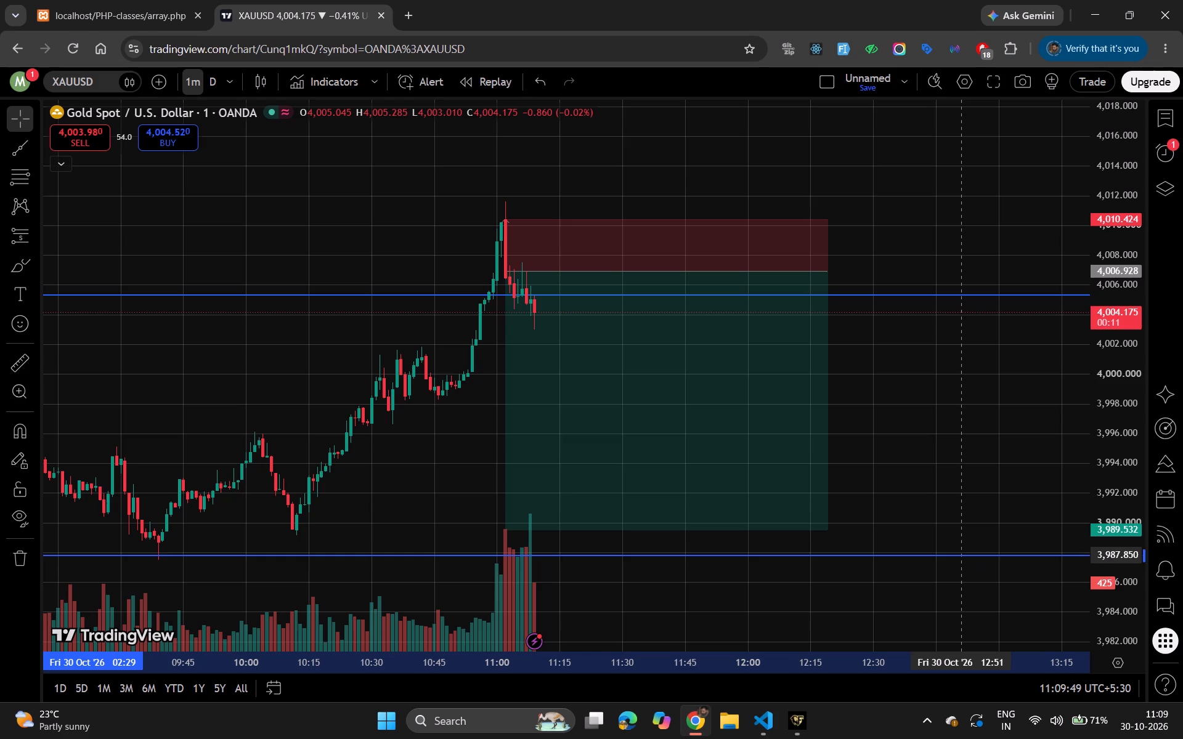
left_click(508, 529)
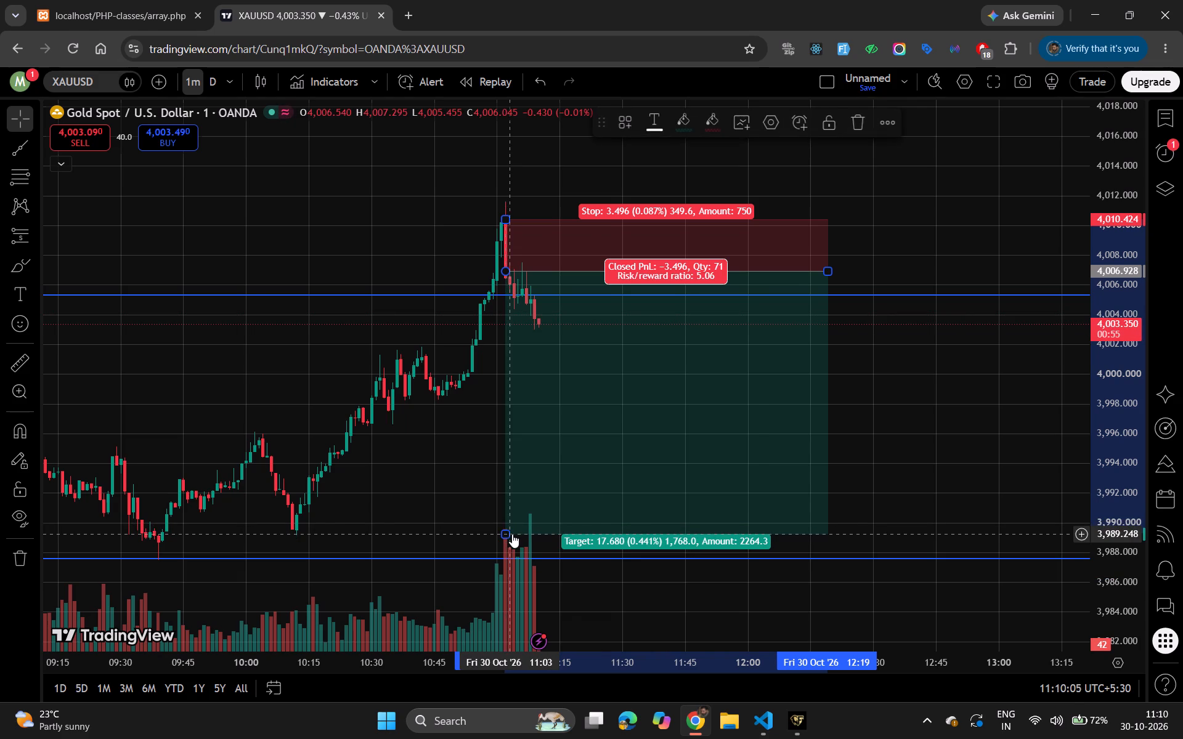
Check the gold sell in MetaTrader 5 against the TradingView chart, looking briefly at array.php in Visual Studio Code.
left_click(788, 722)
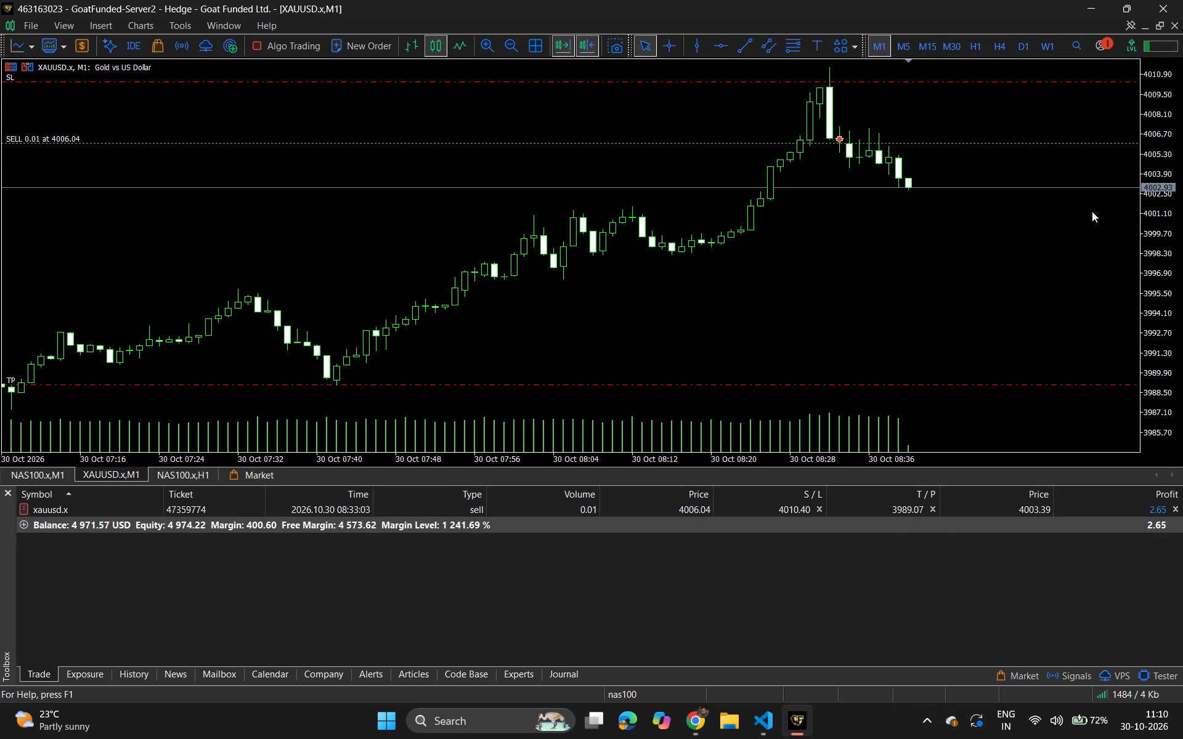
left_click_drag(1092, 211, 867, 315)
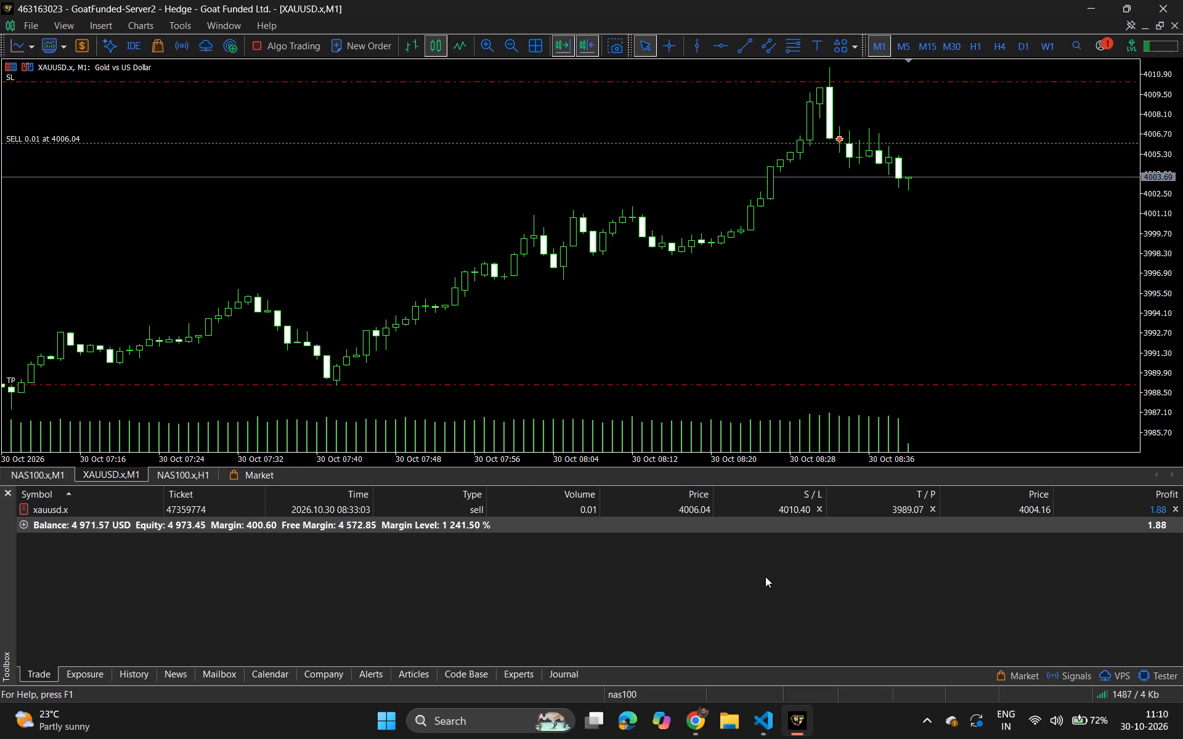
left_click(693, 716)
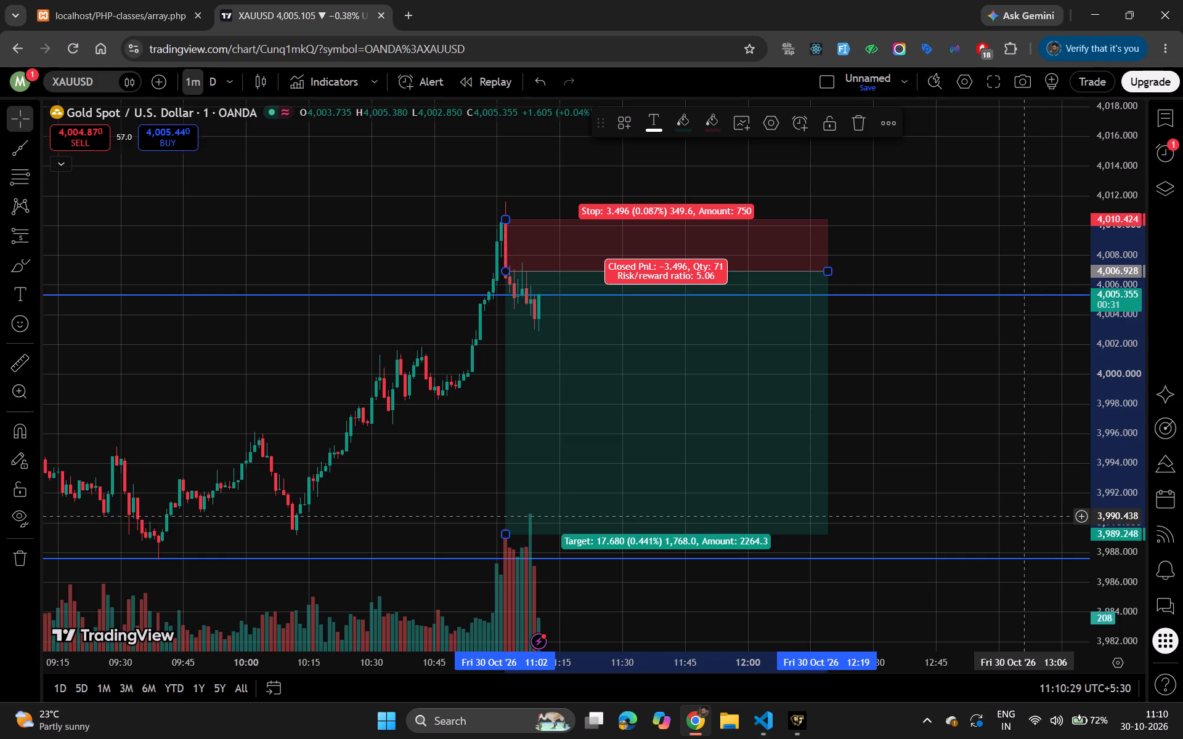
left_click(789, 736)
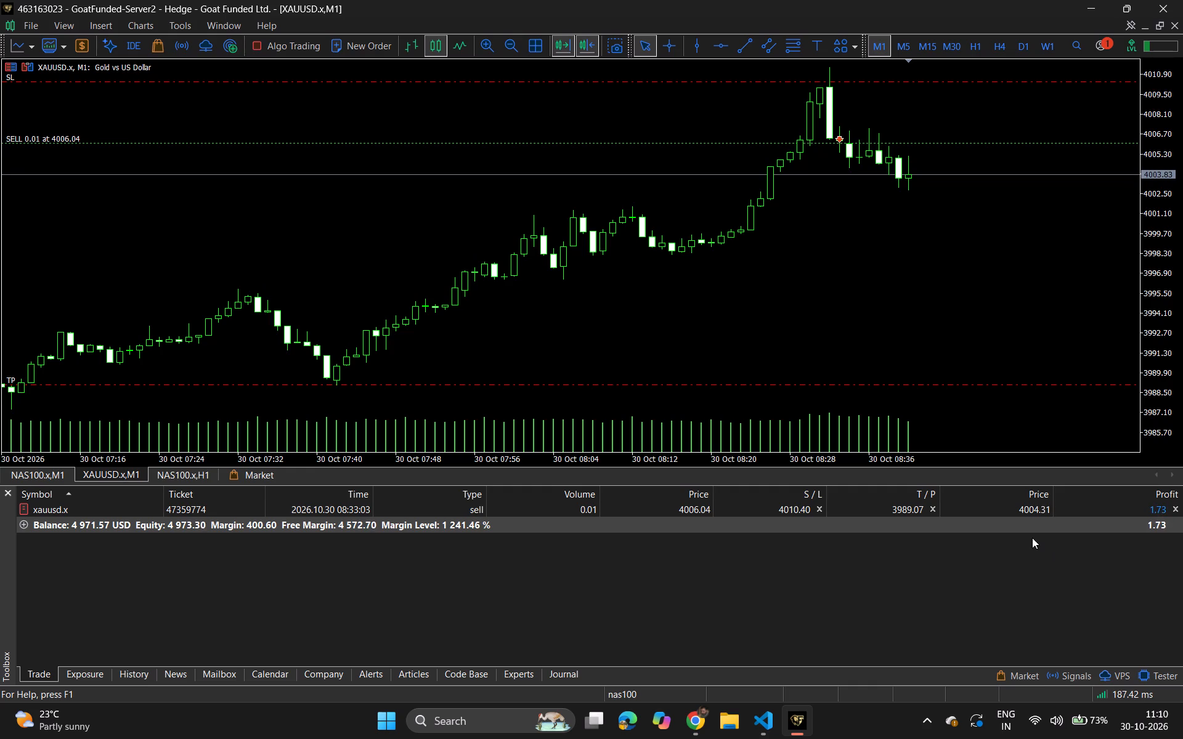
left_click(757, 730)
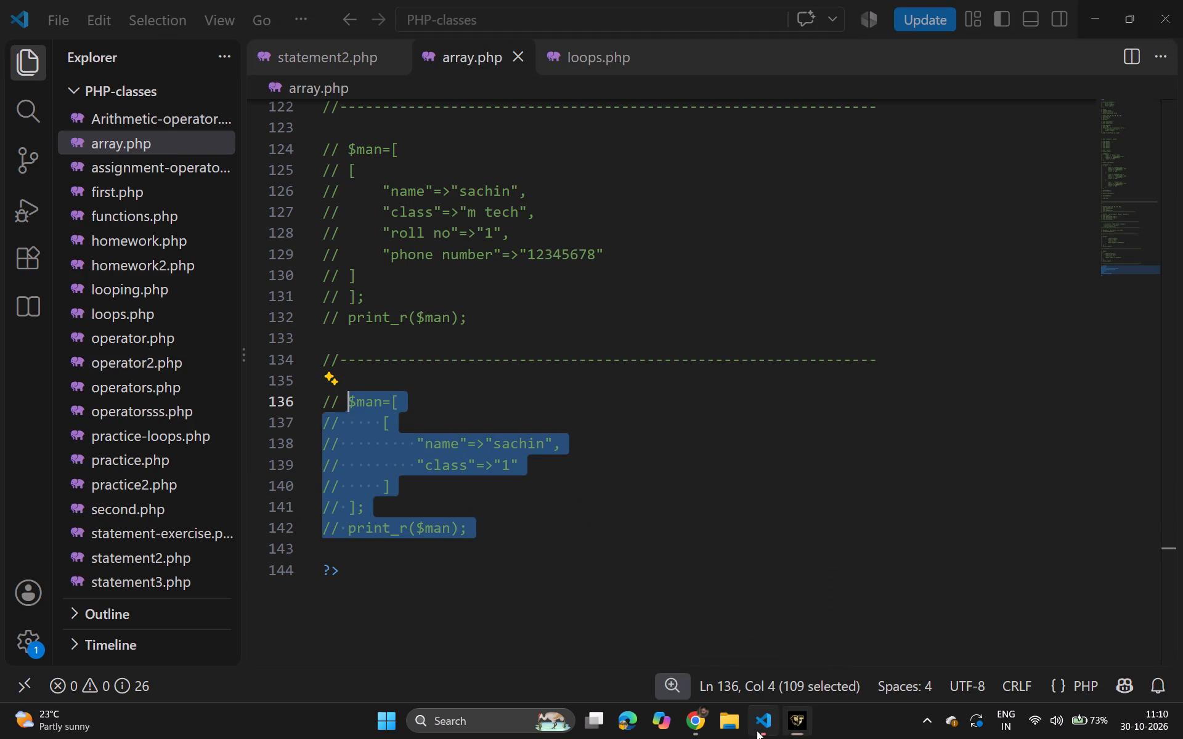
left_click(684, 724)
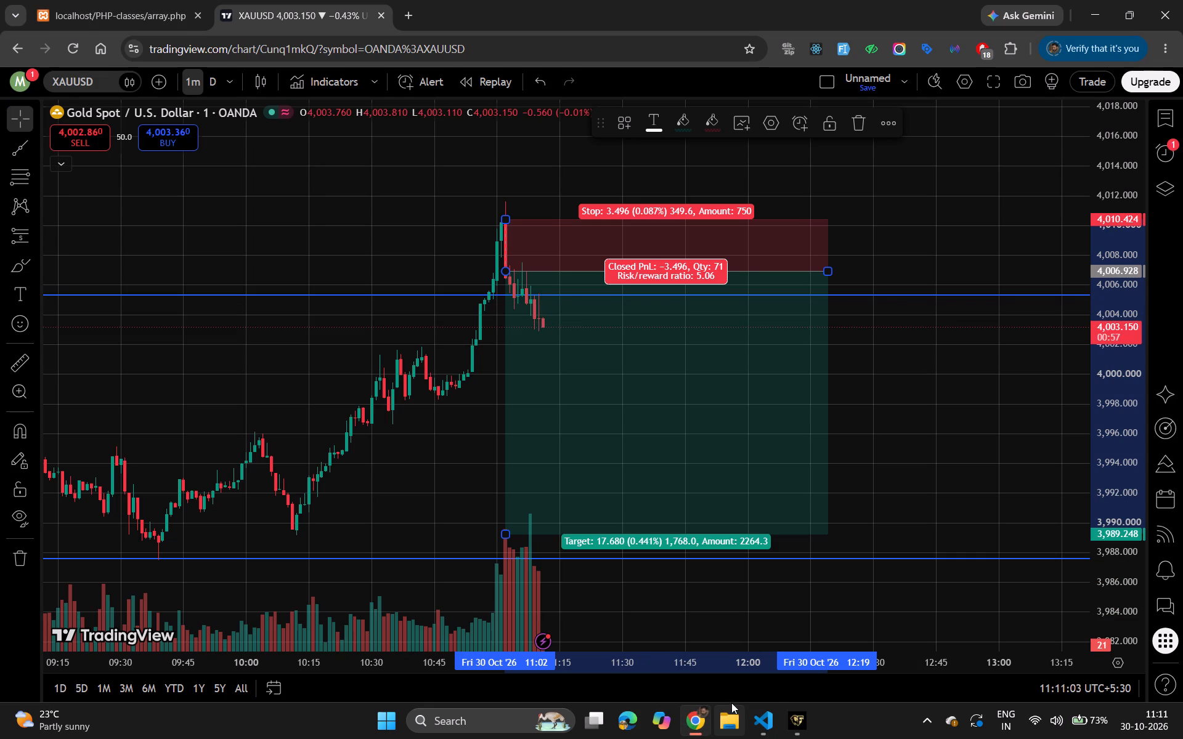
left_click(791, 716)
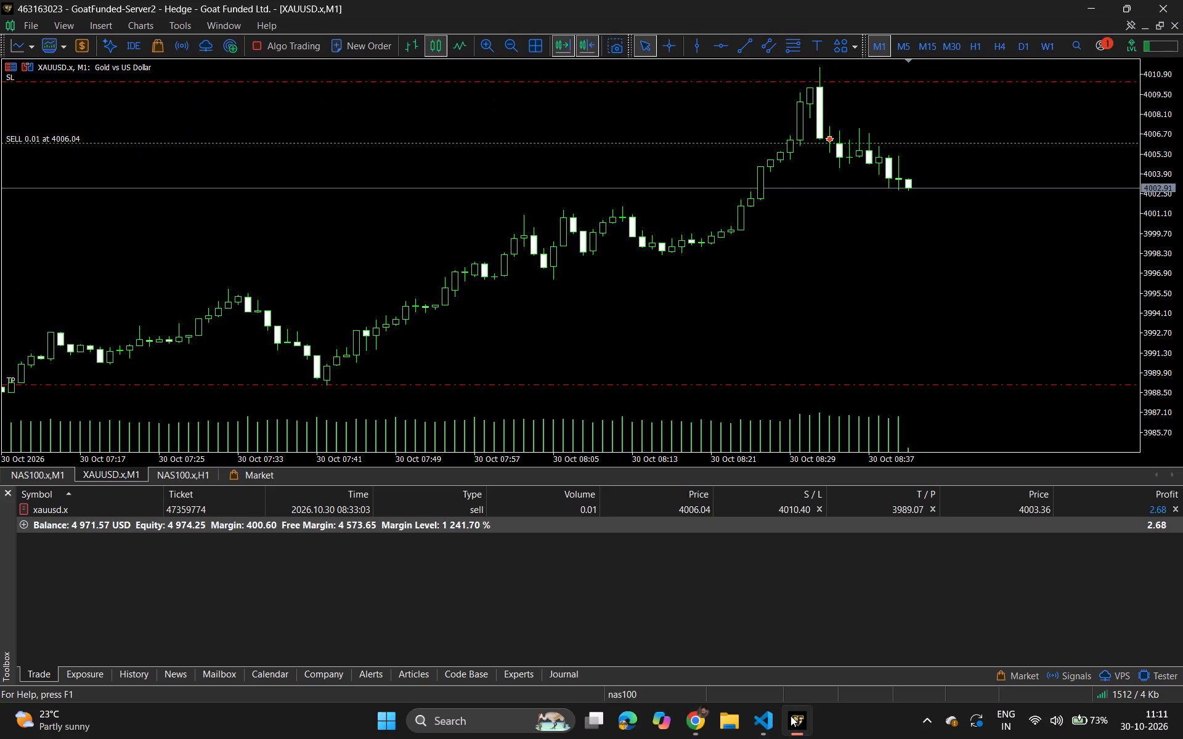
left_click(763, 731)
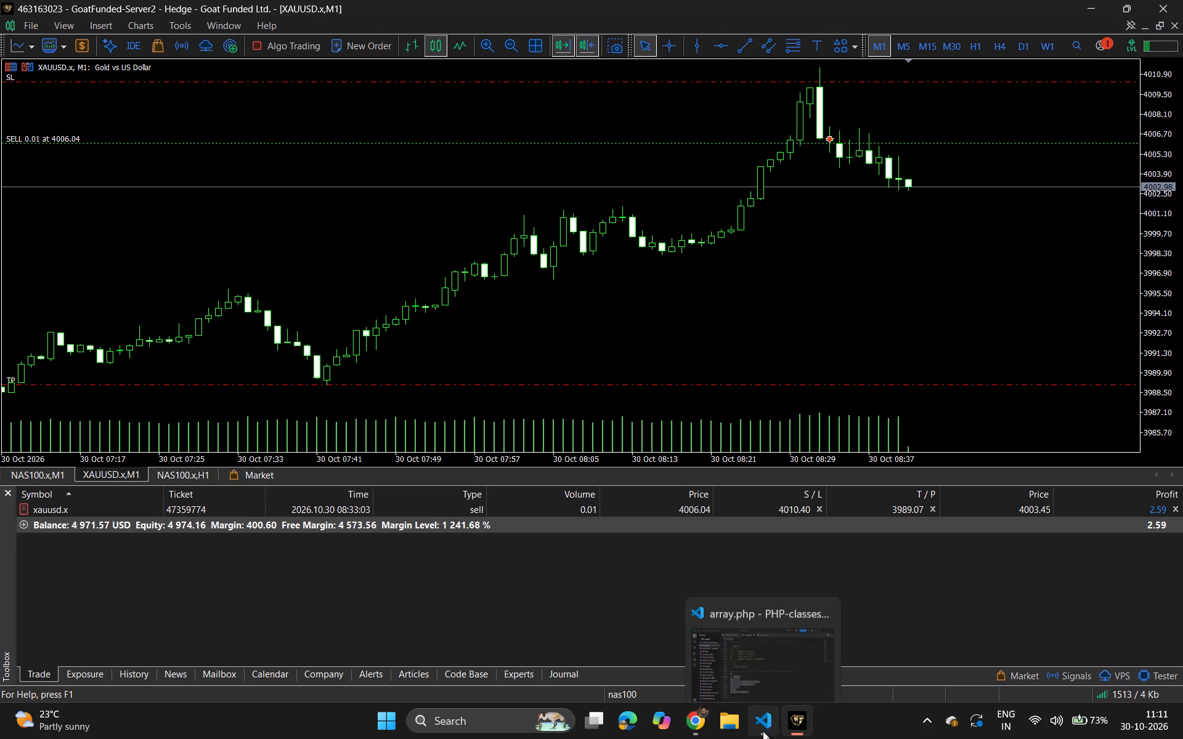
Reorder the taskbar apps so Visual Studio Code comes first, followed by File Explorer, Chrome and MetaTrader 5.
left_click_drag(769, 711, 701, 715)
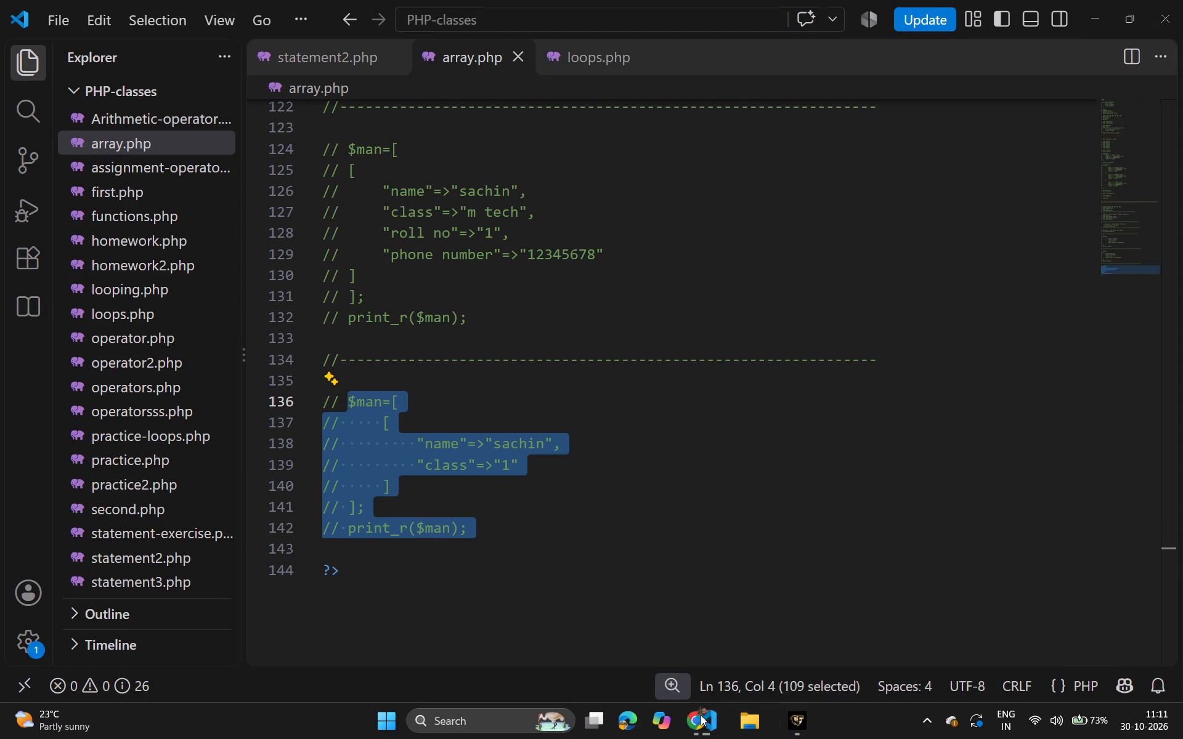
left_click_drag(701, 715, 704, 717)
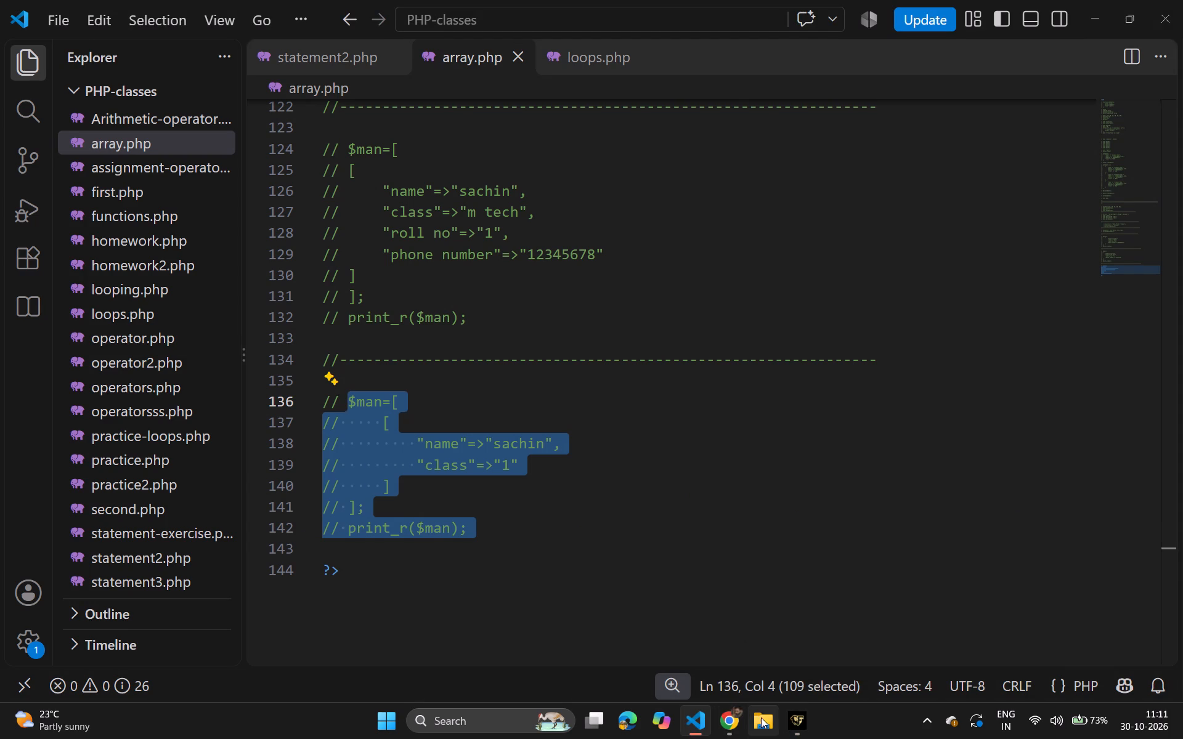
left_click_drag(762, 717, 717, 724)
Switch between TradingView and MetaTrader 5 to follow the gold price and the open sell trade.
left_click(758, 721)
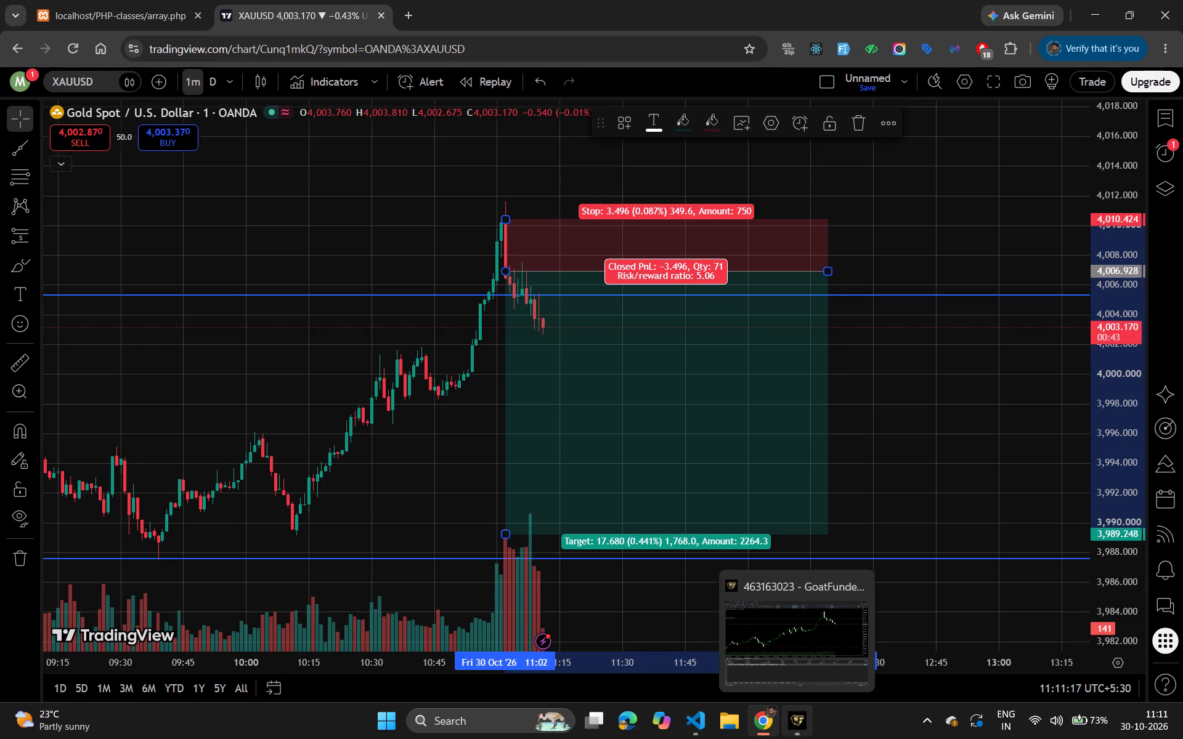
left_click(794, 730)
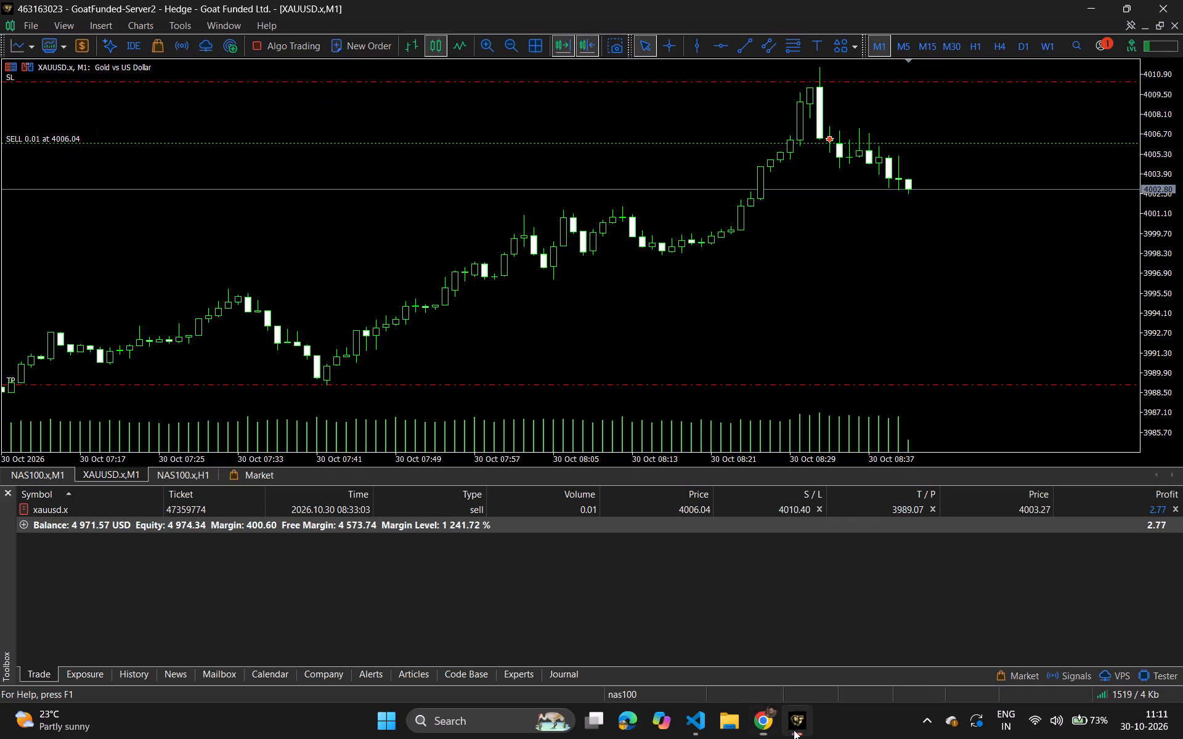
left_click(750, 738)
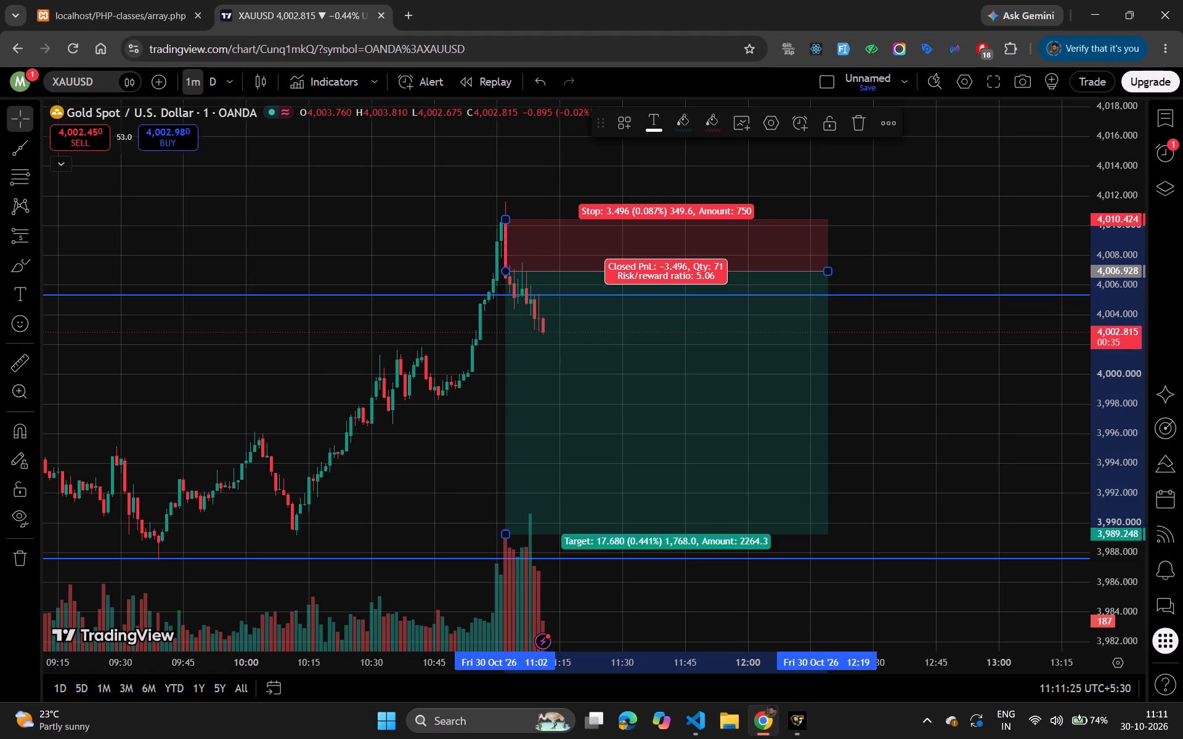
left_click(800, 725)
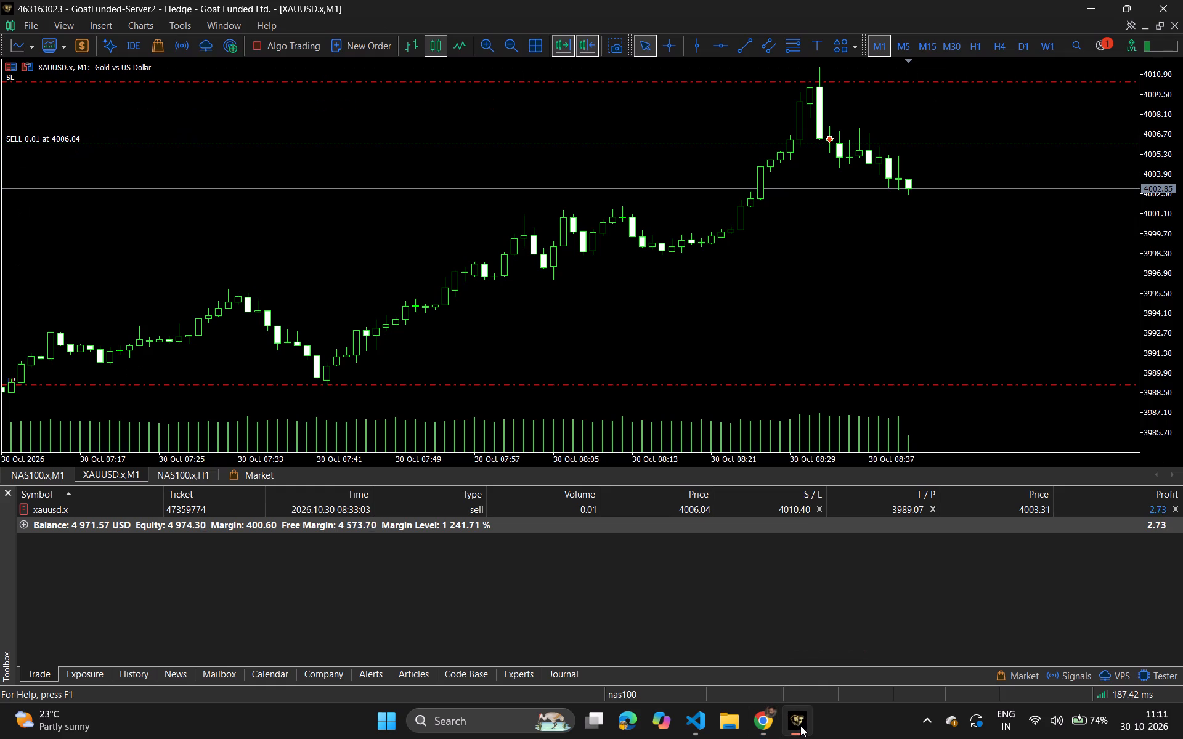
left_click(763, 730)
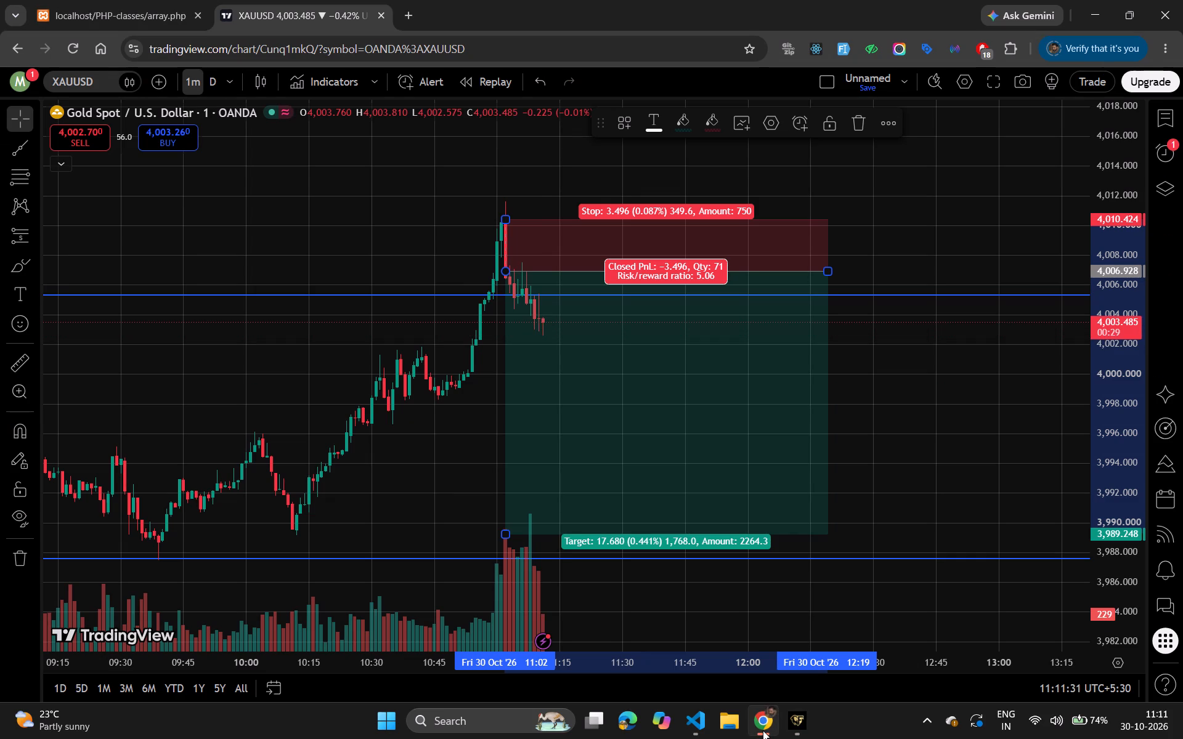
Show the hidden system tray icons.
left_click(931, 724)
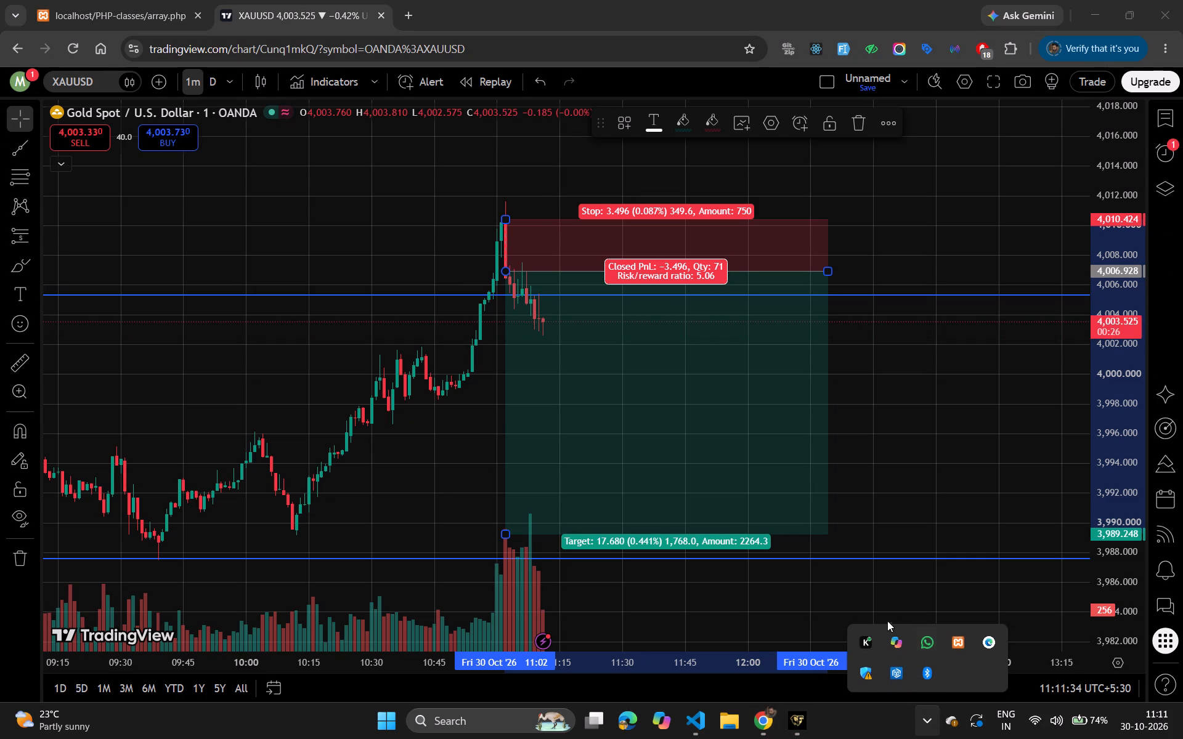
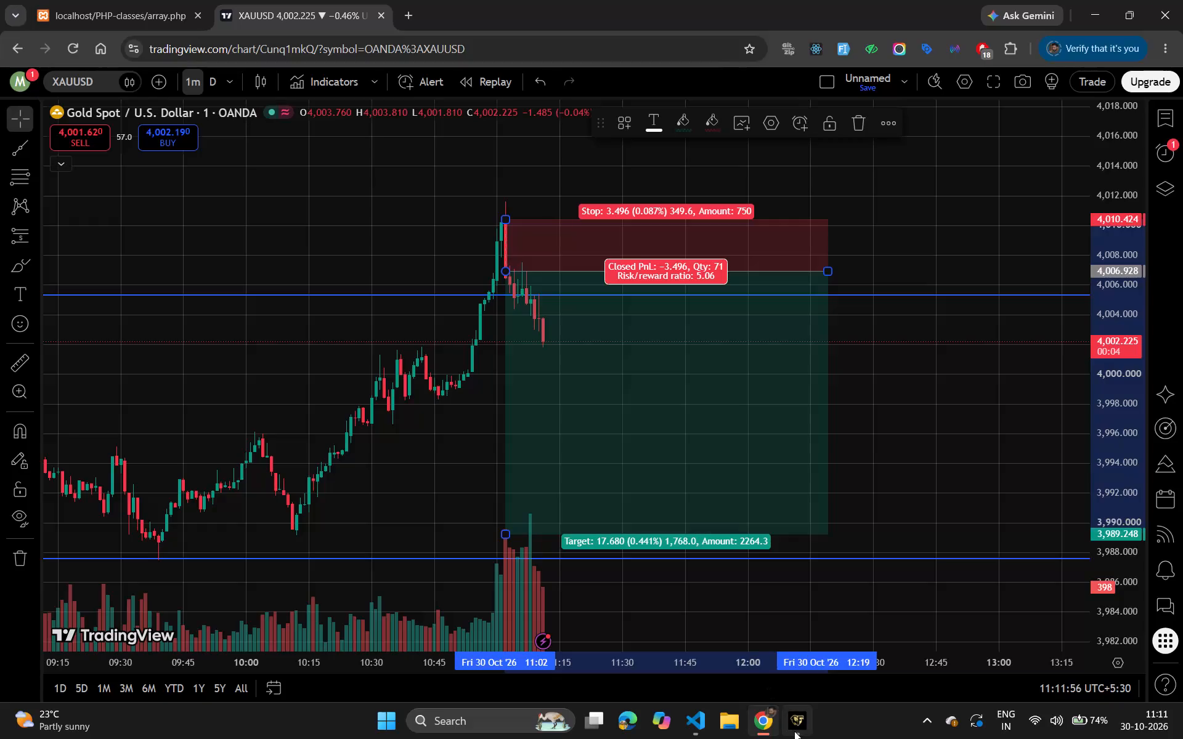
Check the open gold sell trade in MetaTrader 5, and return to the XAUUSD chart in TradingView.
left_click(795, 730)
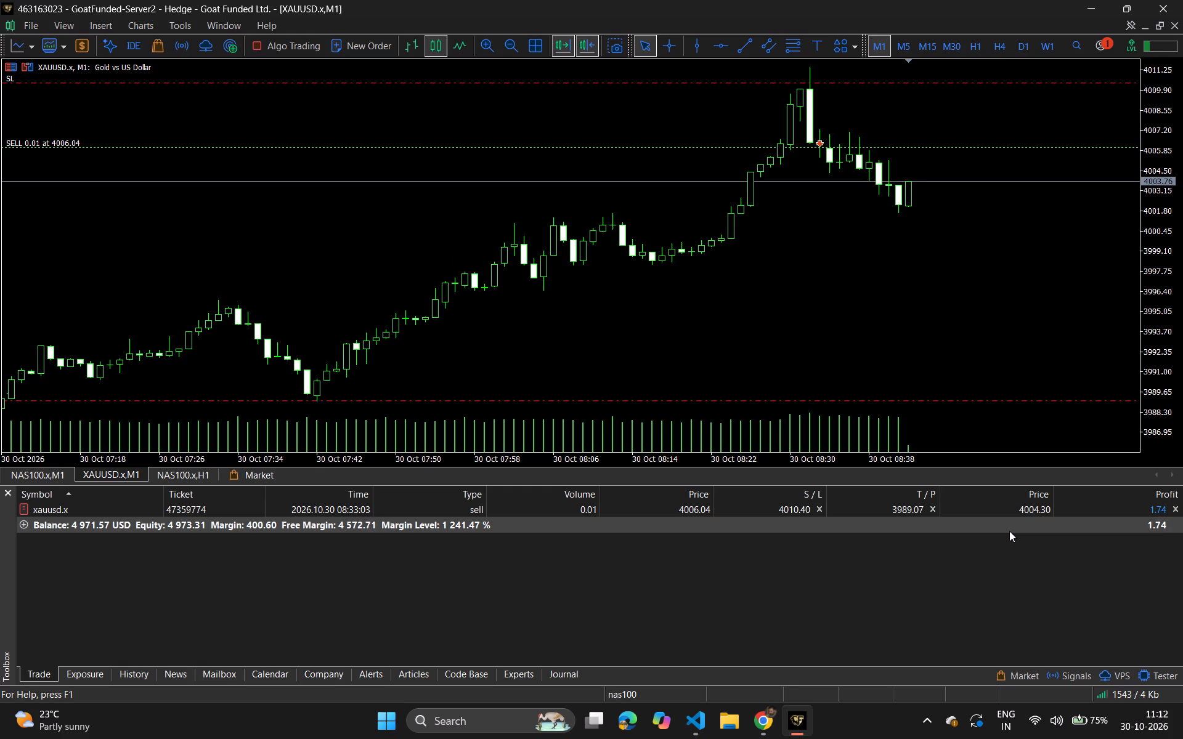
left_click(765, 720)
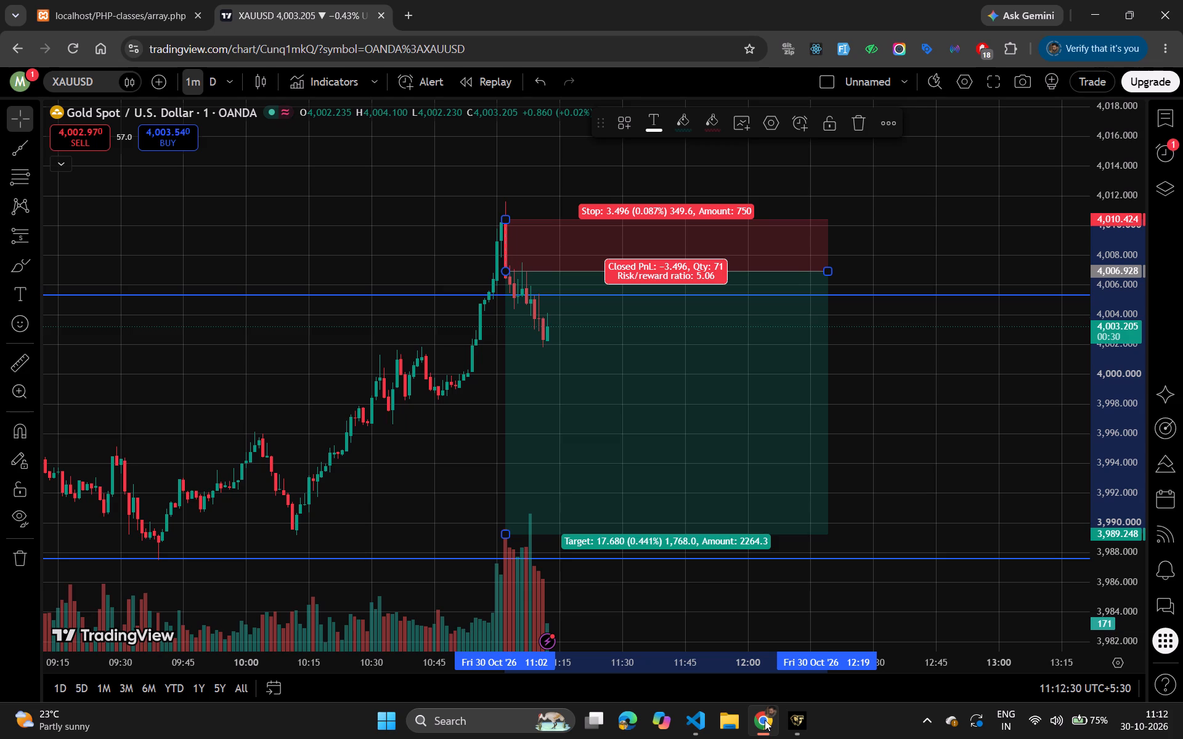
In MetaTrader 5, tighten the open gold sell's stop loss to 4007.41 on the XAUUSD M1 chart.
left_click(799, 732)
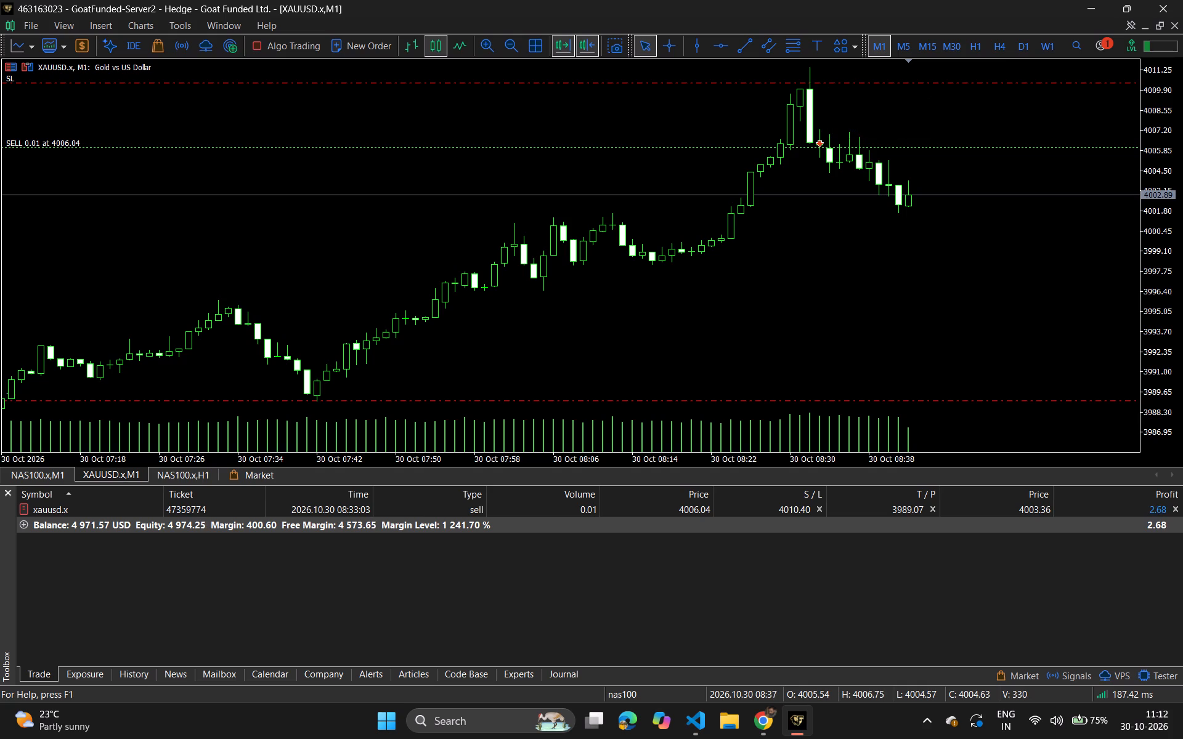
left_click_drag(855, 82, 867, 116)
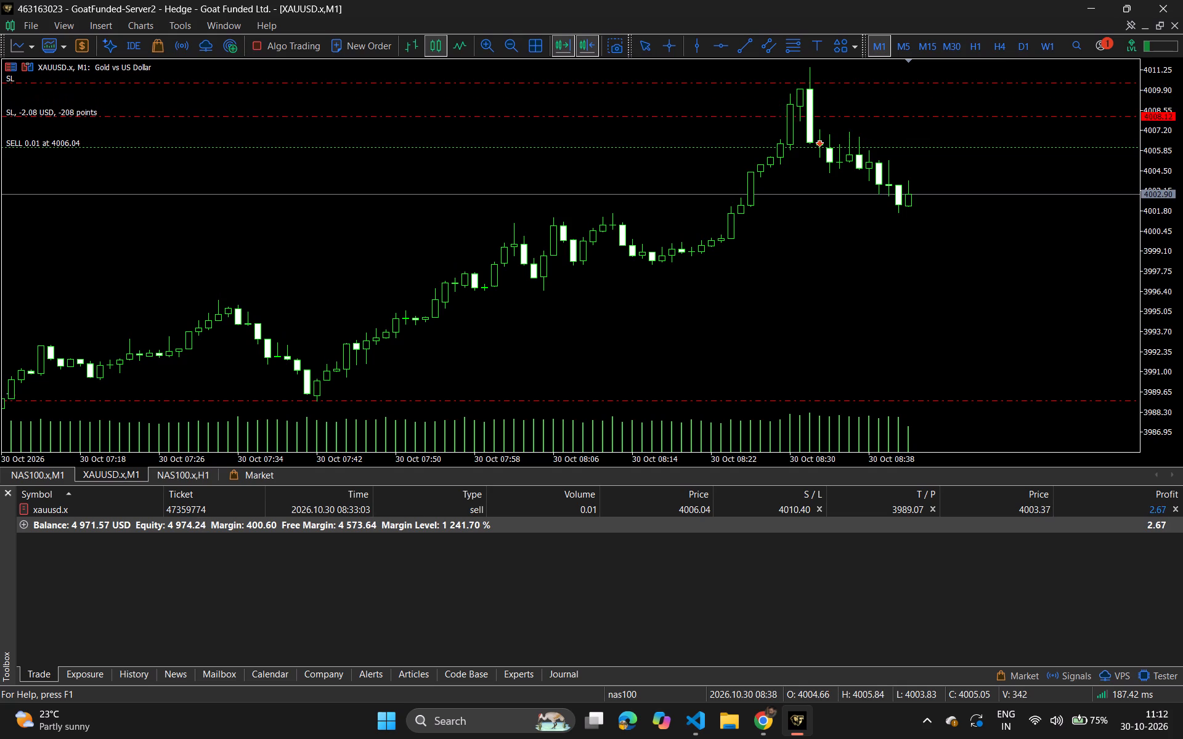
left_click_drag(867, 116, 870, 127)
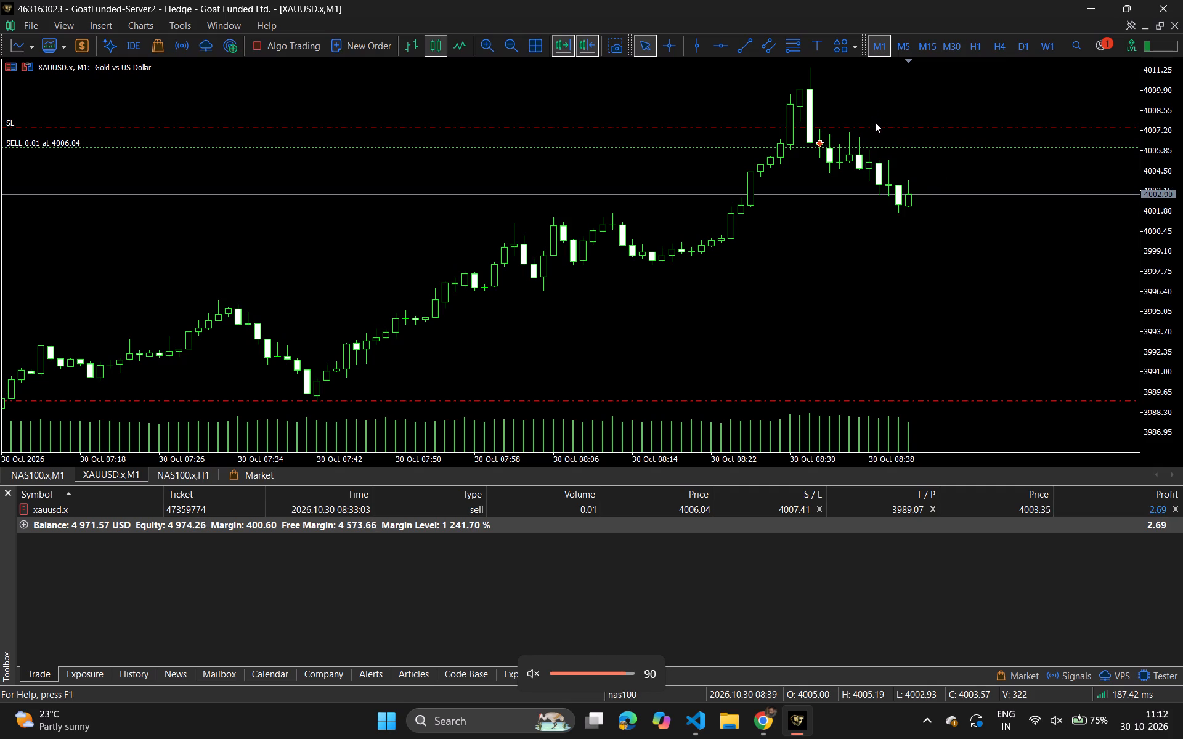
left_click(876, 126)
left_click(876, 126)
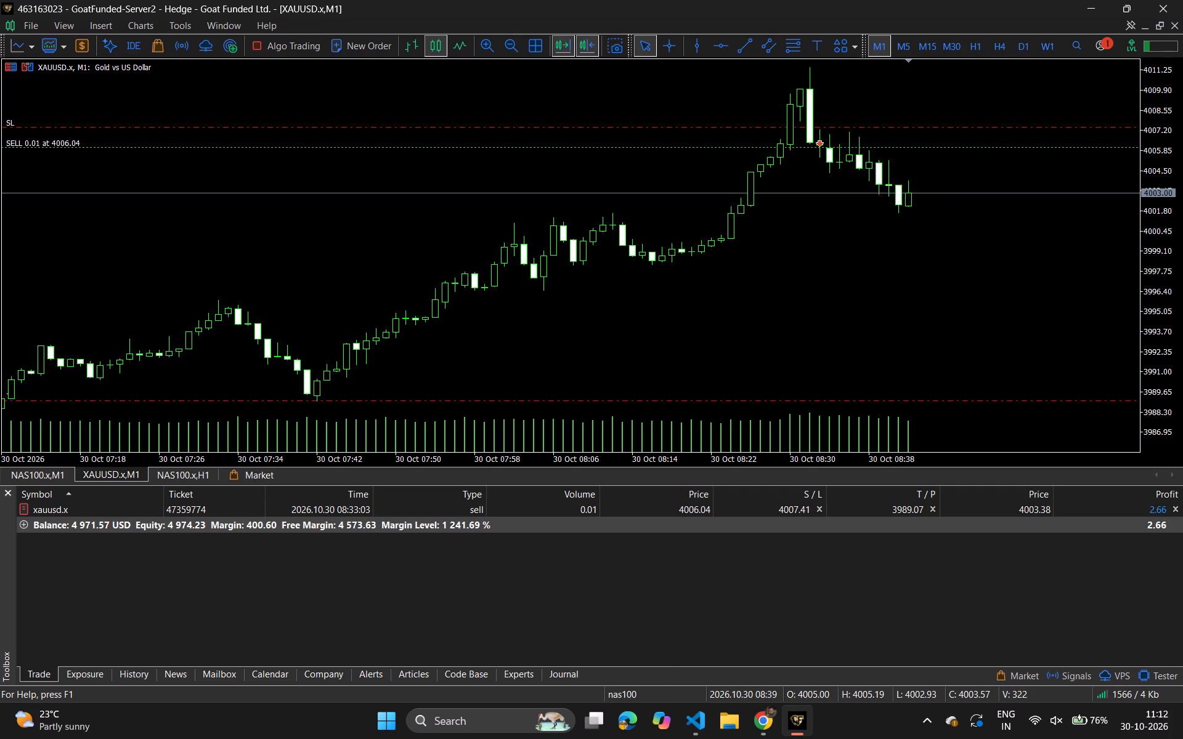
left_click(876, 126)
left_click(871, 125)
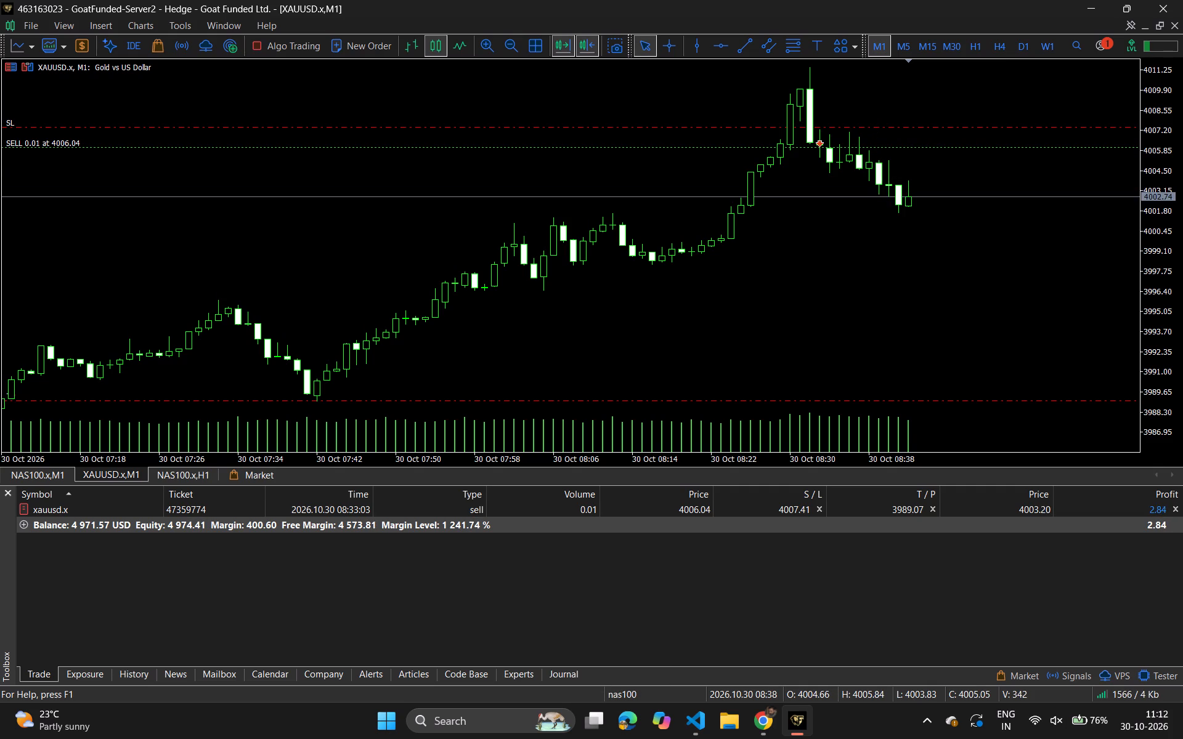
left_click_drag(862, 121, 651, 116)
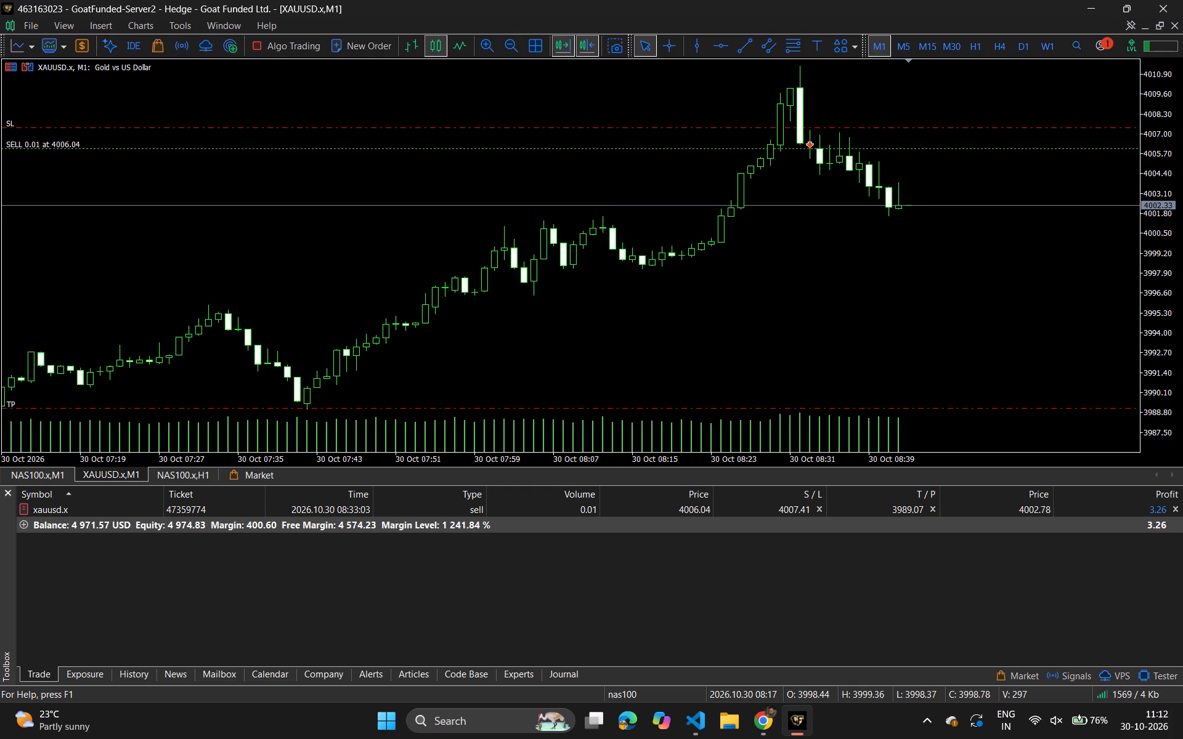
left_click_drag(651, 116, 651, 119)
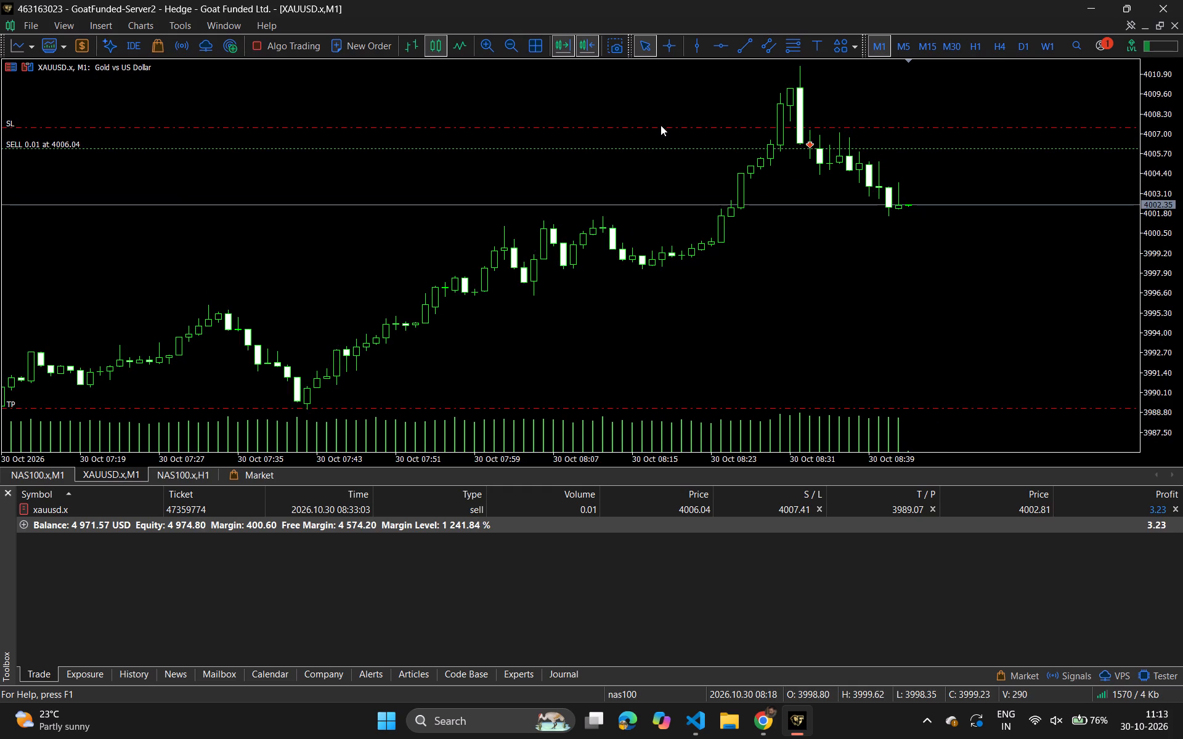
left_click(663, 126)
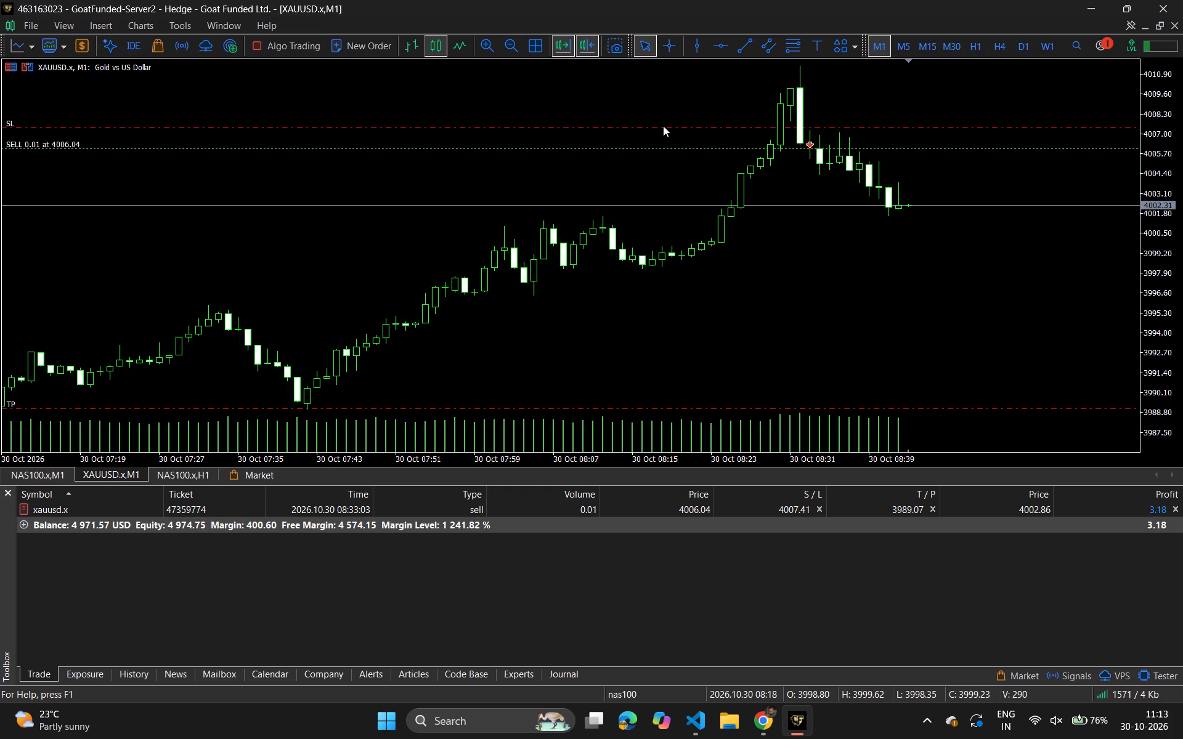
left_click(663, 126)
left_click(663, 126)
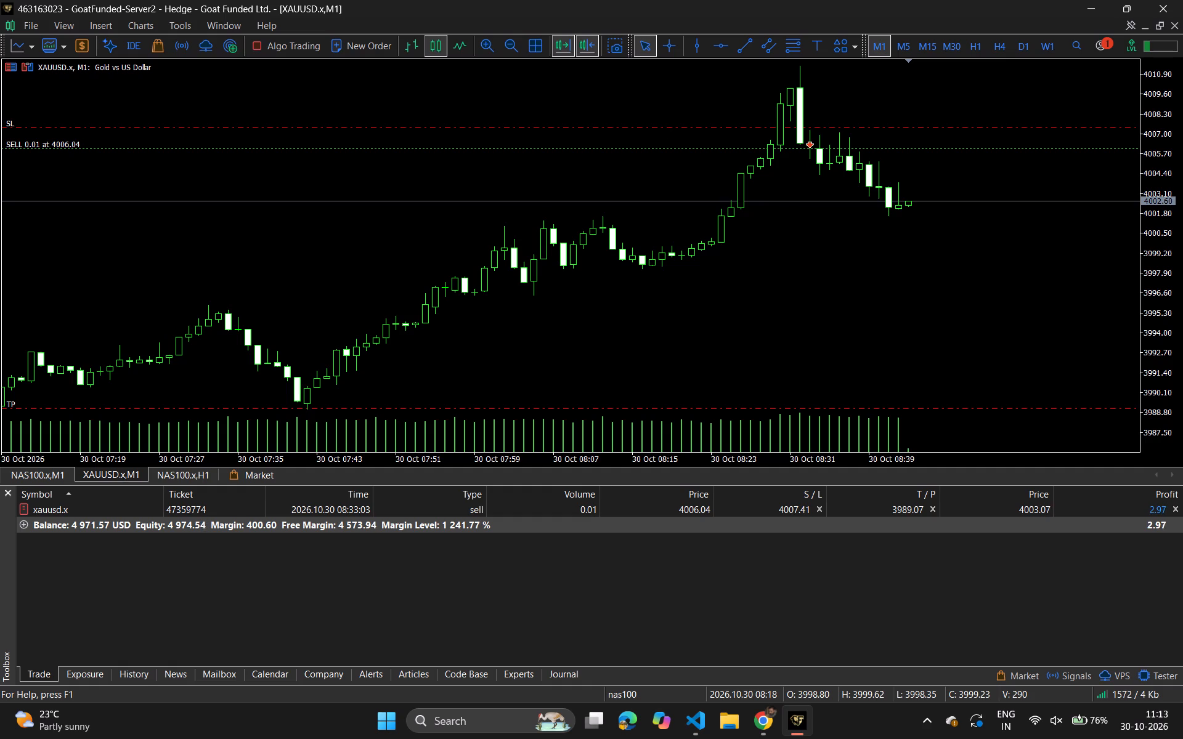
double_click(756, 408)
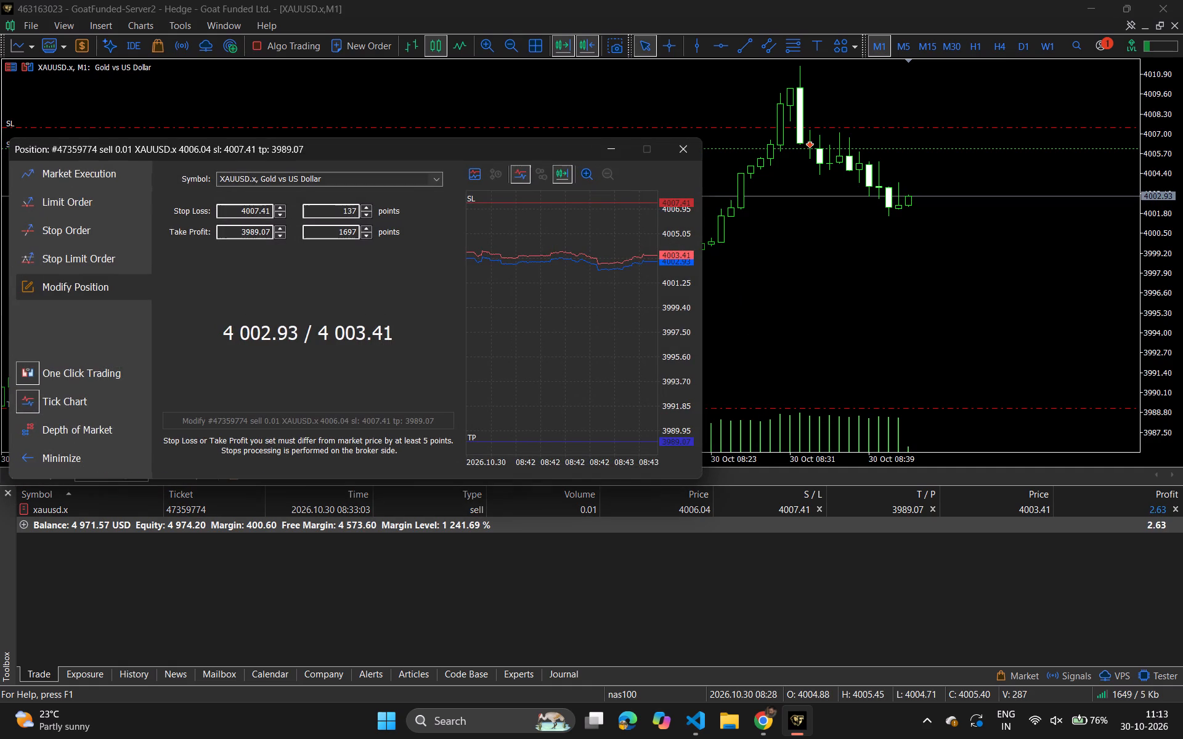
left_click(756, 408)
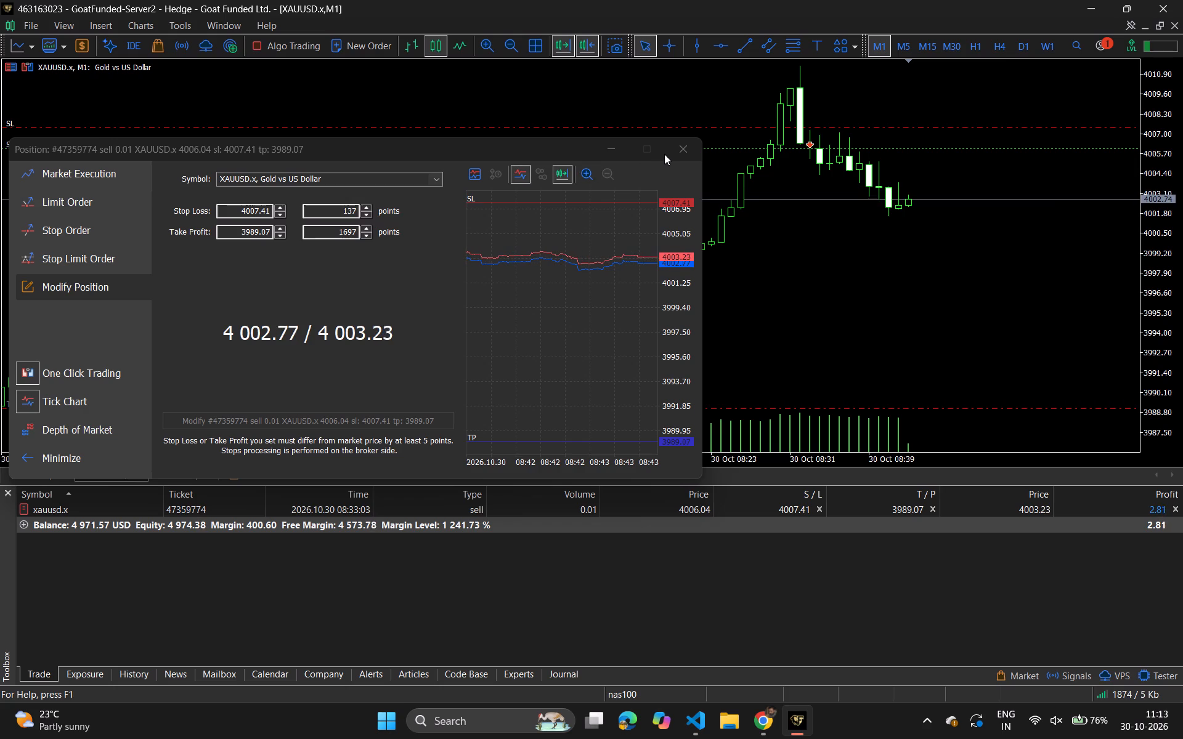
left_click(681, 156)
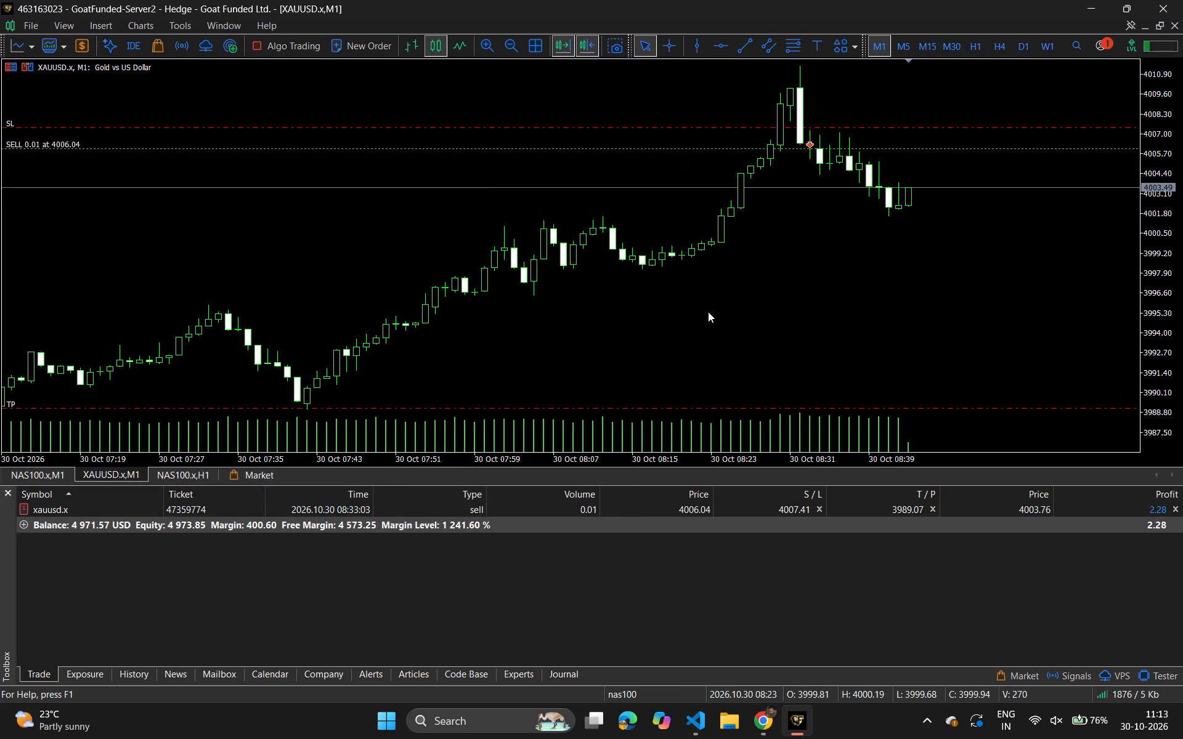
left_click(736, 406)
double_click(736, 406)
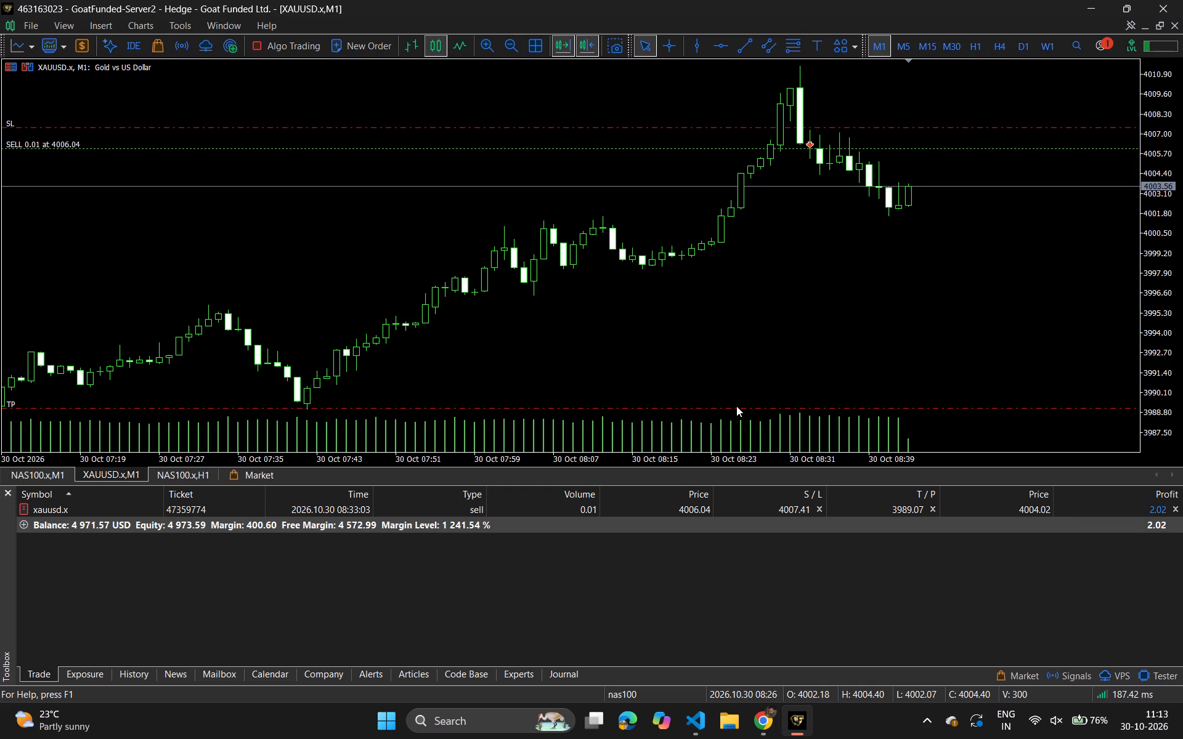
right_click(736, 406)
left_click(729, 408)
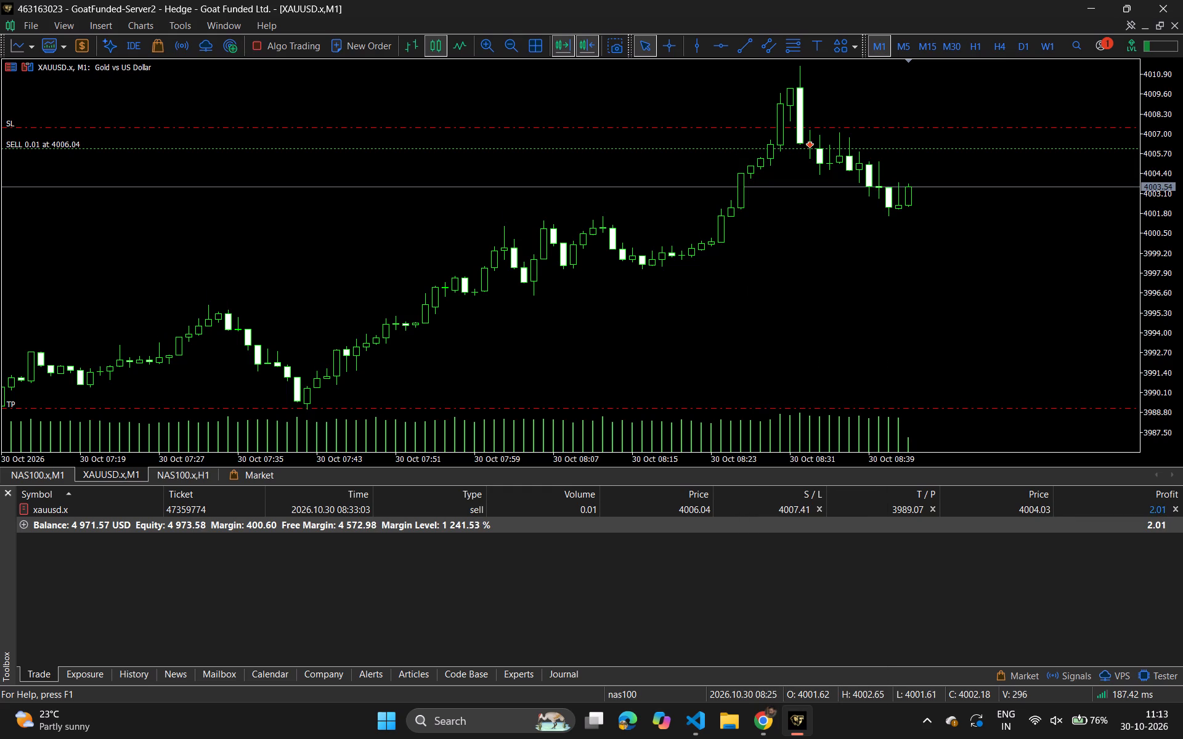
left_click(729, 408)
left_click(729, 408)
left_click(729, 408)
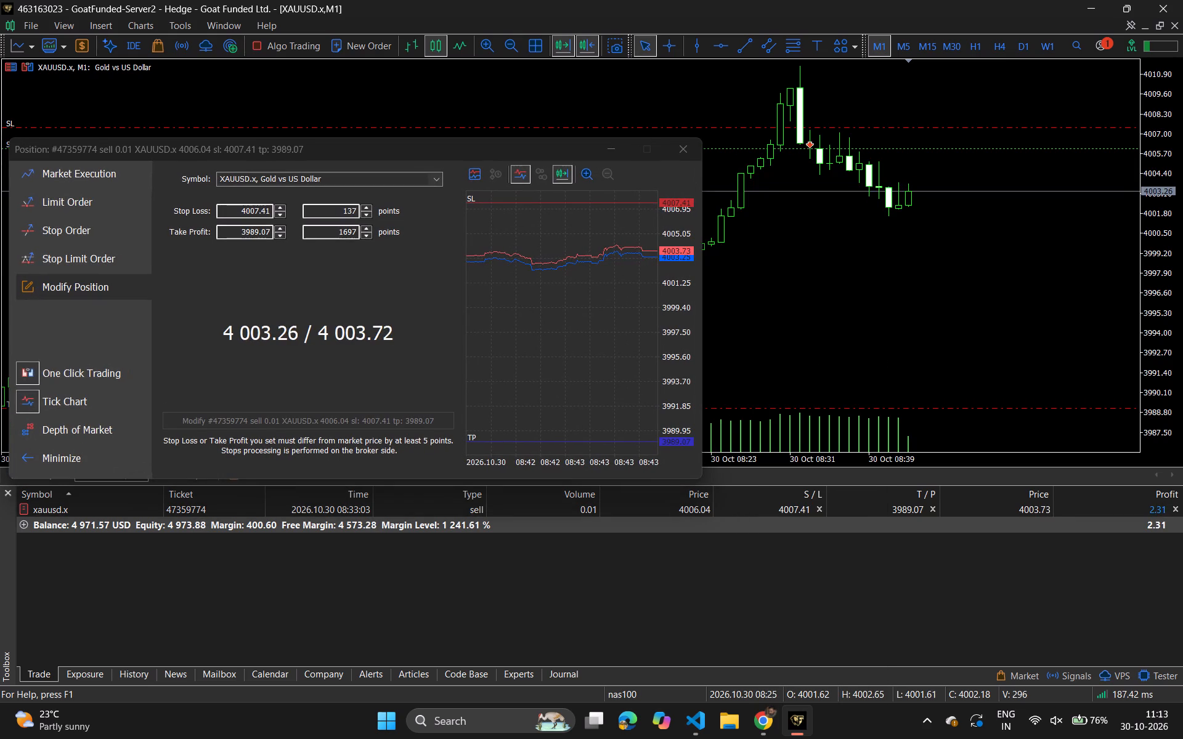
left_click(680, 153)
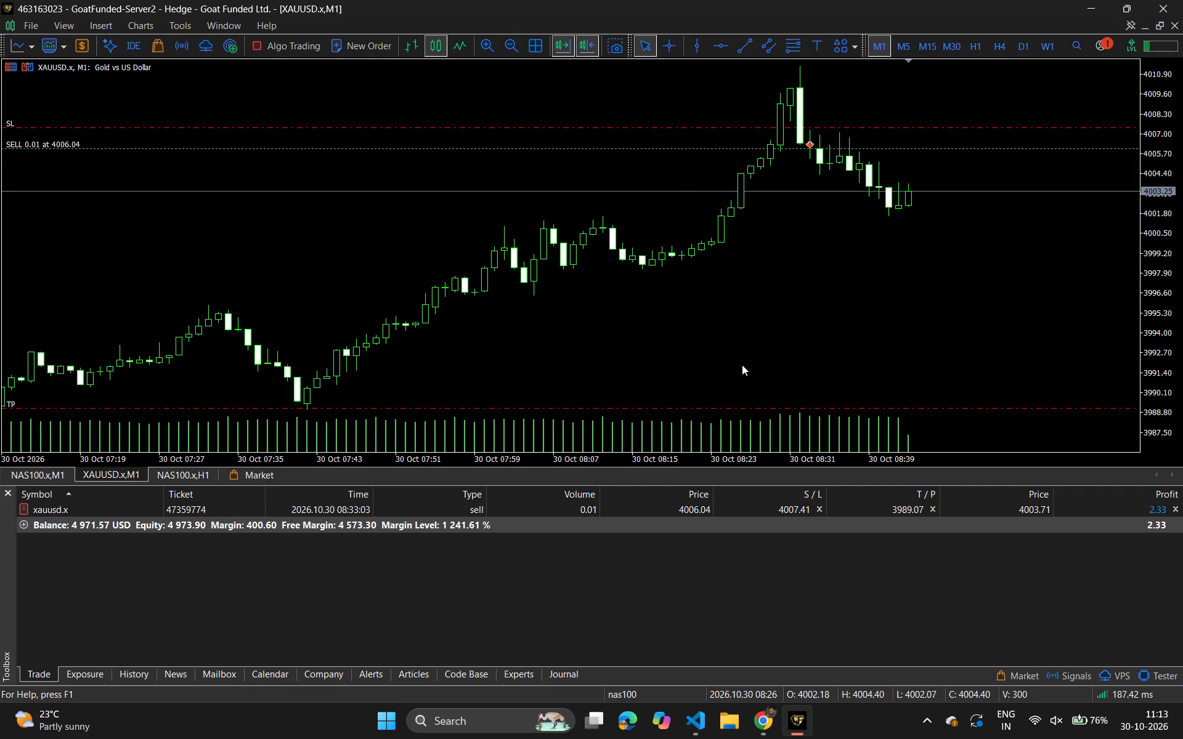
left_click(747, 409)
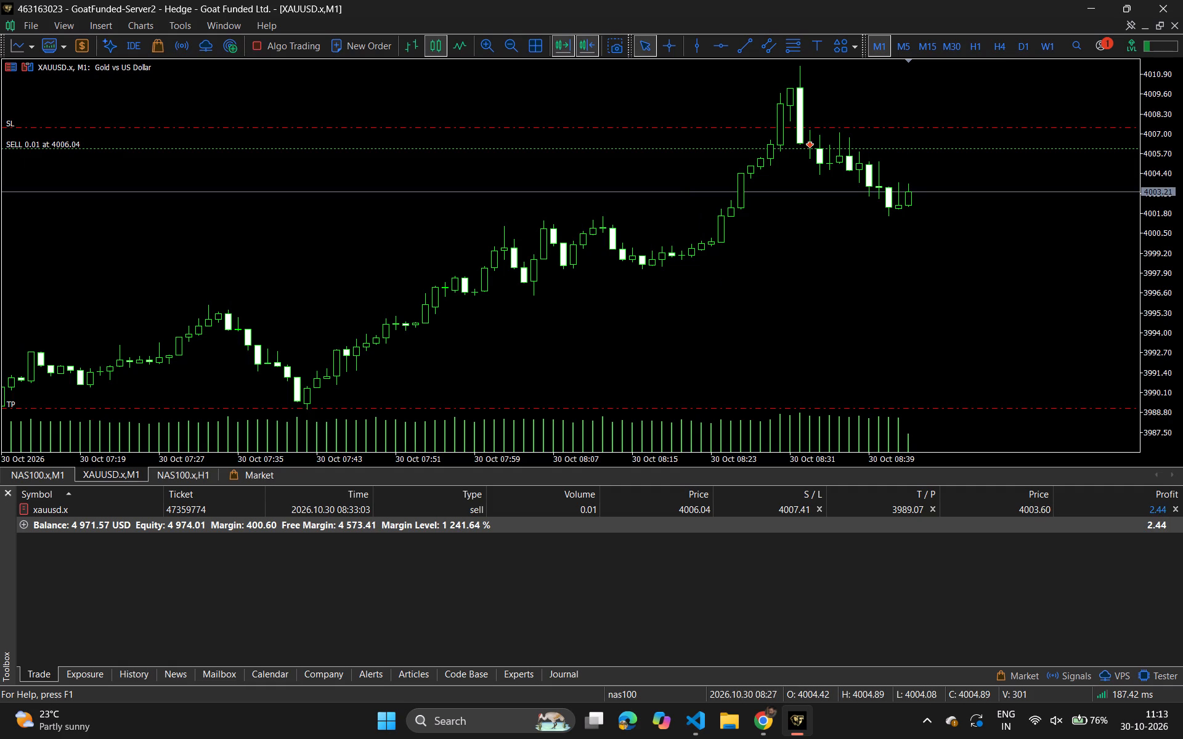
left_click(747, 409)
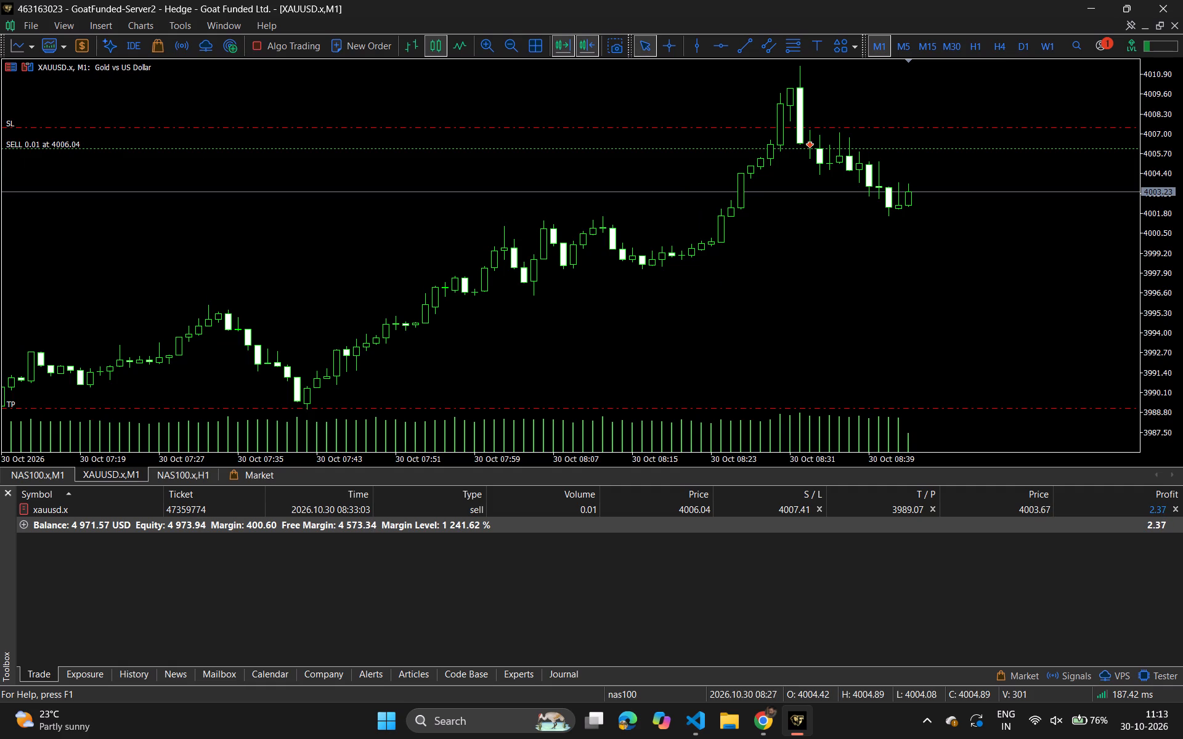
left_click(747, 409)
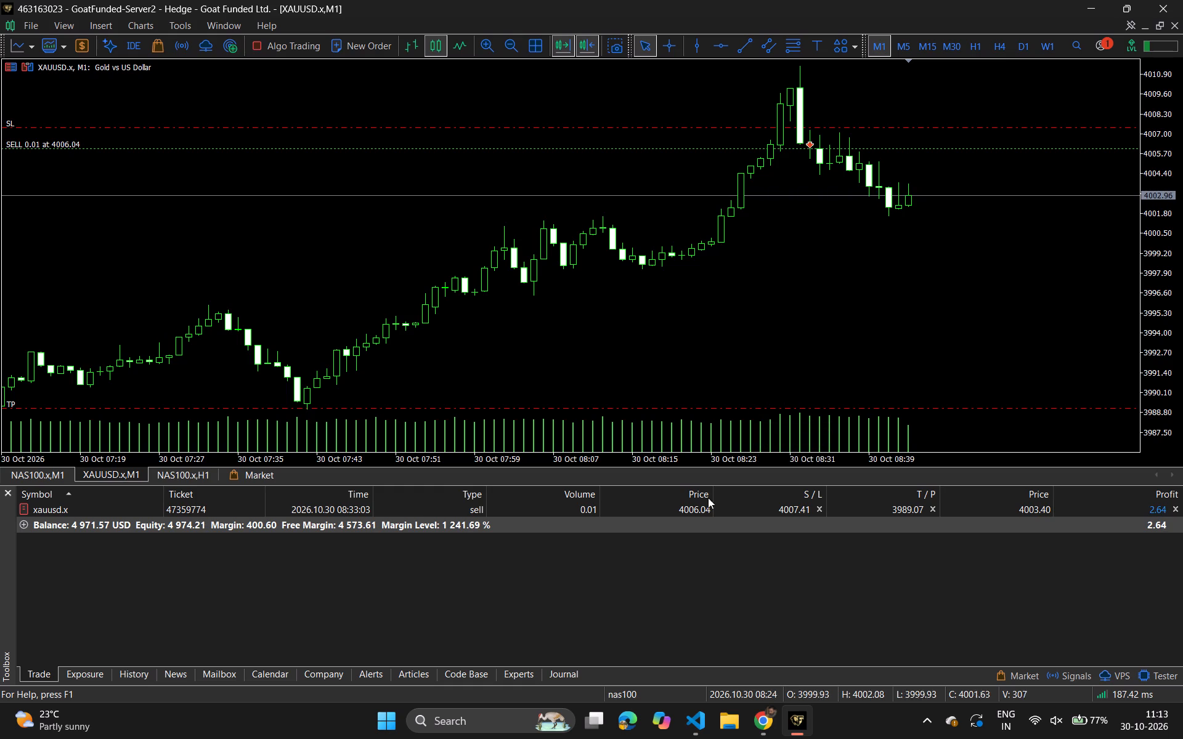
Switch to Chrome to check the gold price against the short position on the TradingView chart.
left_click(771, 713)
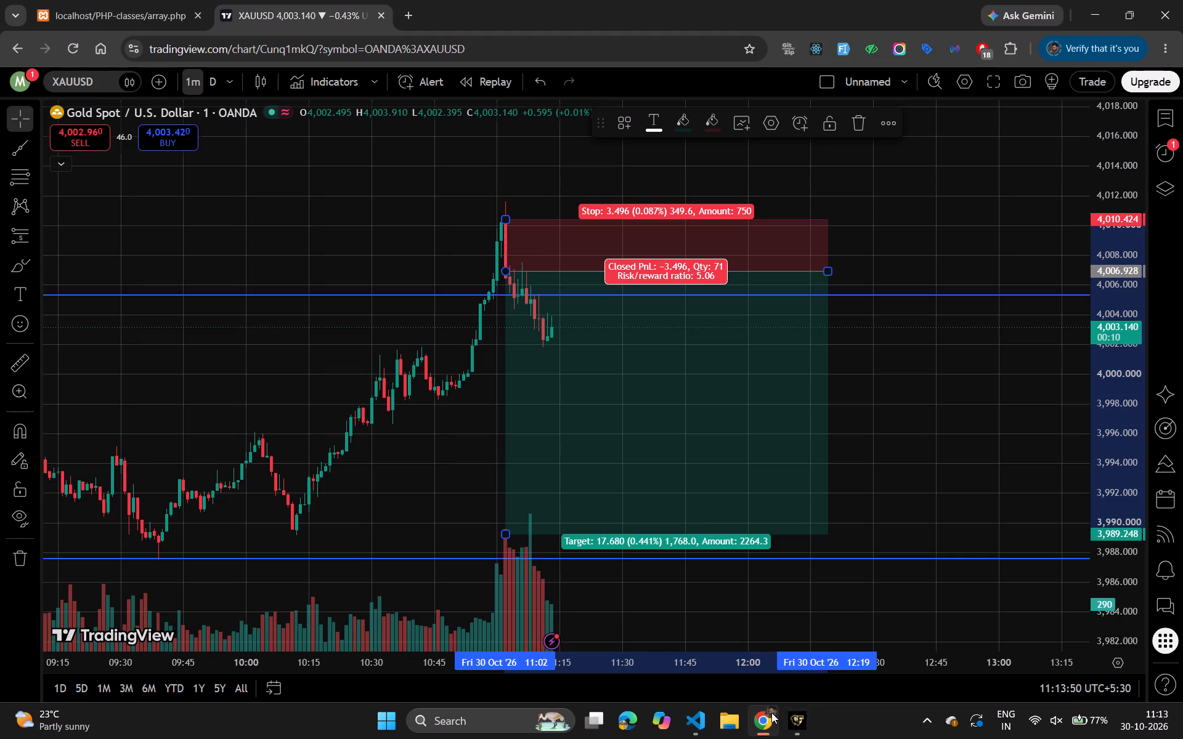
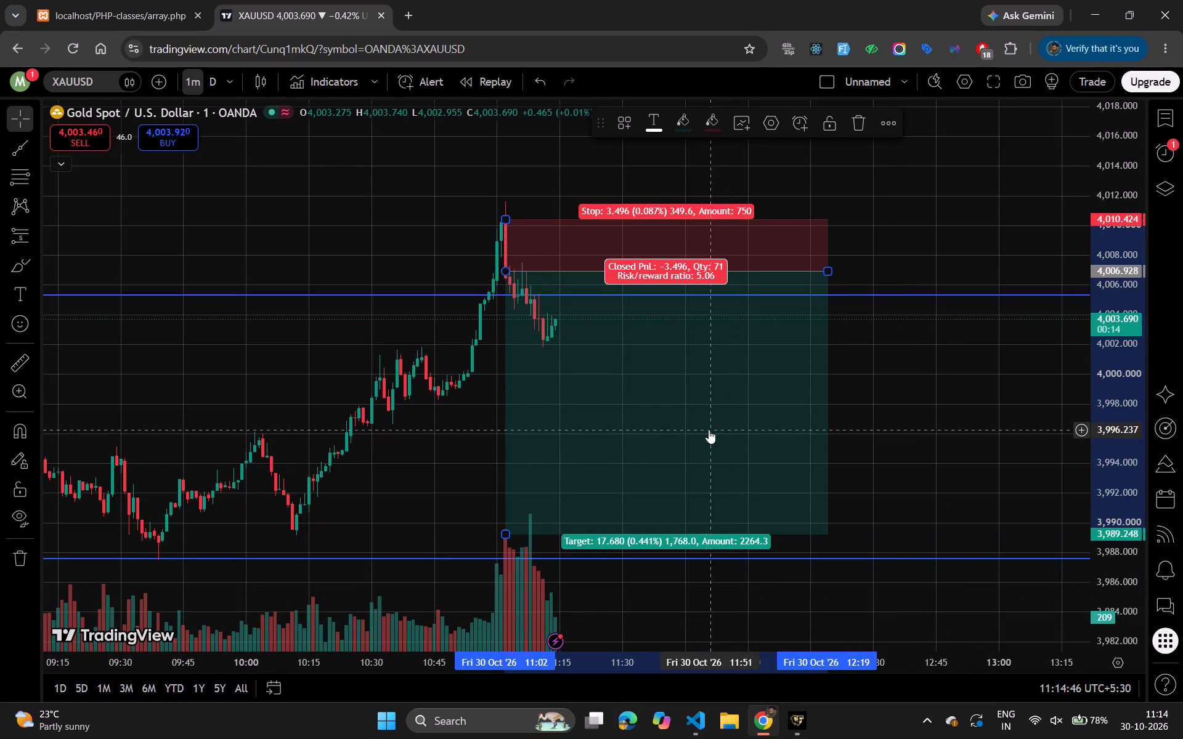
Check the gold sell's stop loss in MetaTrader 5, and lower the TradingView short position's stop to about 4,007.47.
left_click(810, 725)
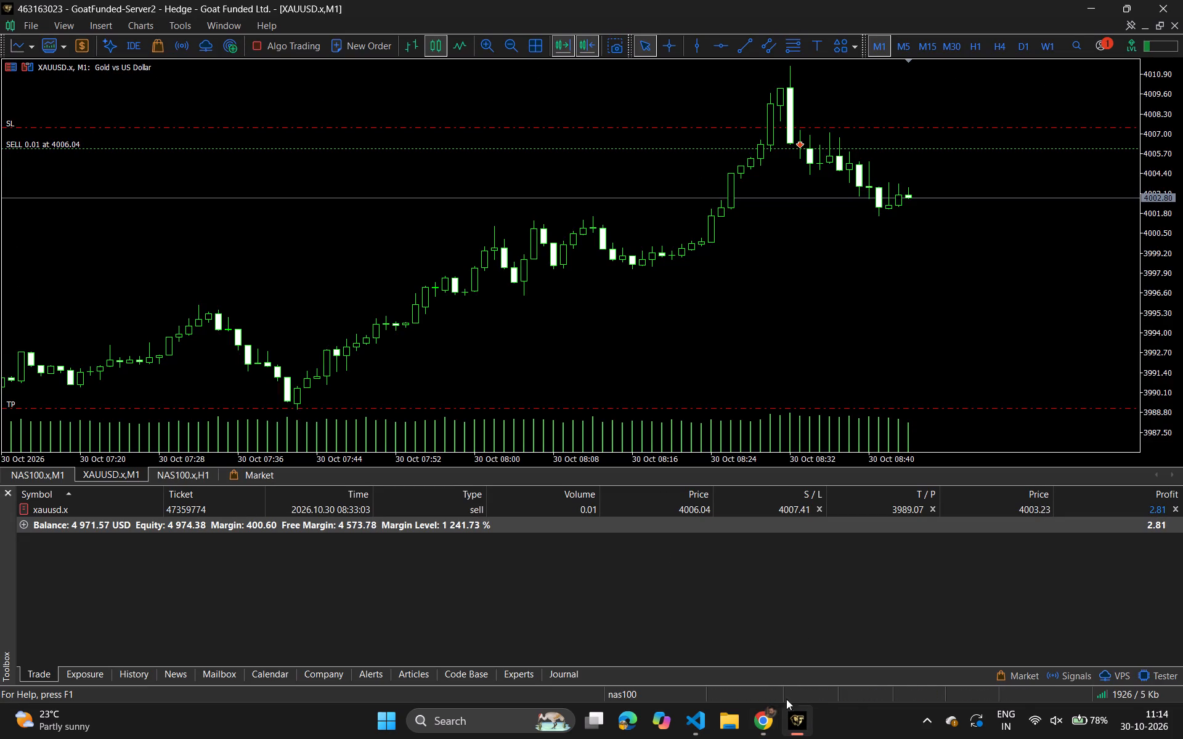
left_click(767, 721)
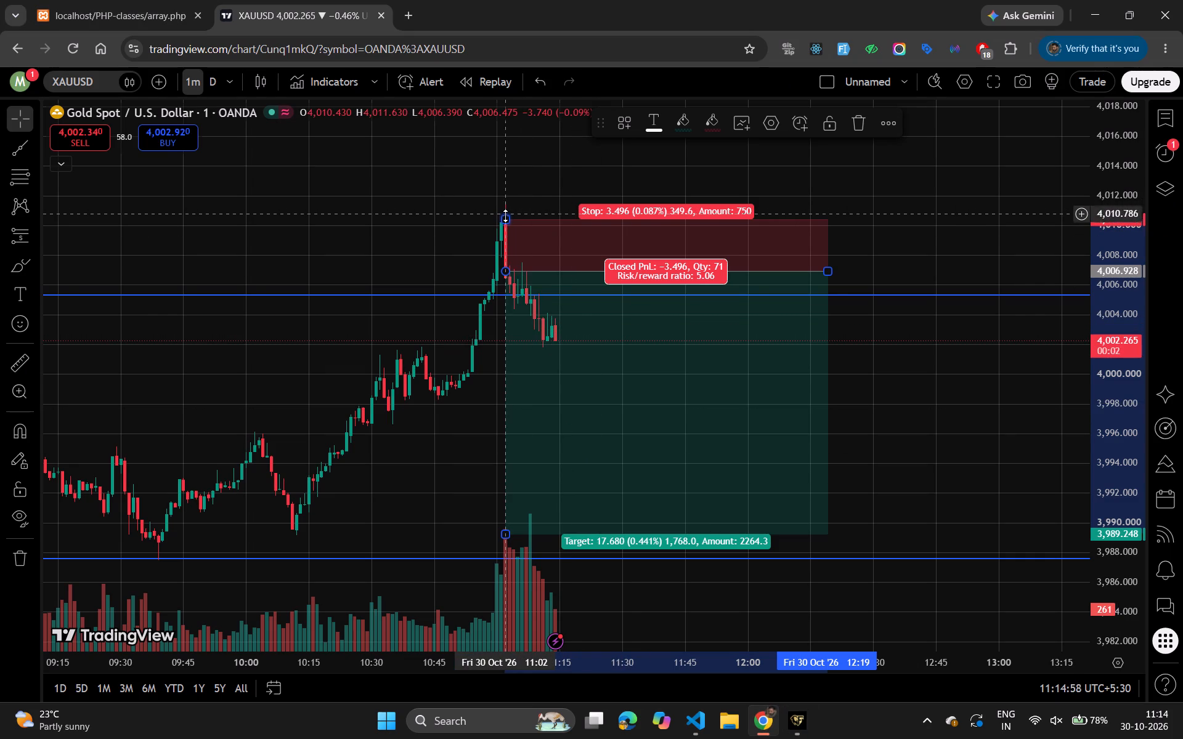
left_click_drag(505, 216, 519, 237)
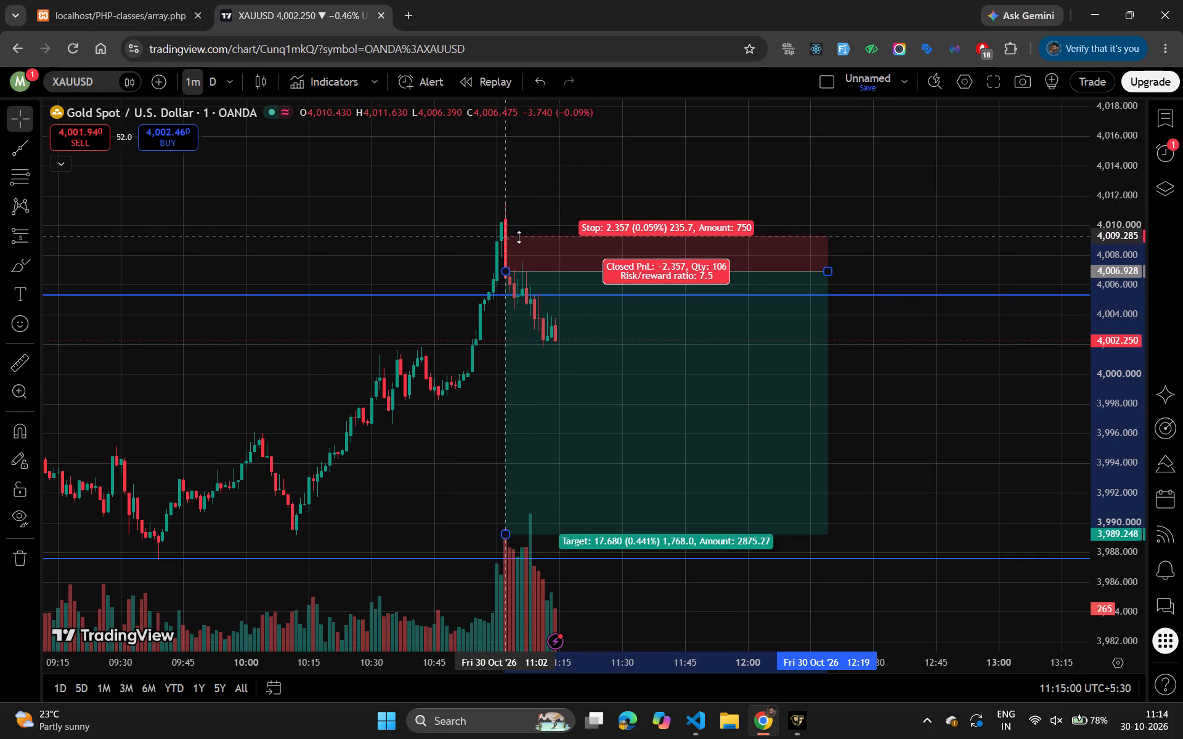
left_click_drag(519, 237, 527, 251)
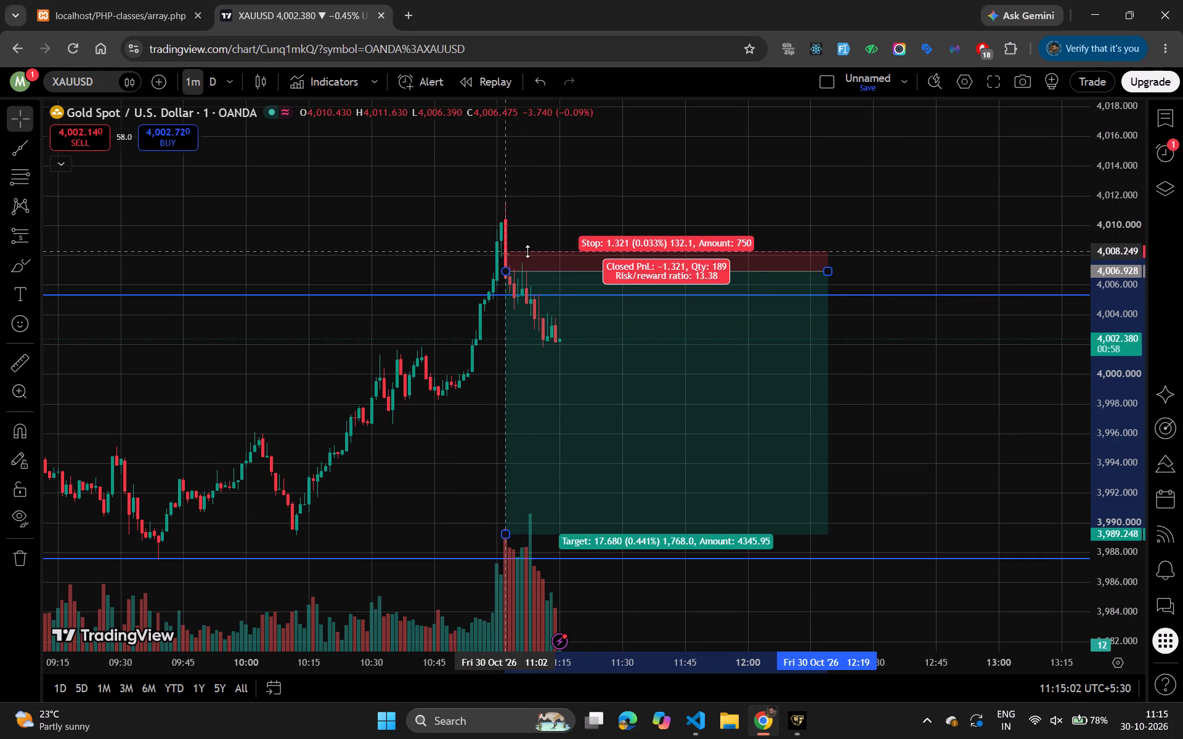
left_click_drag(527, 251, 531, 257)
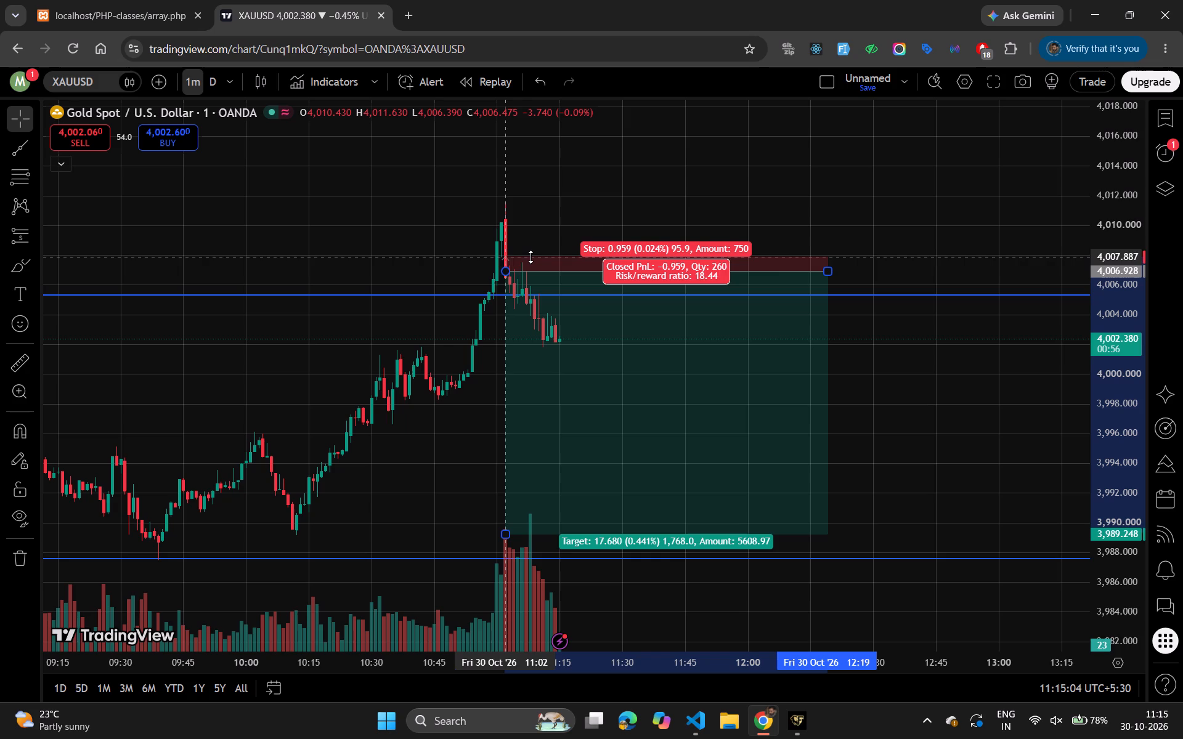
left_click_drag(531, 257, 531, 261)
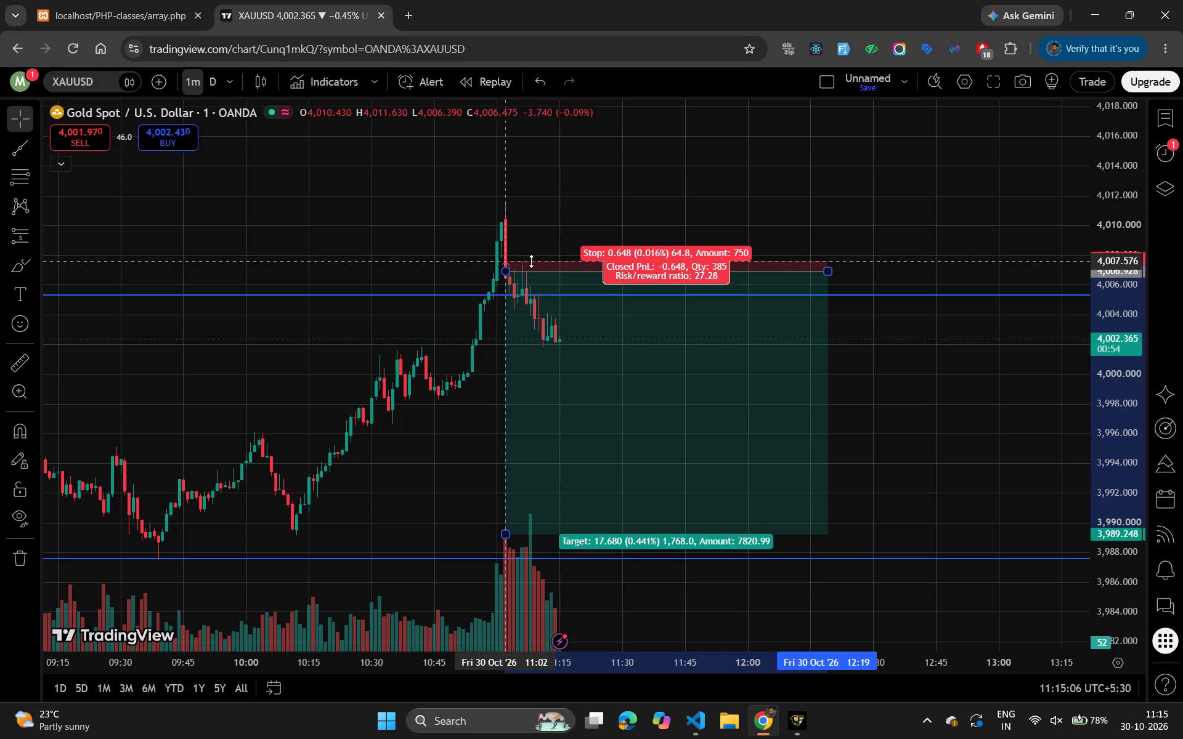
left_click_drag(531, 261, 531, 262)
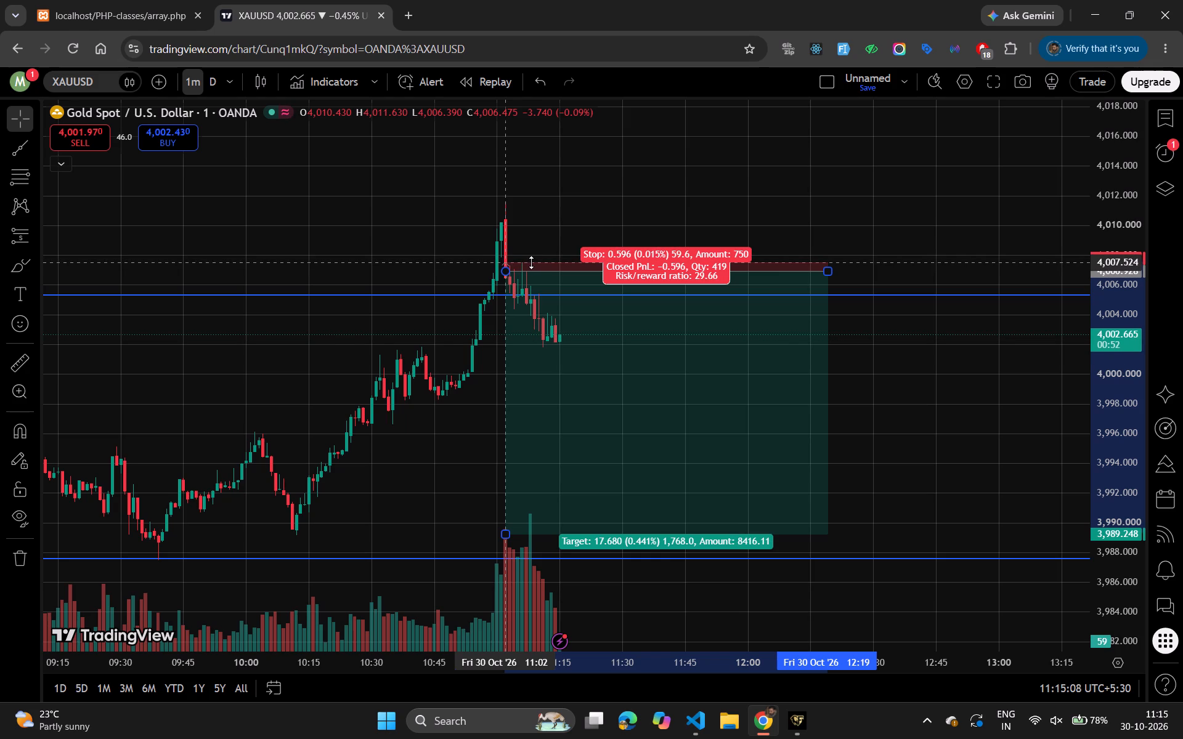
left_click_drag(531, 262, 532, 263)
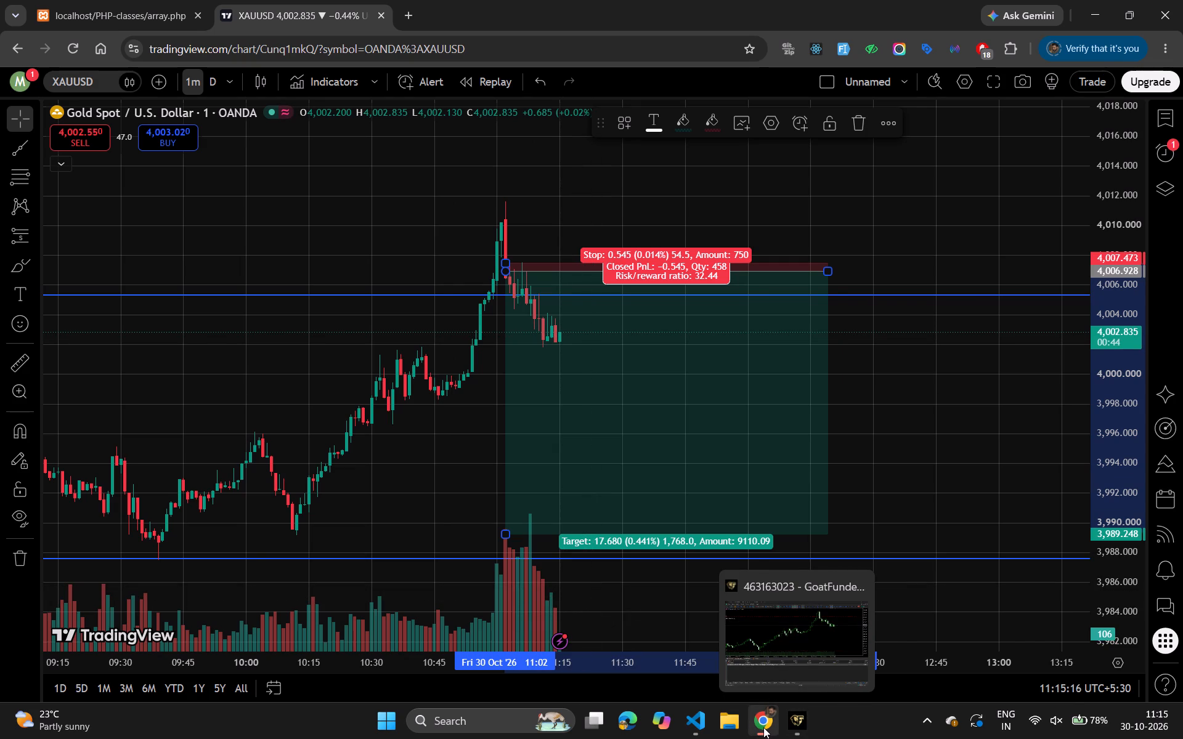
Check the sell entry in MetaTrader 5, and move the TradingView short position's entry to about 4,006.02 at 11:03.
left_click(788, 729)
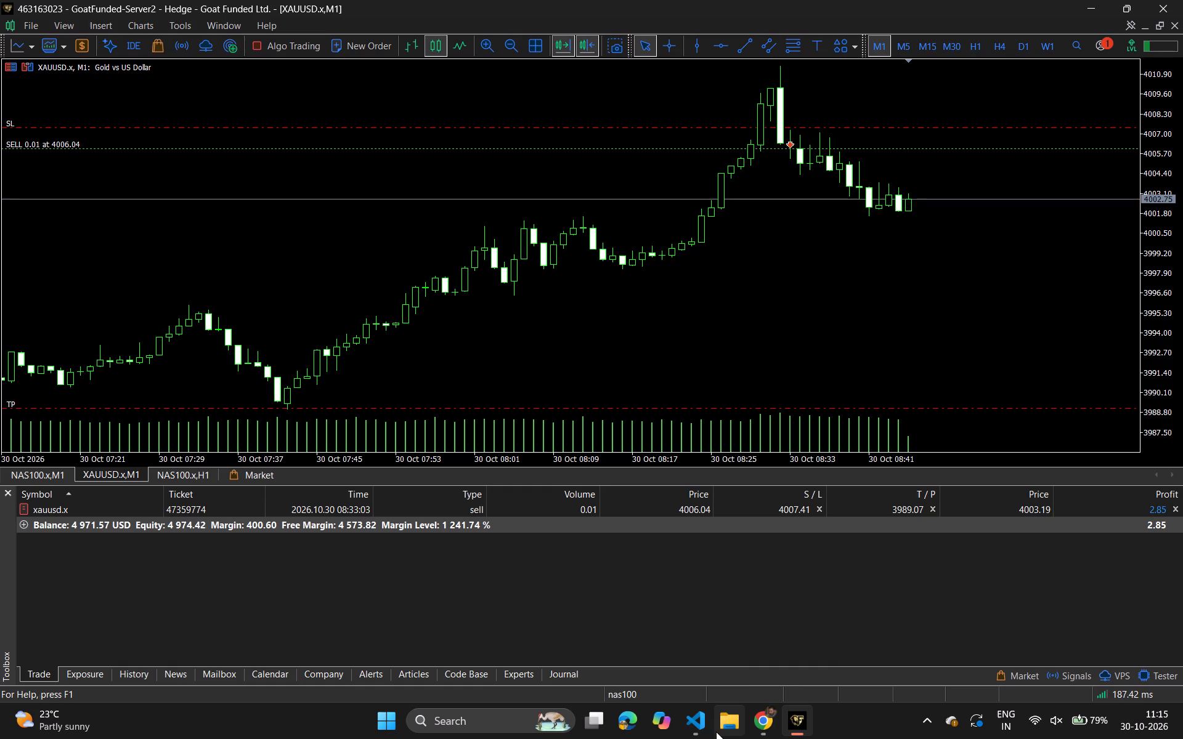
left_click(770, 730)
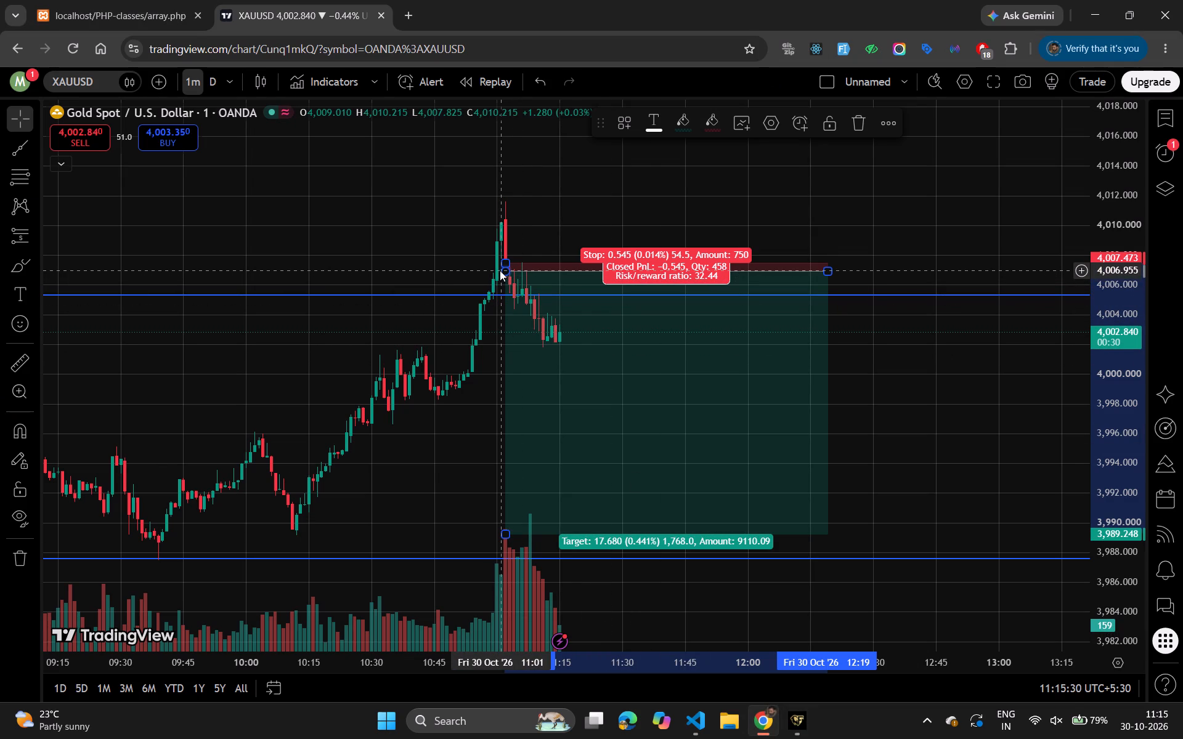
left_click_drag(500, 270, 501, 274)
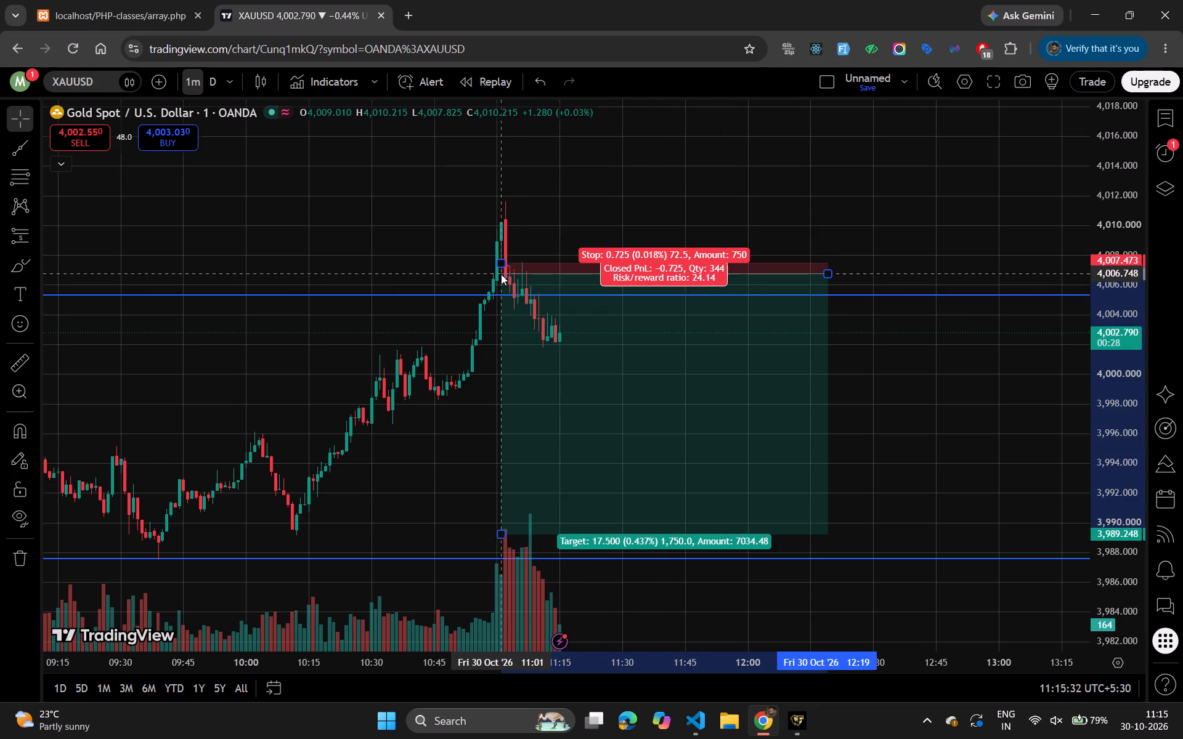
left_click_drag(501, 274, 505, 278)
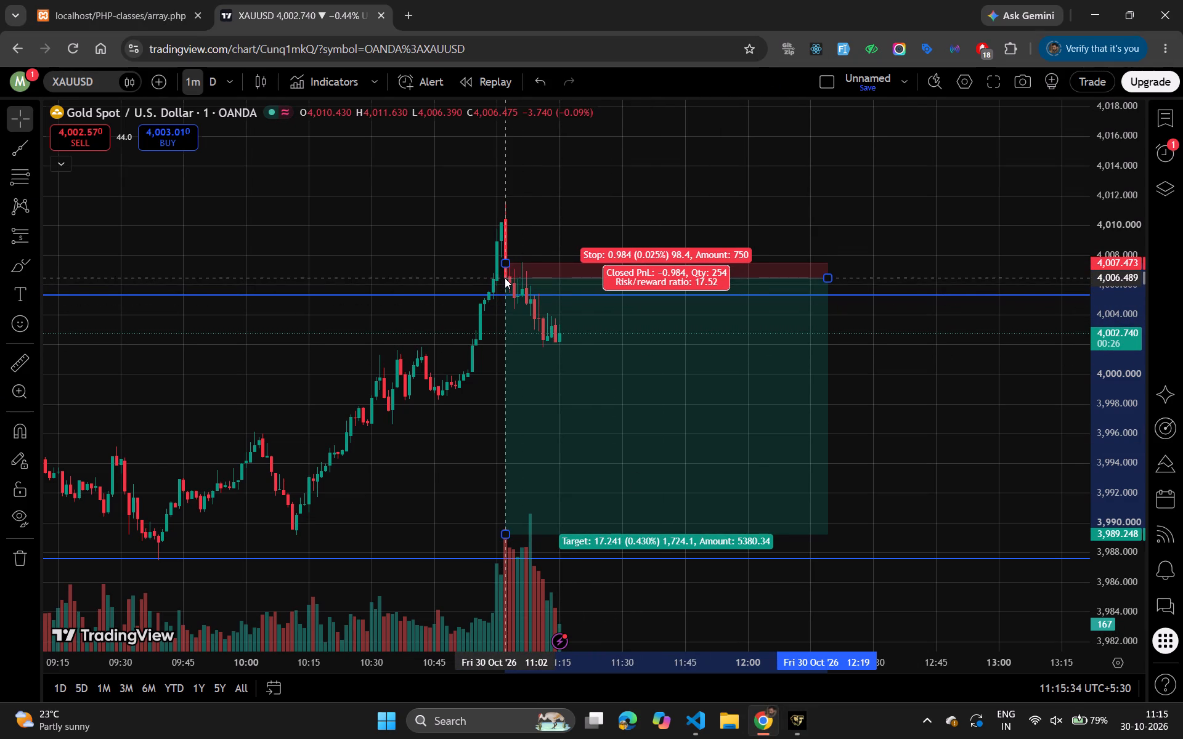
left_click_drag(505, 278, 505, 281)
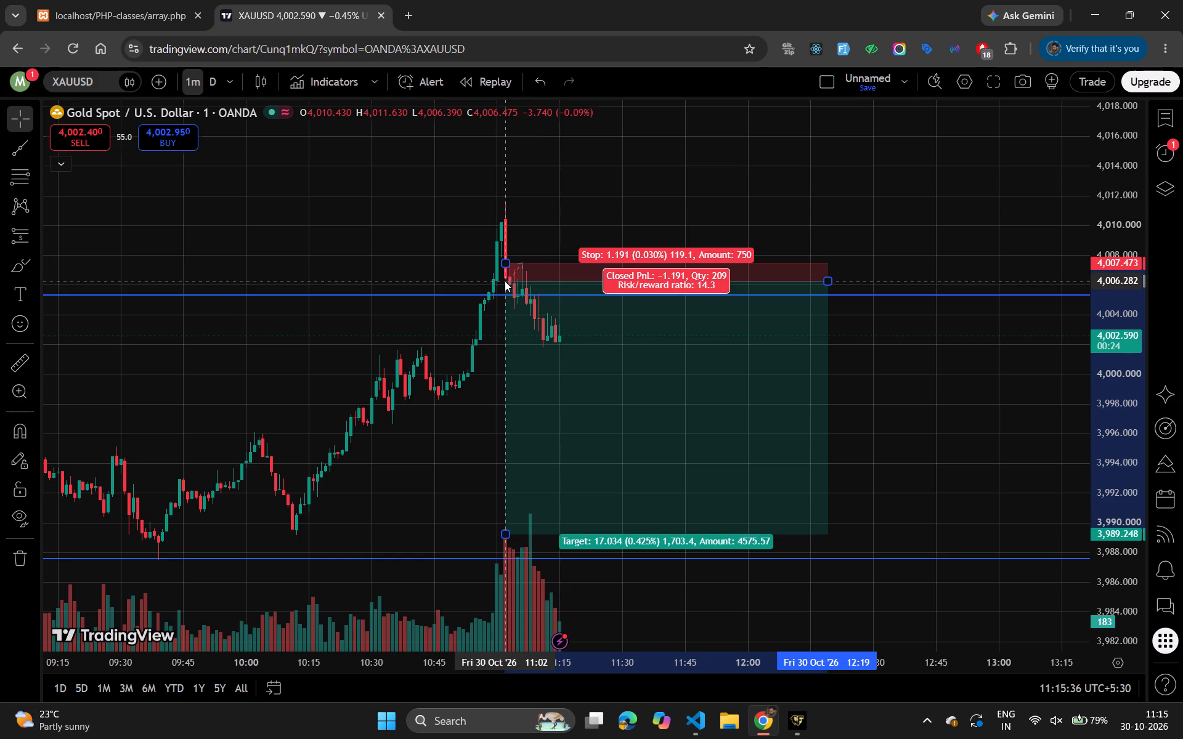
left_click_drag(505, 281, 506, 284)
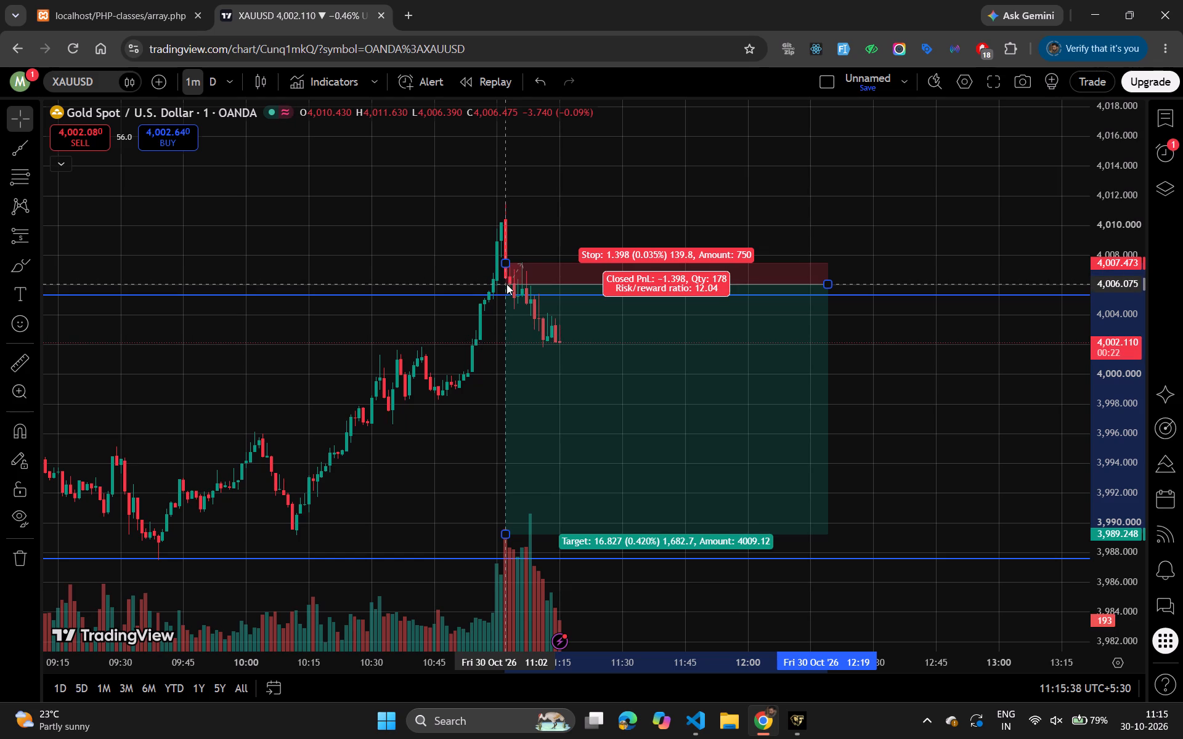
left_click_drag(506, 284, 508, 288)
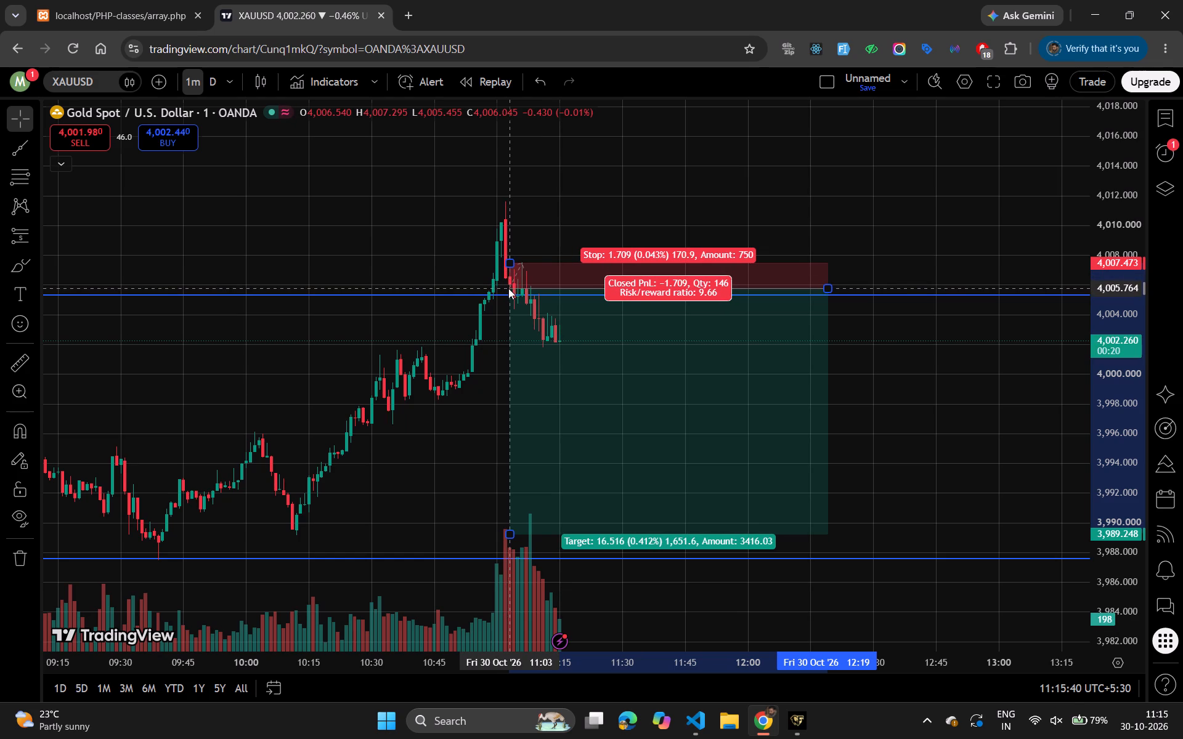
left_click_drag(508, 288, 508, 284)
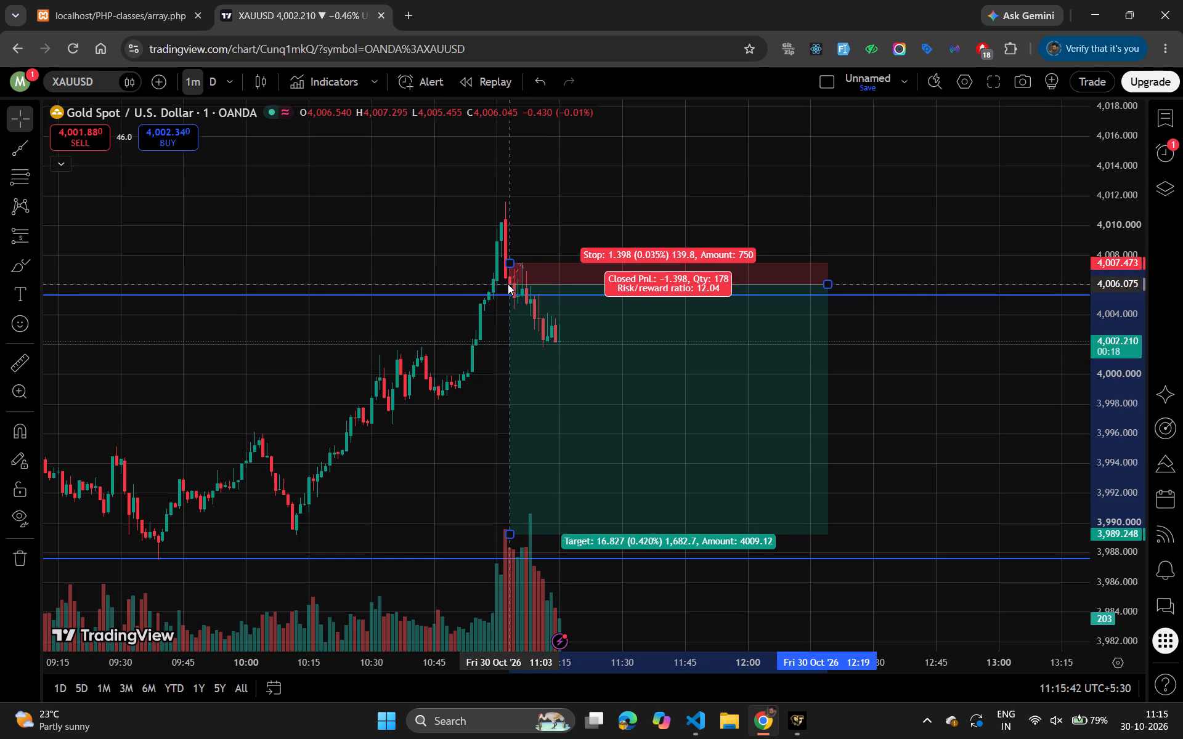
left_click_drag(508, 284, 508, 285)
left_click(567, 227)
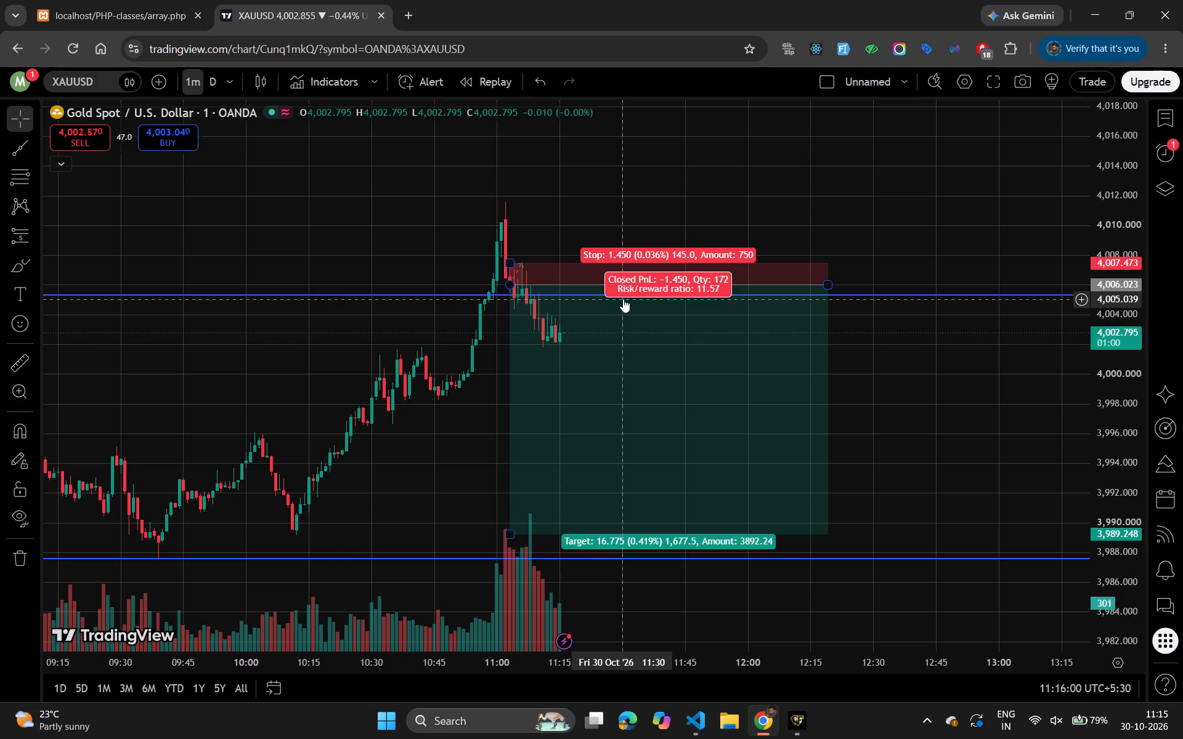
Switch to MetaTrader 5 and examine the open gold sell against recent price movement on the XAUUSD M1 chart.
left_click(786, 714)
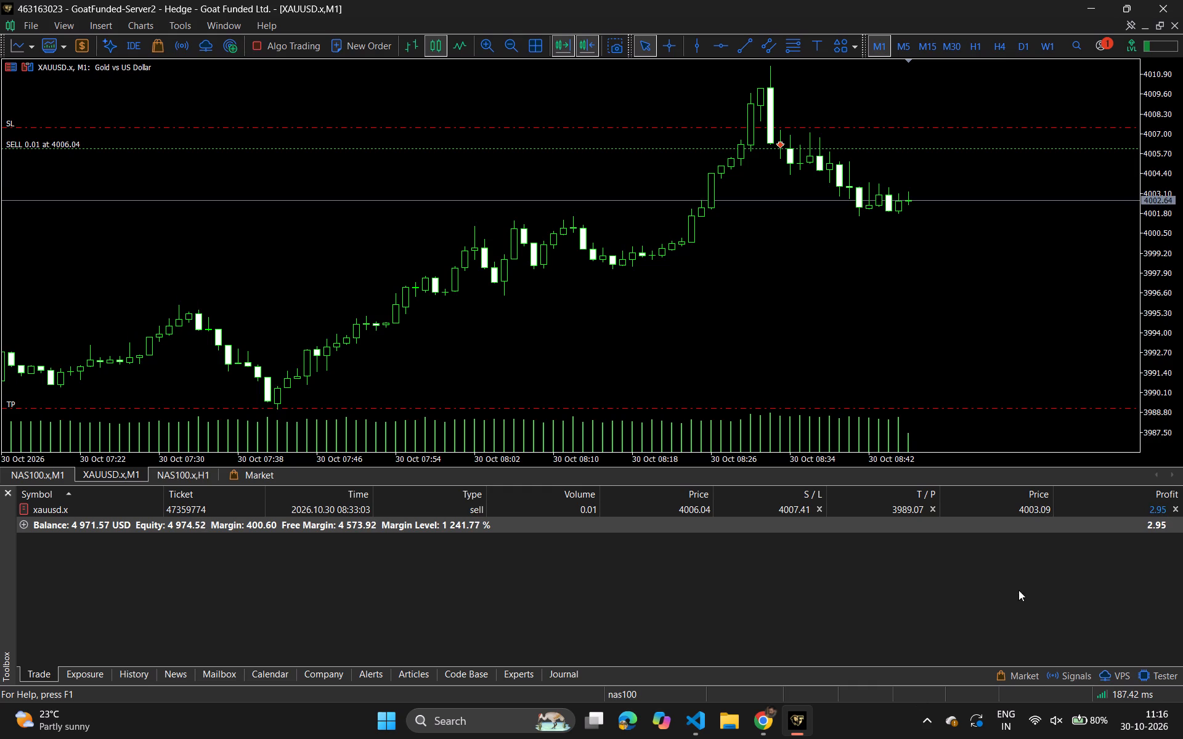
left_click_drag(898, 458, 872, 459)
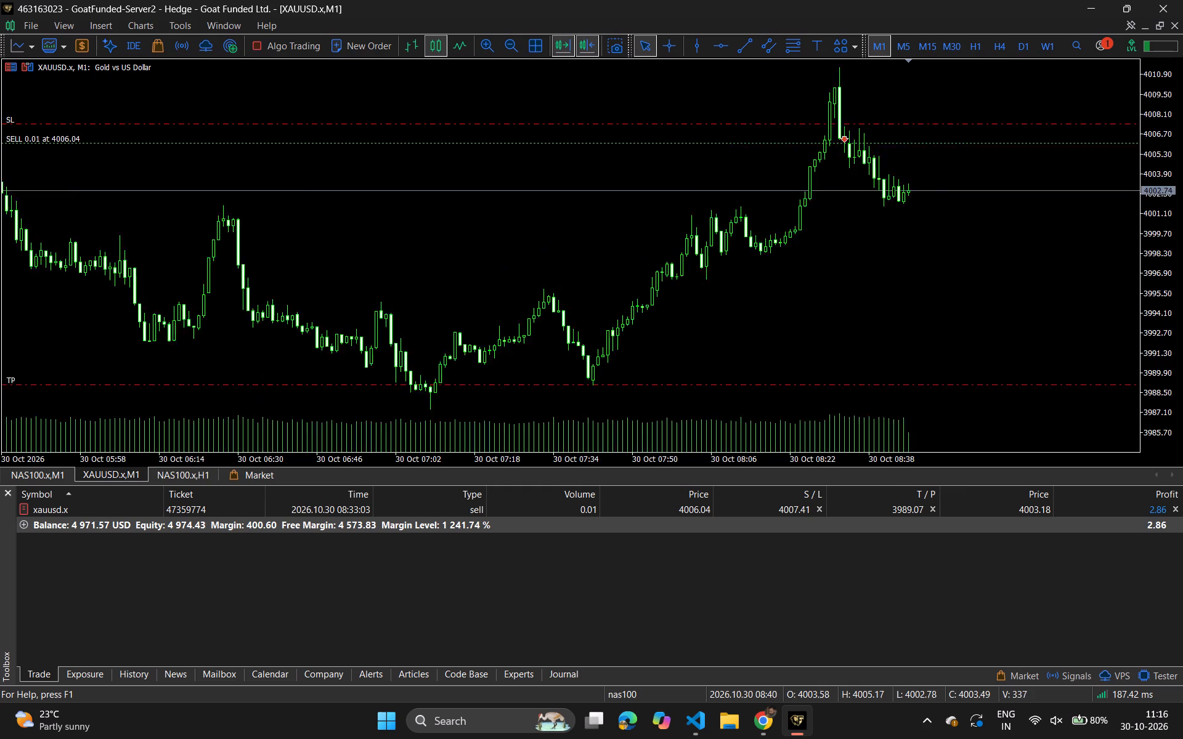
left_click_drag(872, 459, 851, 449)
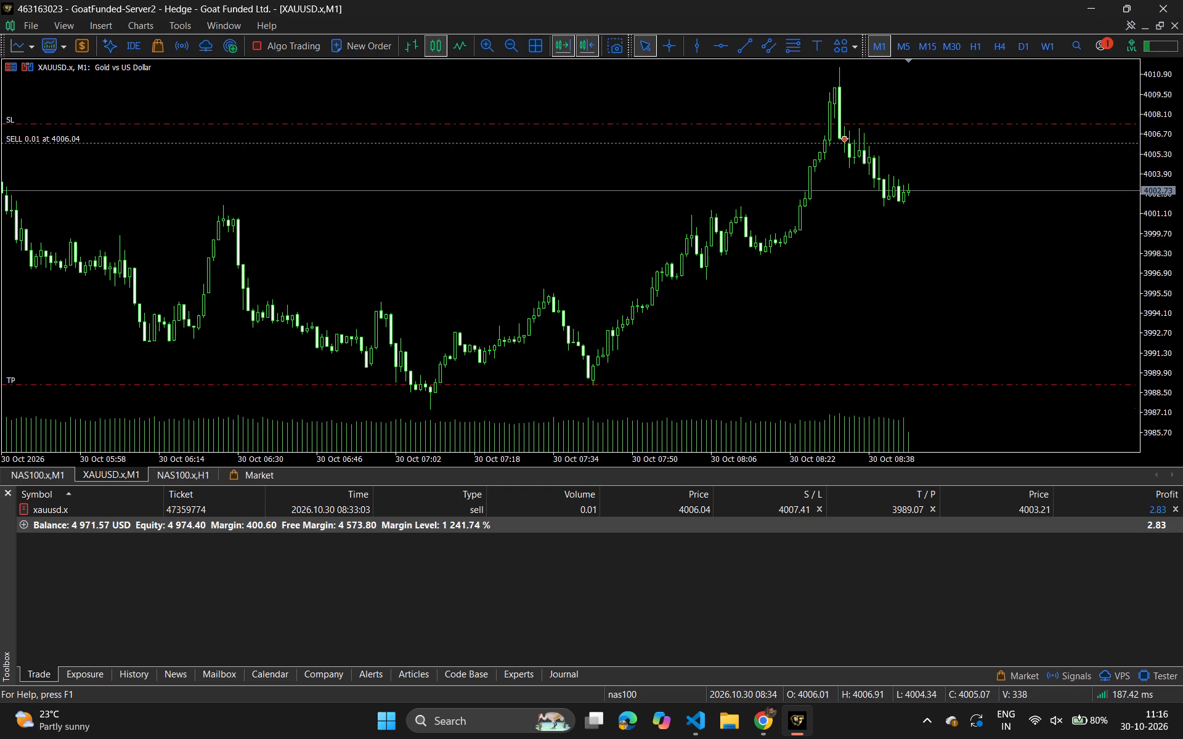
left_click_drag(851, 449, 850, 450)
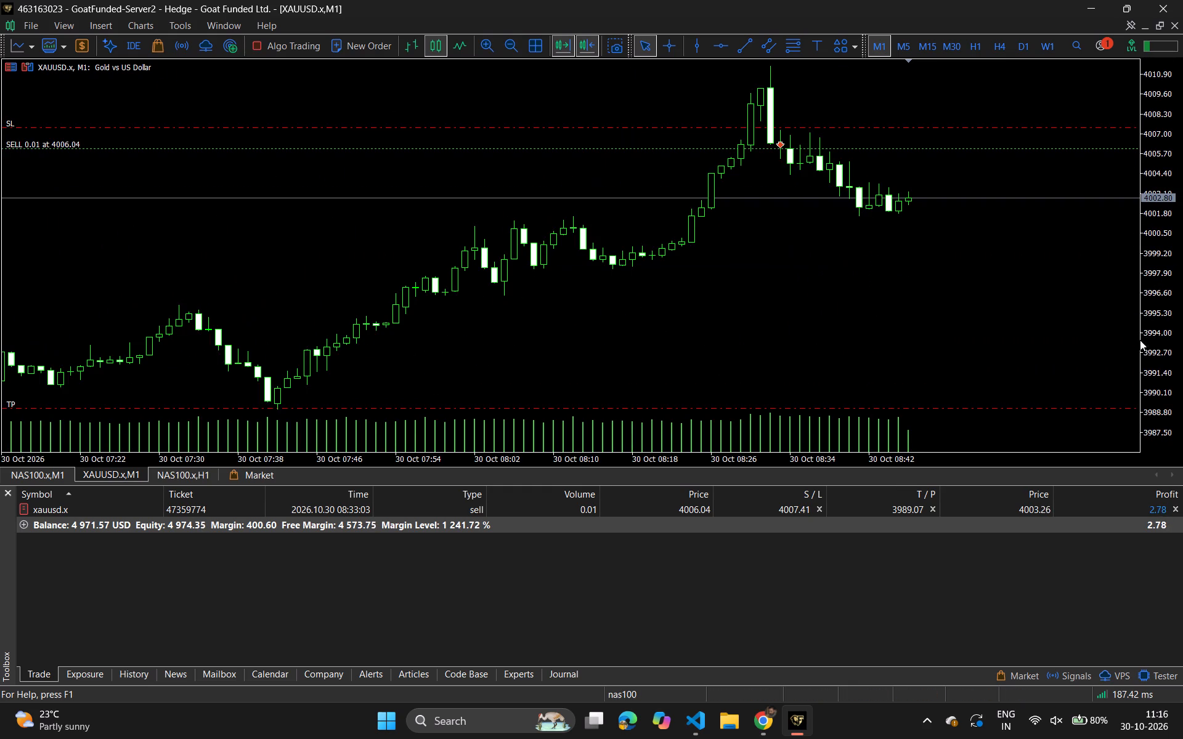
left_click_drag(1158, 352, 1151, 276)
left_click_drag(1151, 276, 1147, 179)
left_click_drag(1147, 179, 1148, 46)
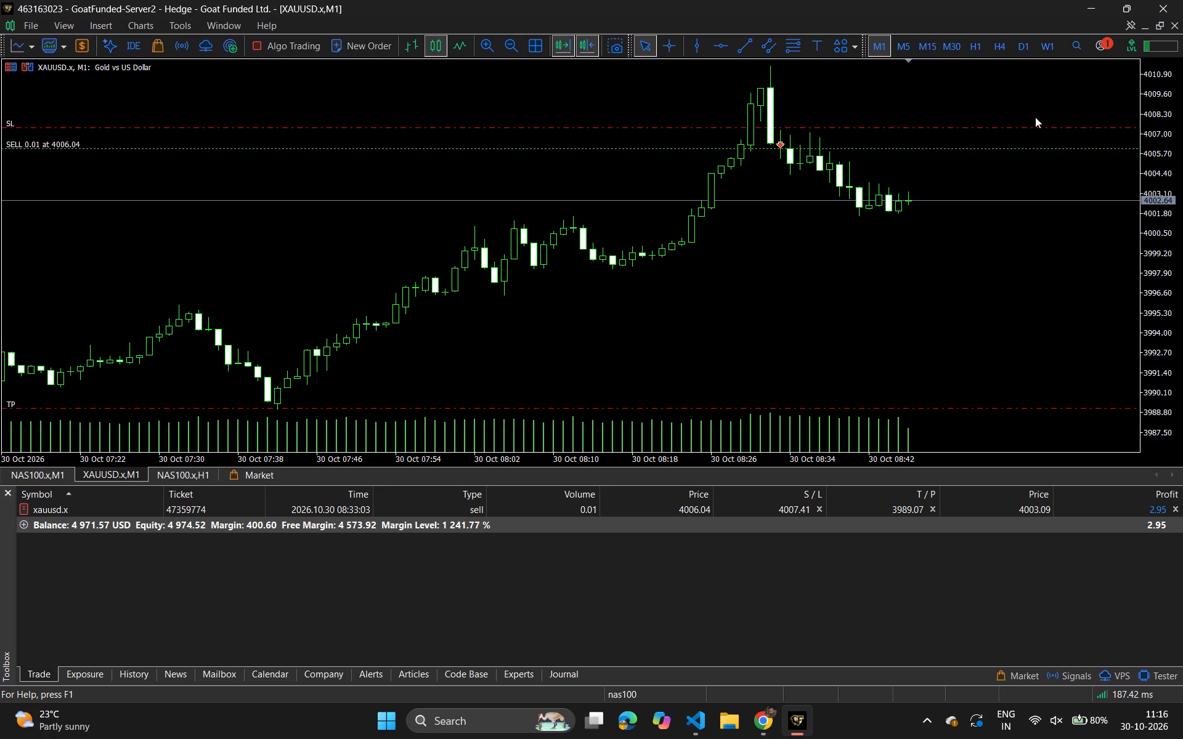
left_click_drag(996, 267, 845, 247)
left_click_drag(845, 247, 775, 206)
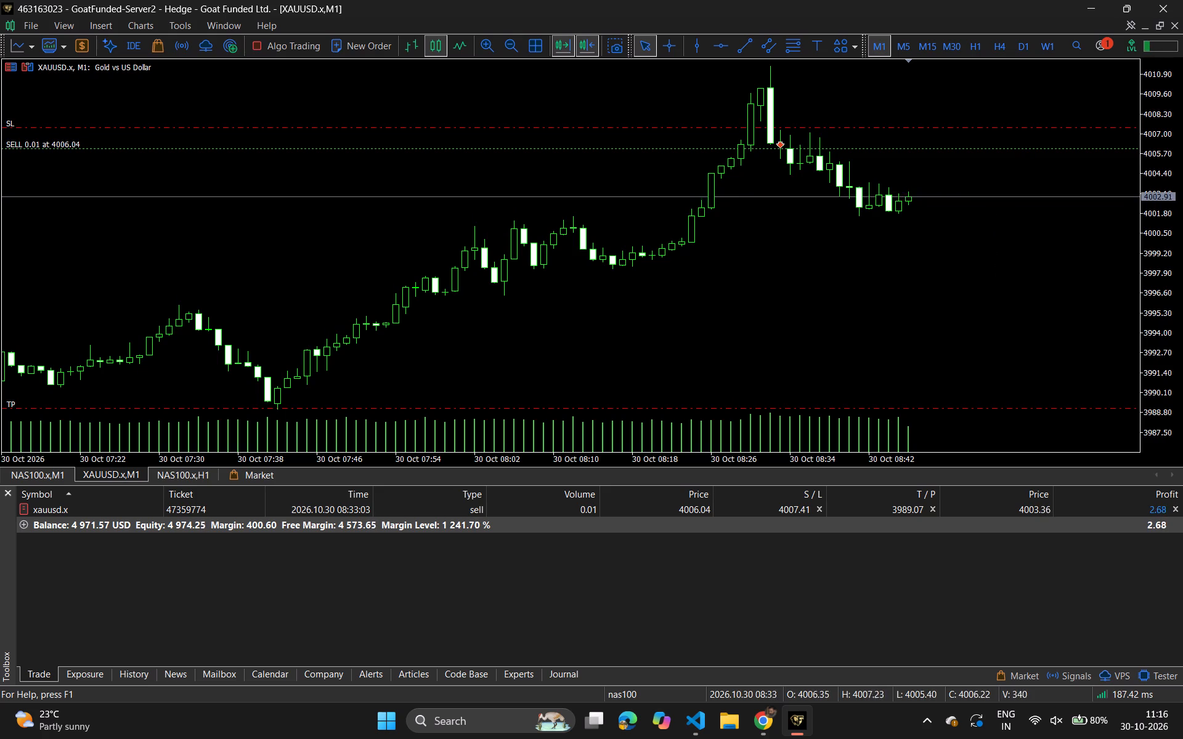
left_click_drag(775, 206, 710, 209)
left_click_drag(873, 350, 858, 303)
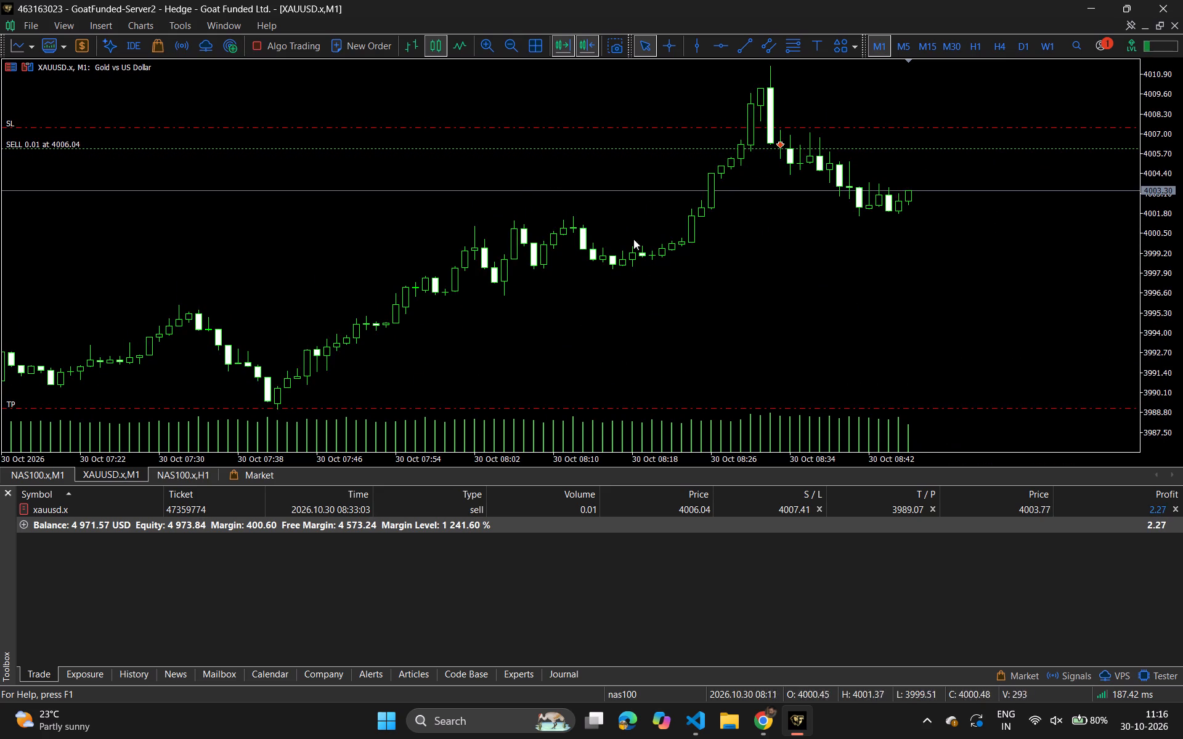
Compare the gold price on the TradingView chart with the open sell trade in MetaTrader 5.
left_click(763, 720)
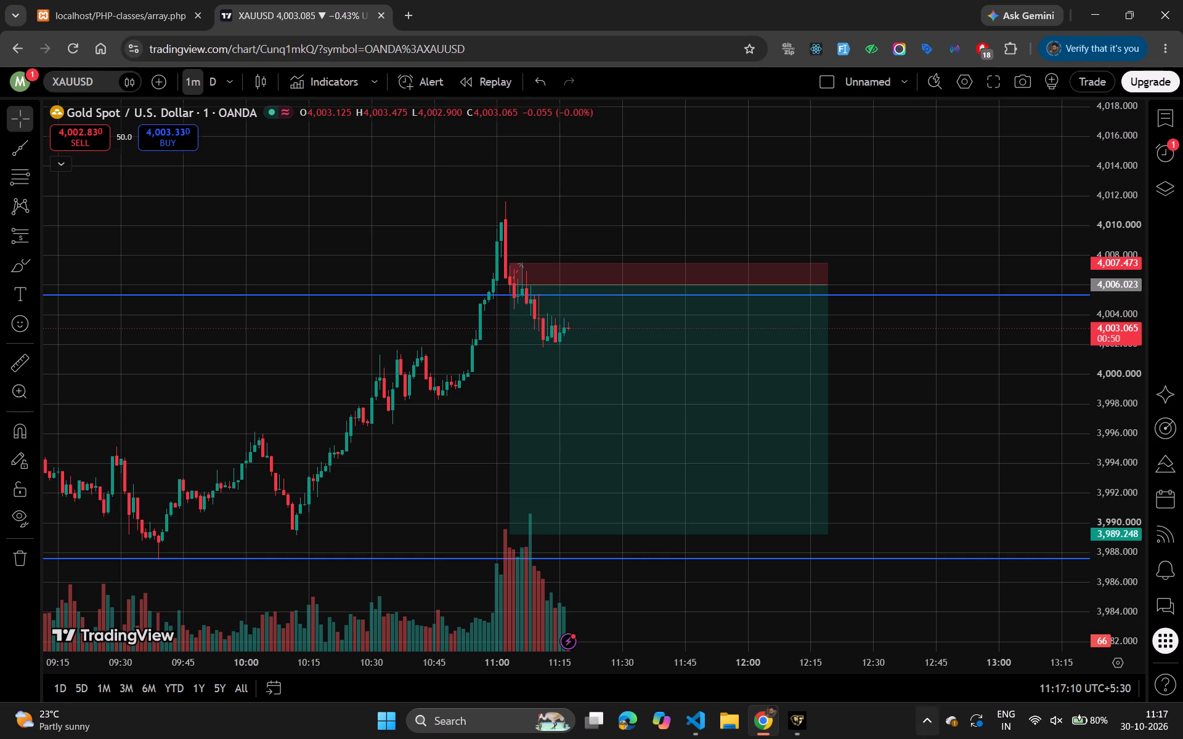
left_click(802, 728)
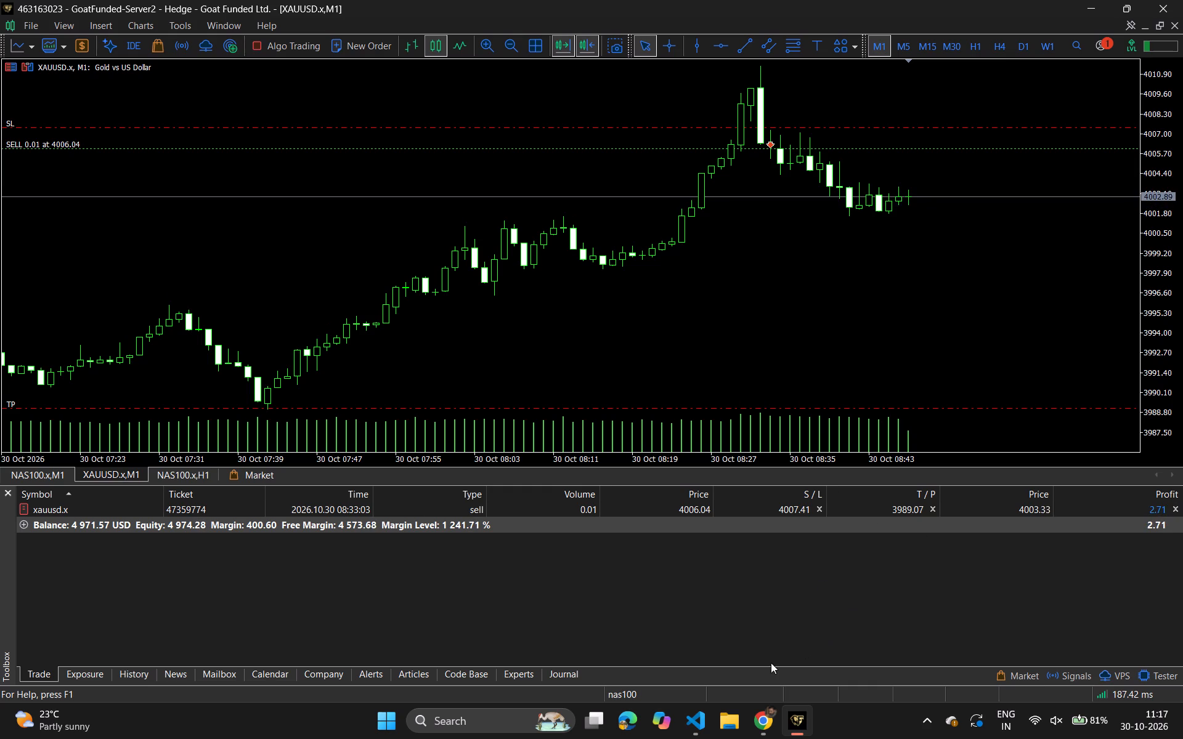
left_click(761, 738)
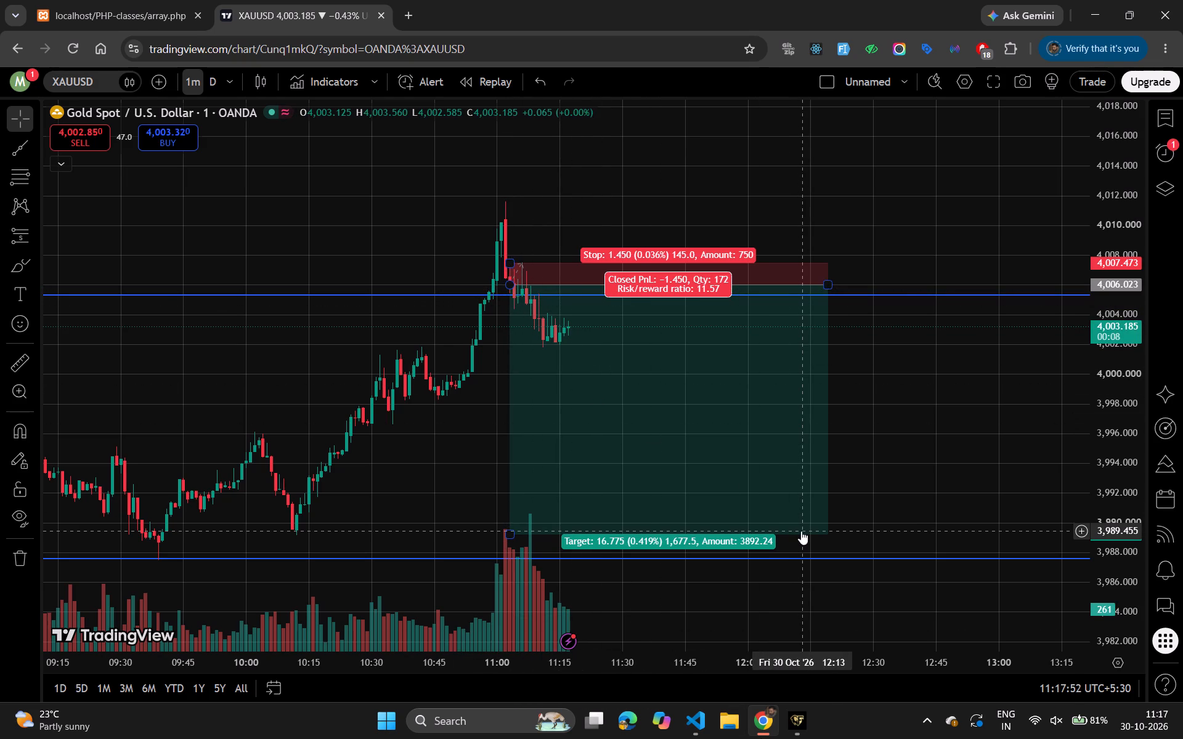
left_click(810, 714)
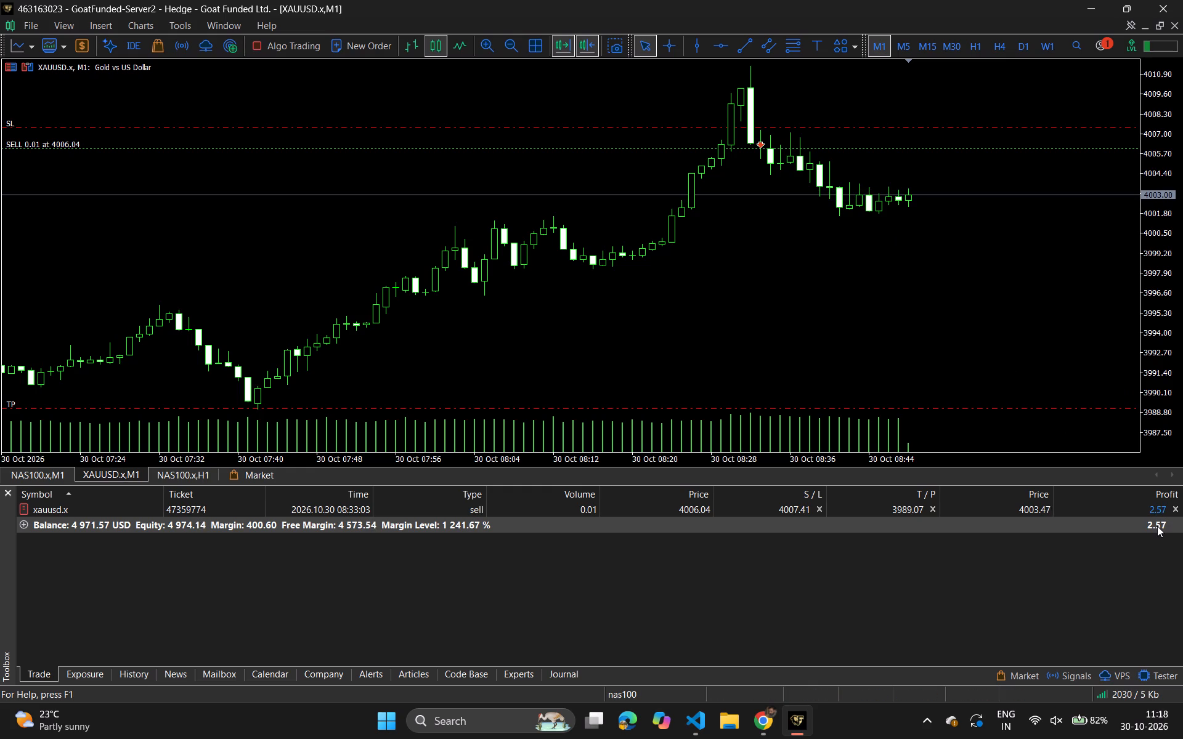
Return to TradingView in Chrome and examine the earlier XAUUSD price action from about 05:30 alongside the short position.
left_click(770, 721)
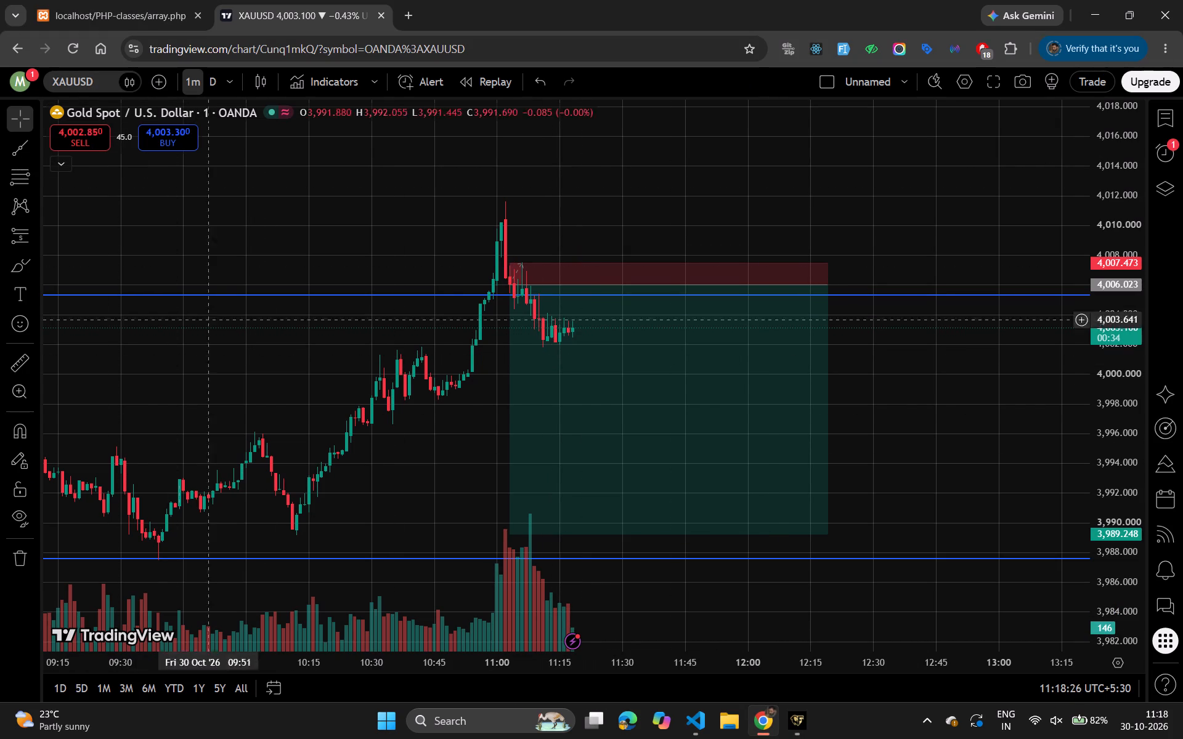
left_click(306, 416)
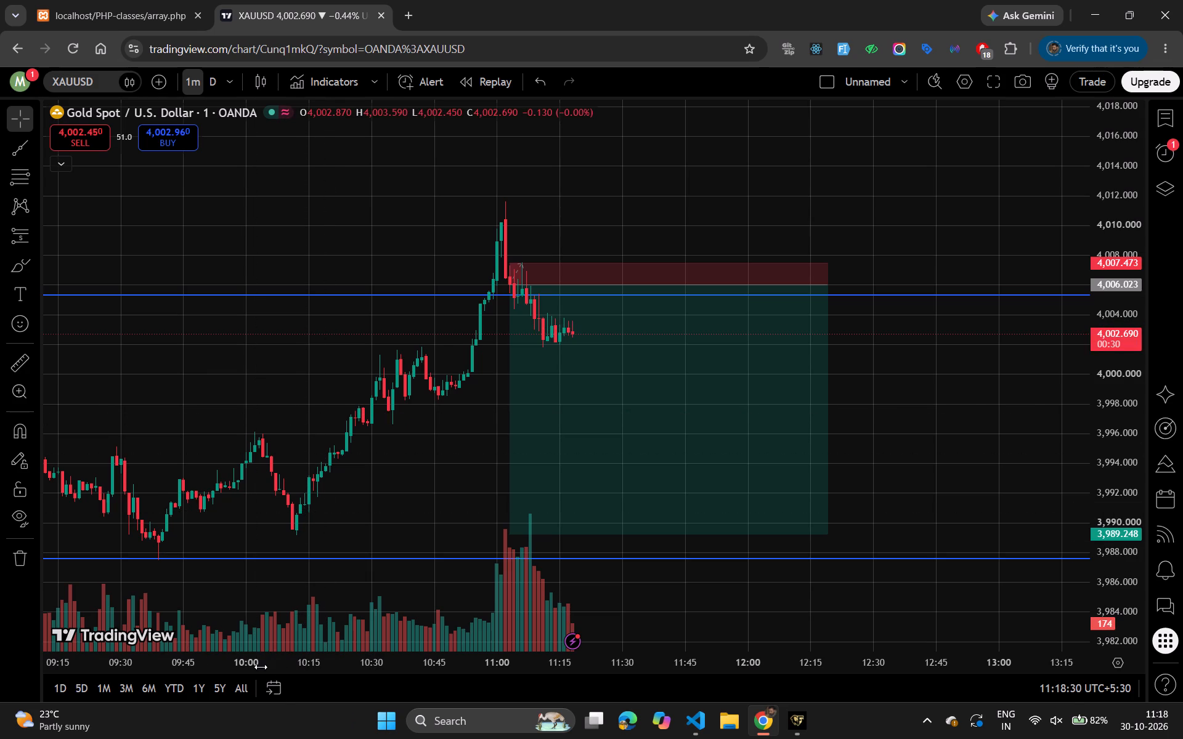
left_click_drag(261, 667, 644, 623)
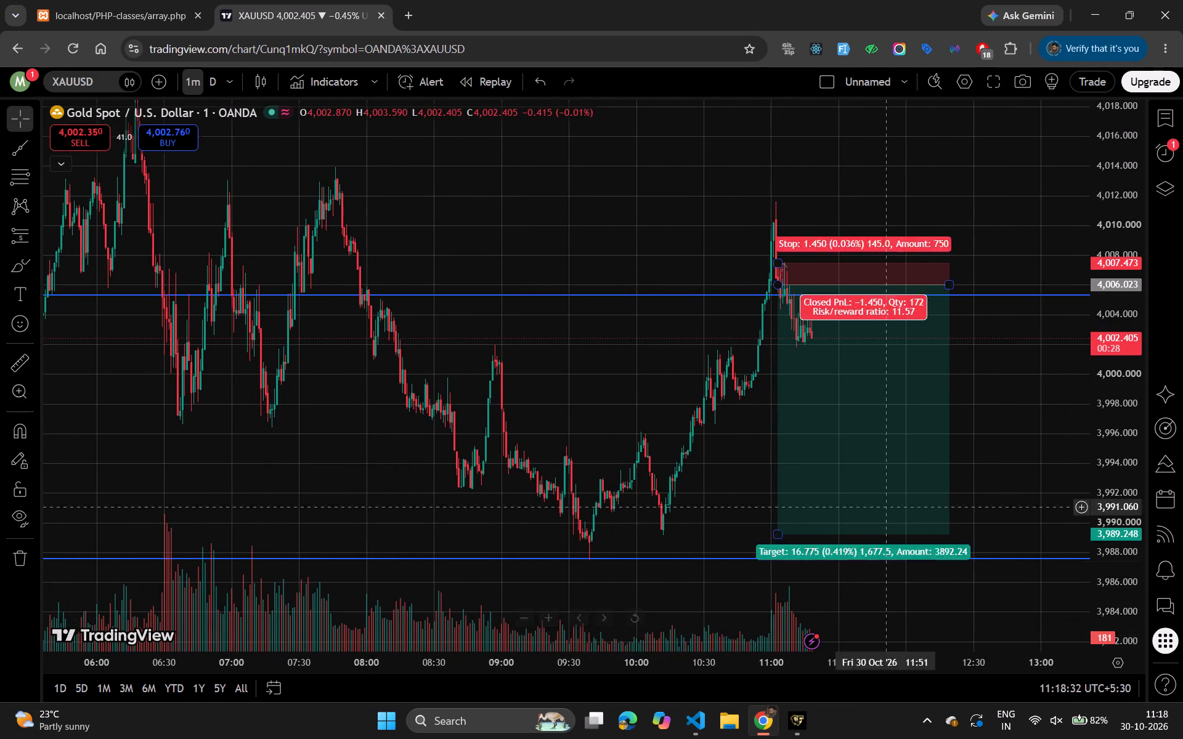
left_click_drag(1112, 292, 1119, 341)
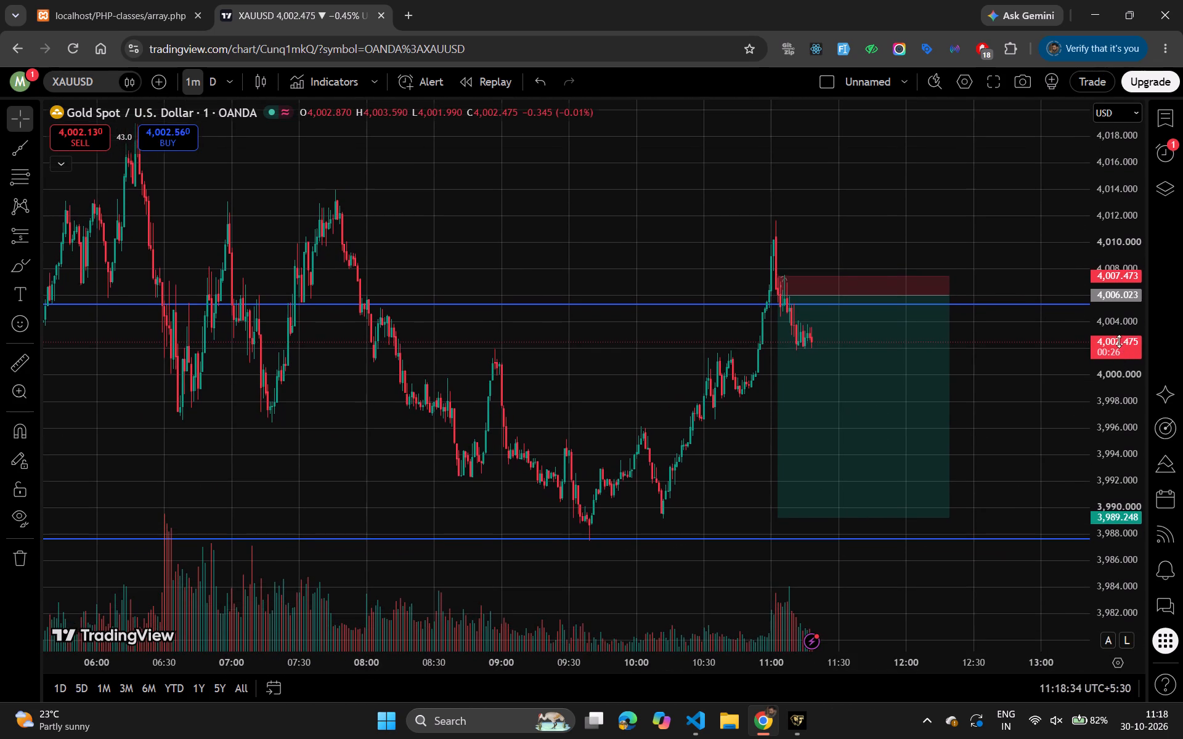
left_click_drag(1119, 341, 1118, 340)
left_click_drag(654, 536, 705, 515)
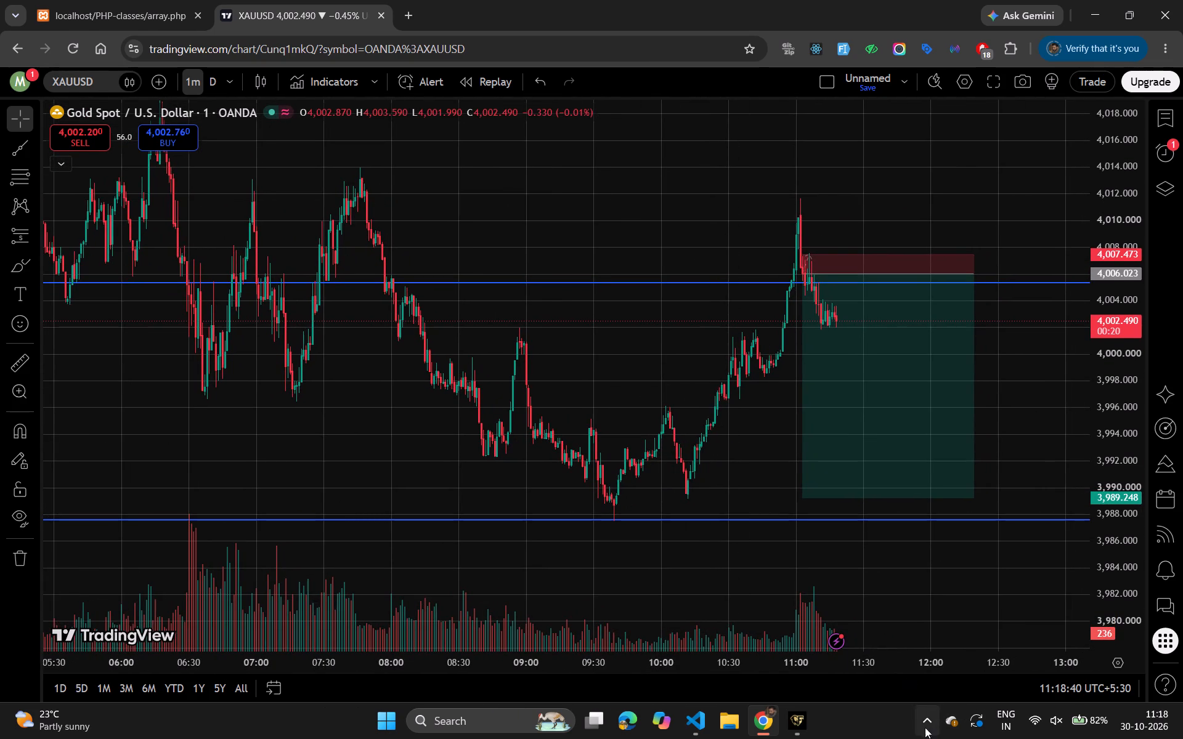
Show the hidden system tray icons.
left_click(924, 726)
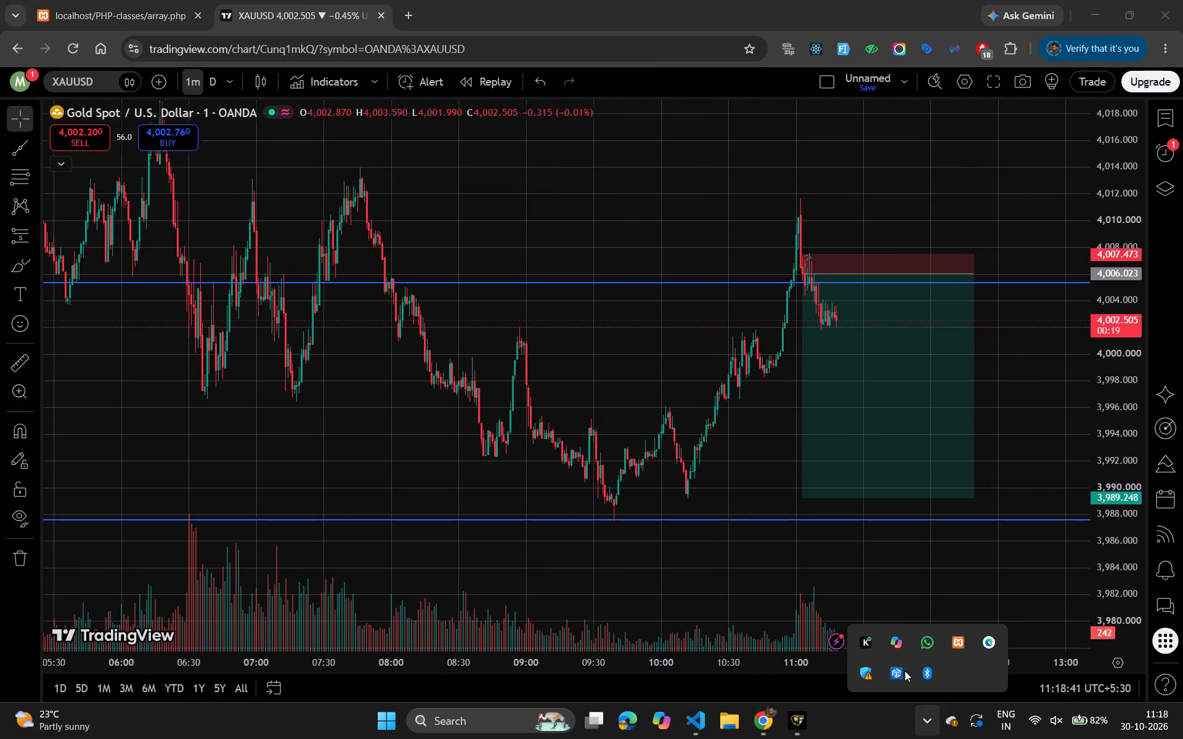
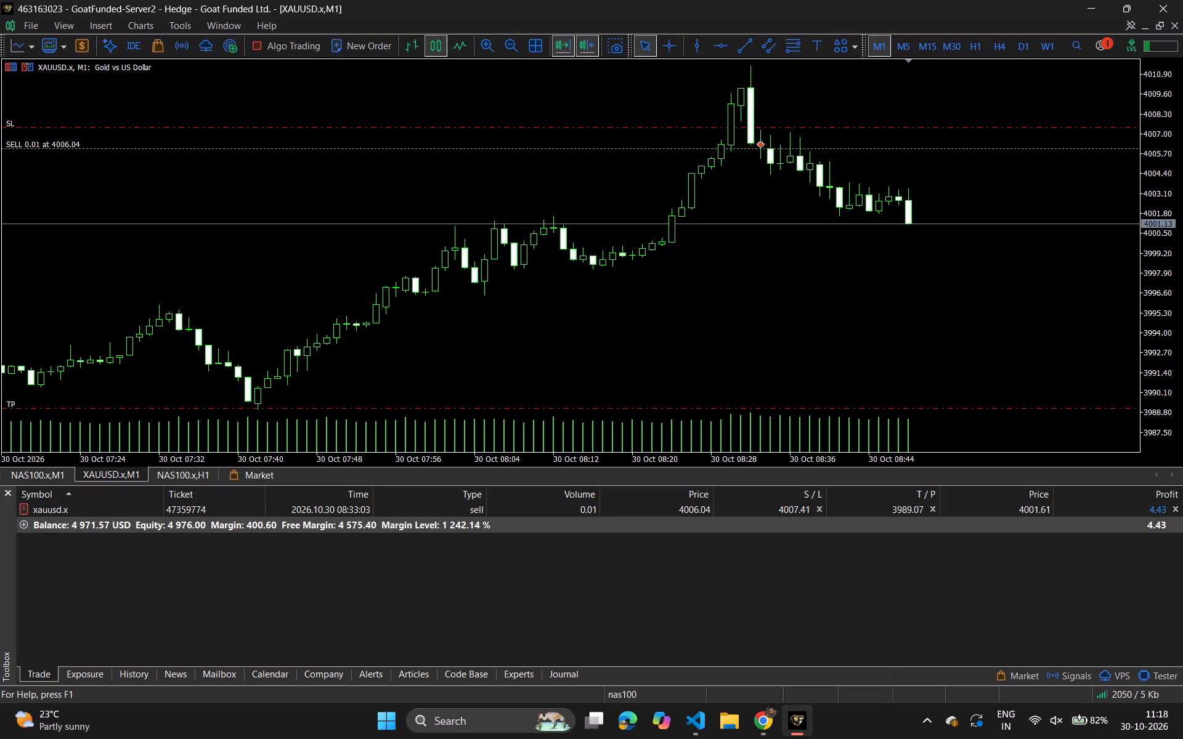
Switch to TradingView in Chrome and examine the XAUUSD candles from about 09:00 onward more closely alongside the short position.
left_click(760, 730)
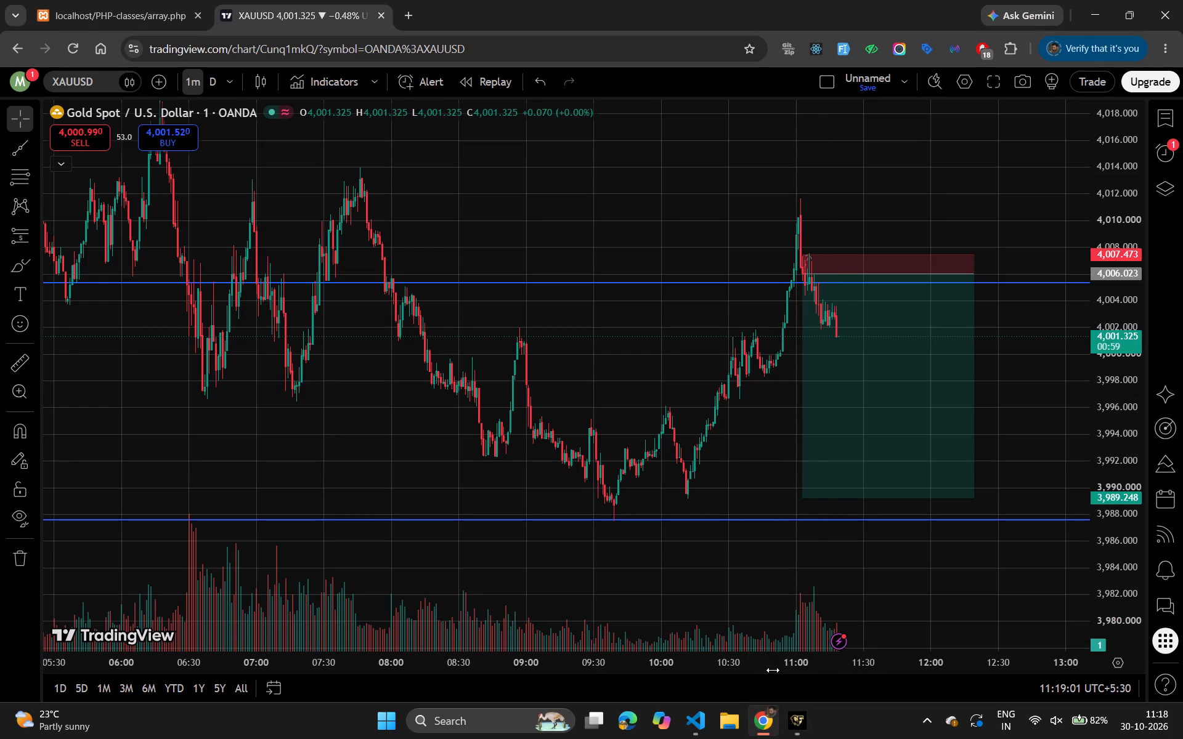
left_click_drag(770, 667, 532, 660)
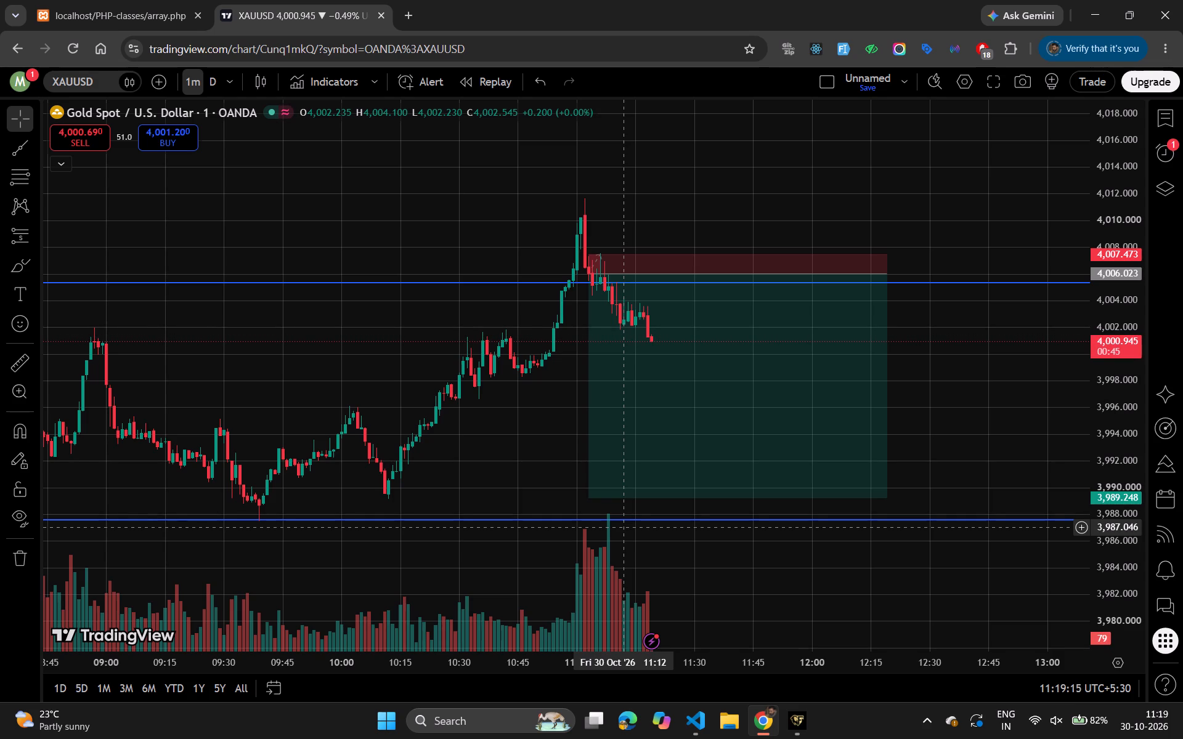
Compare the open gold sell in MetaTrader 5 with the TradingView short position as price moves, finishing in MetaTrader 5.
left_click(789, 730)
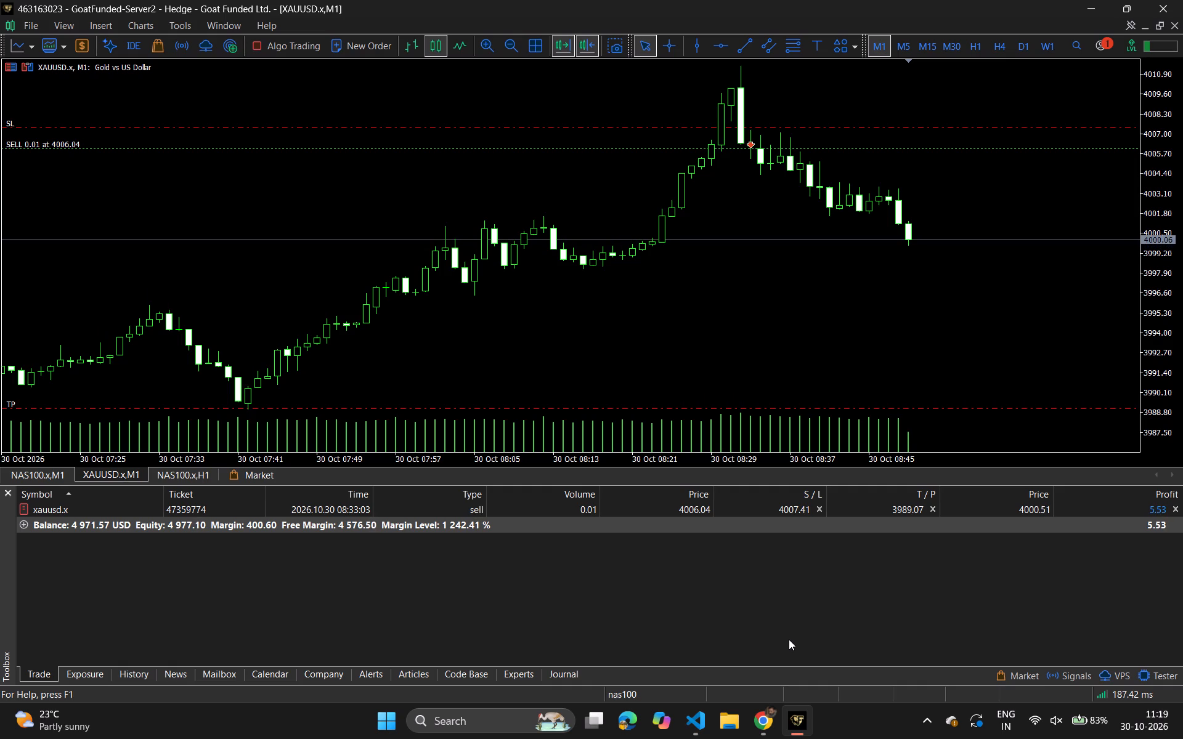
left_click(765, 729)
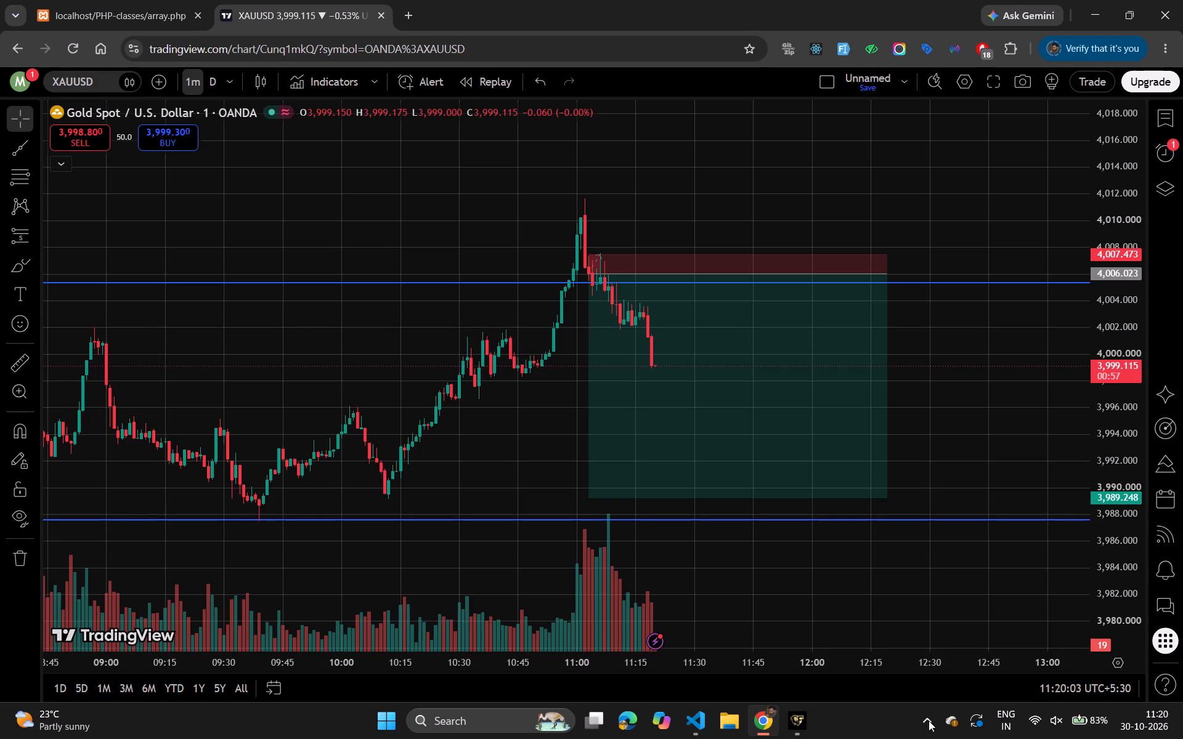
left_click(800, 722)
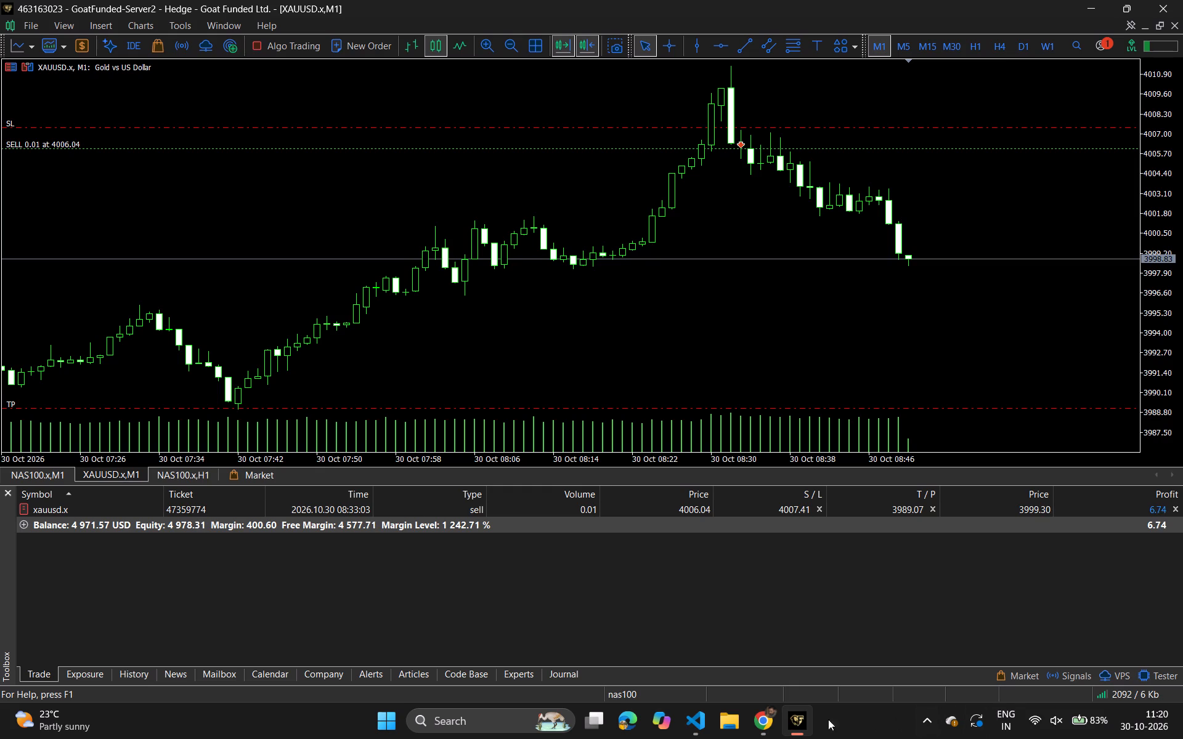
left_click(757, 721)
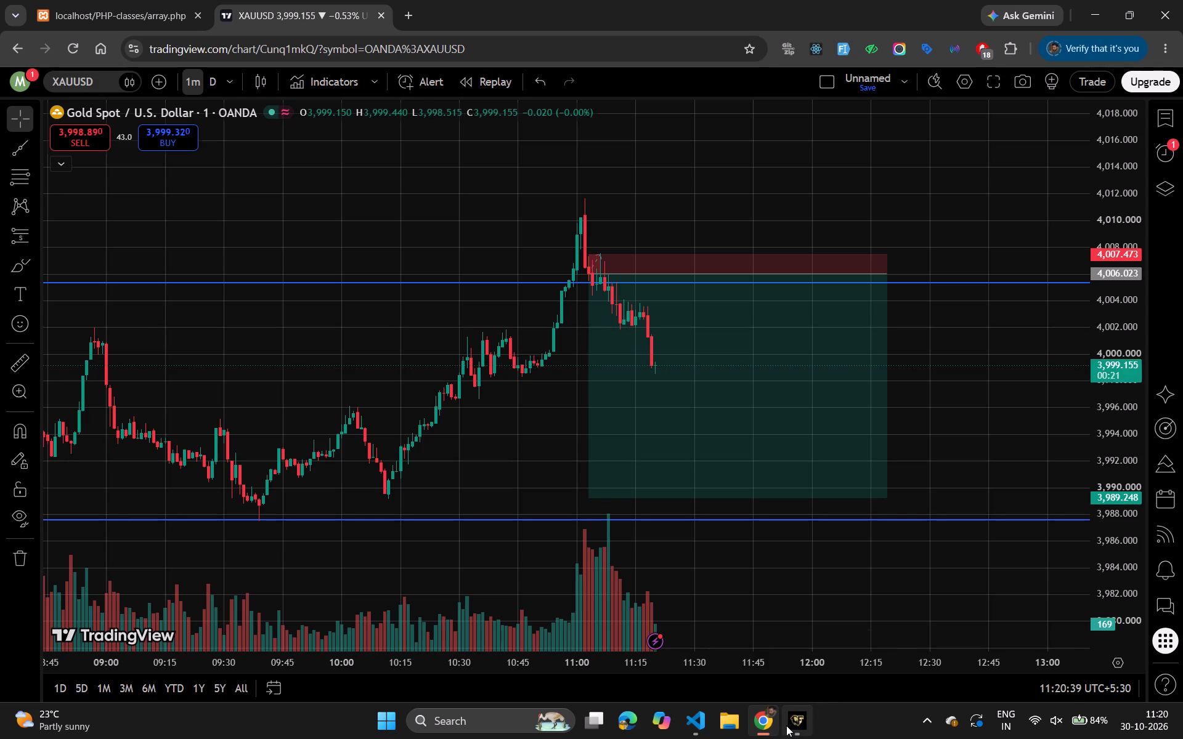
left_click(786, 725)
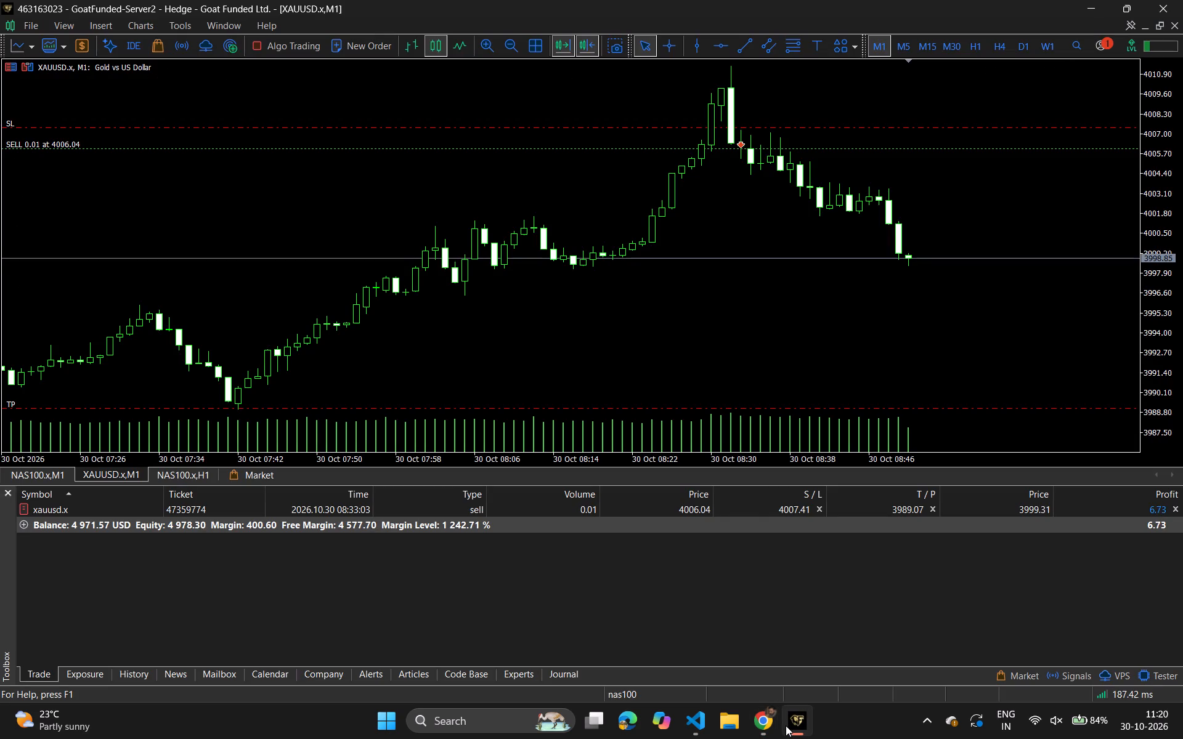
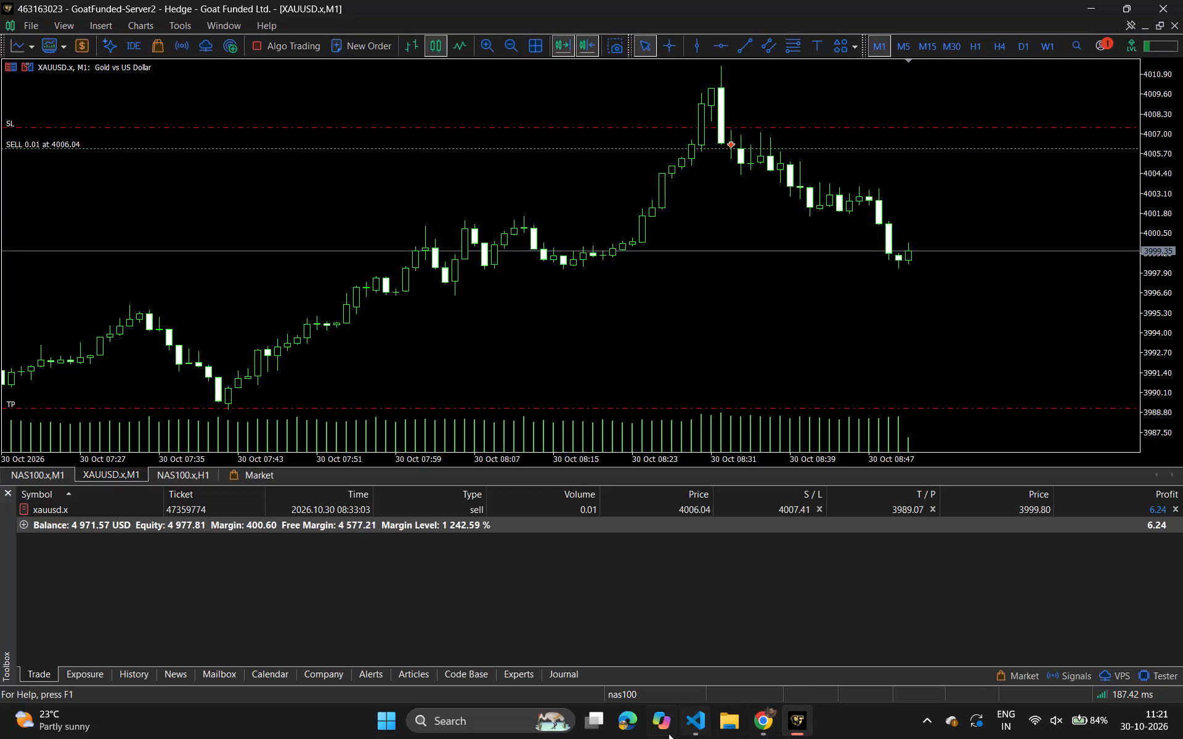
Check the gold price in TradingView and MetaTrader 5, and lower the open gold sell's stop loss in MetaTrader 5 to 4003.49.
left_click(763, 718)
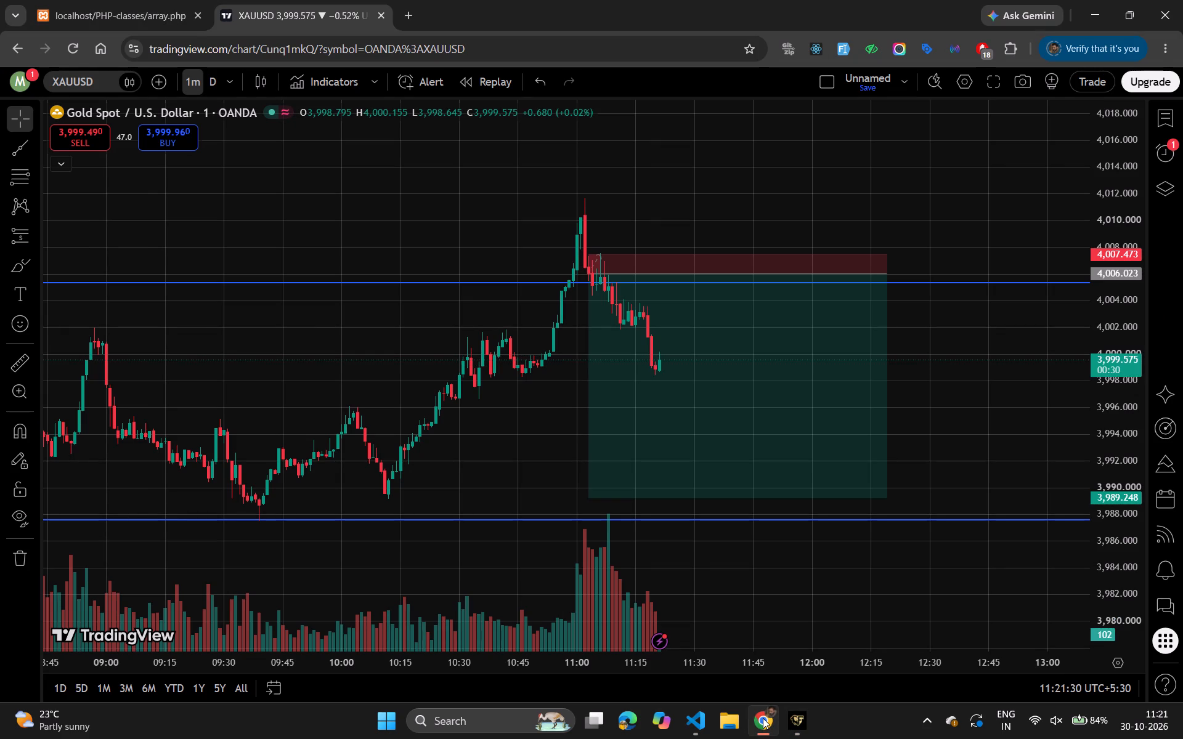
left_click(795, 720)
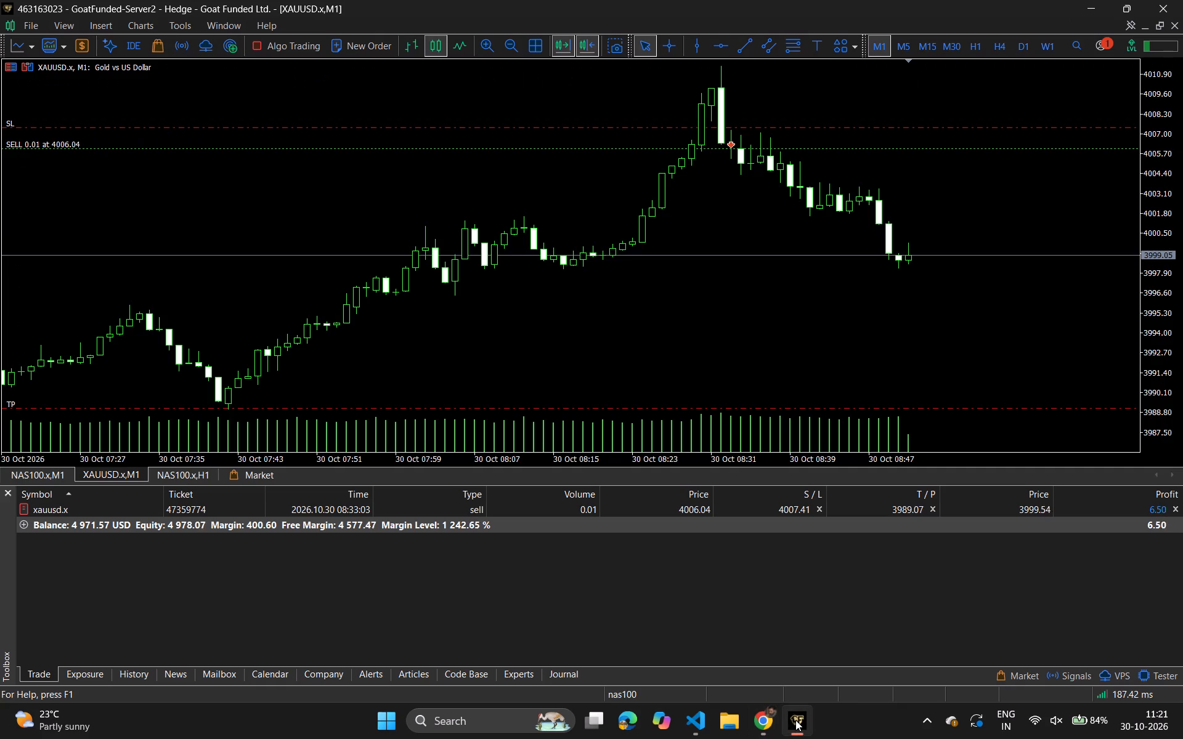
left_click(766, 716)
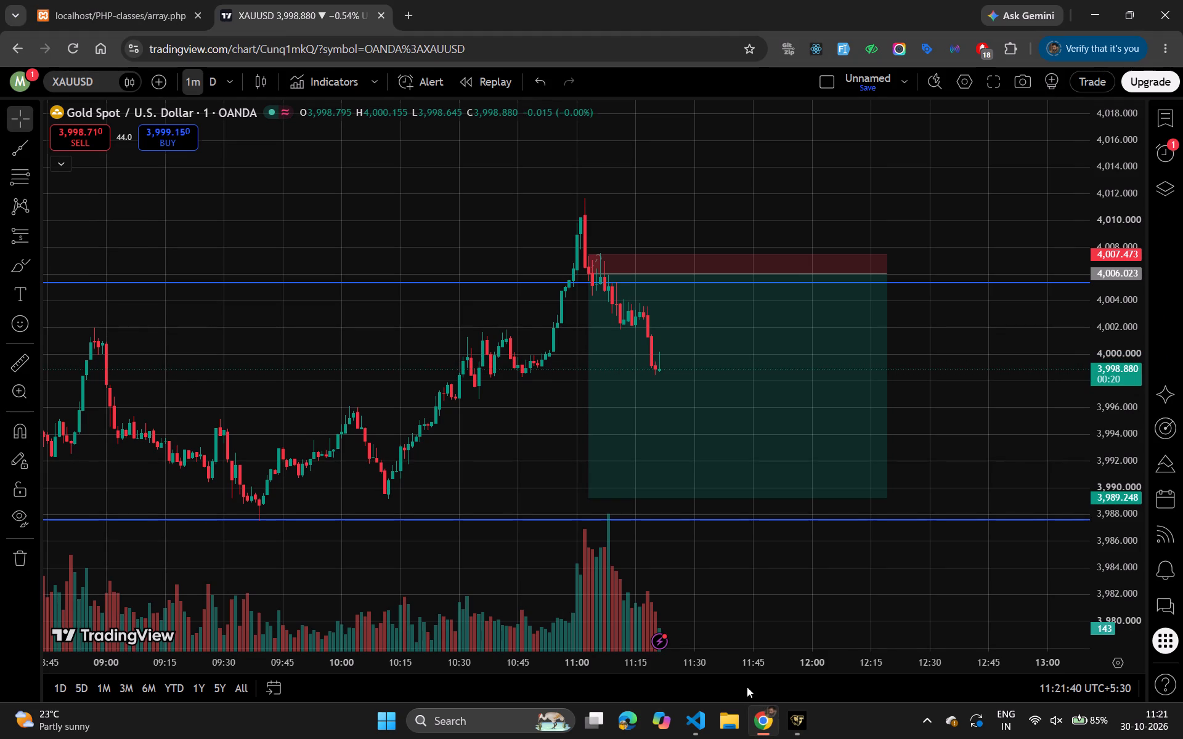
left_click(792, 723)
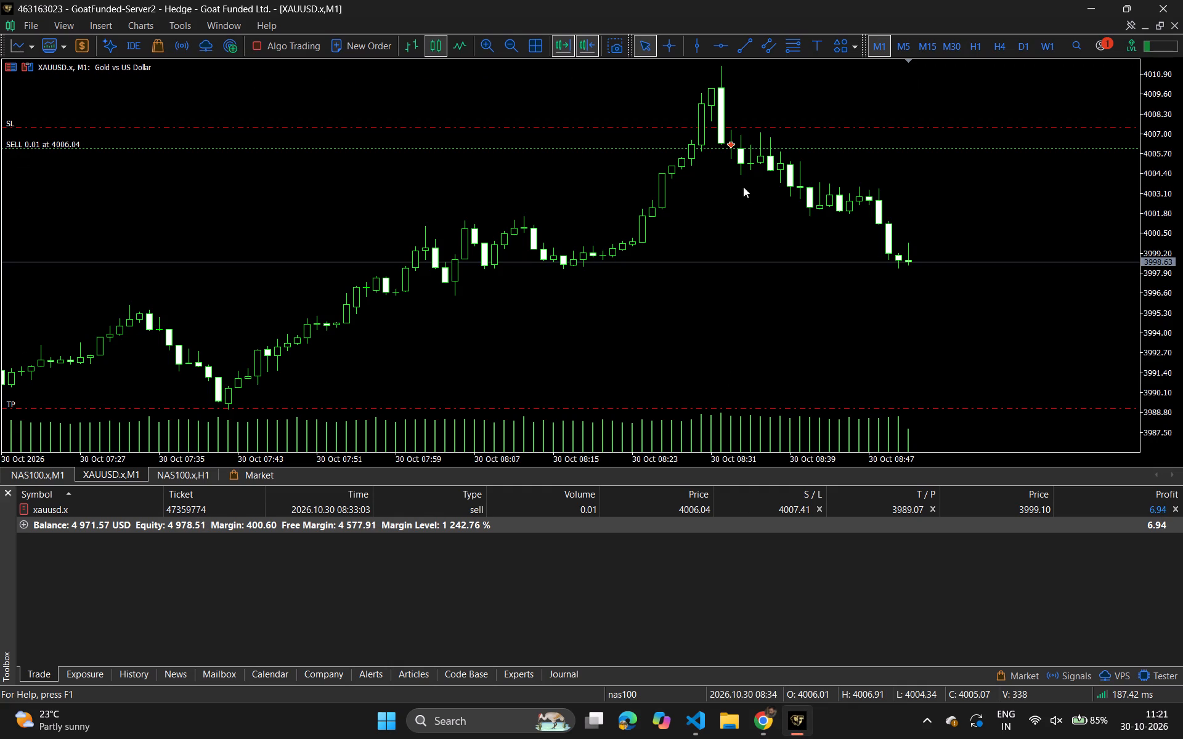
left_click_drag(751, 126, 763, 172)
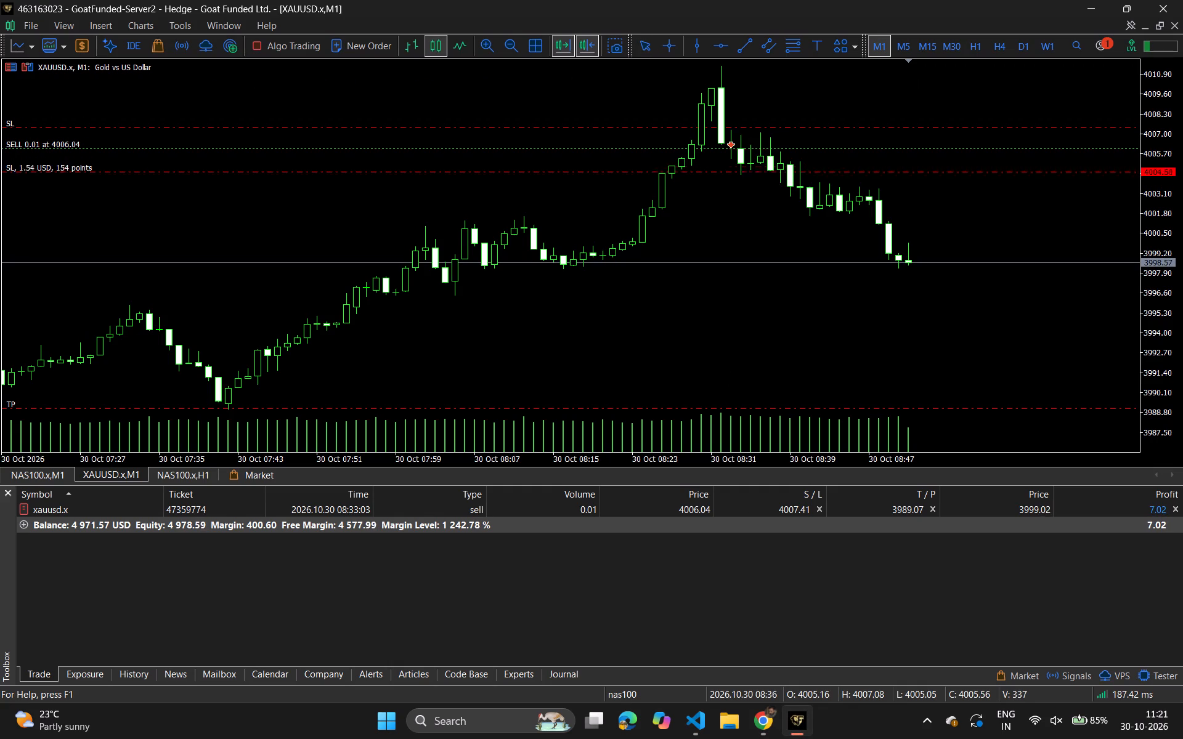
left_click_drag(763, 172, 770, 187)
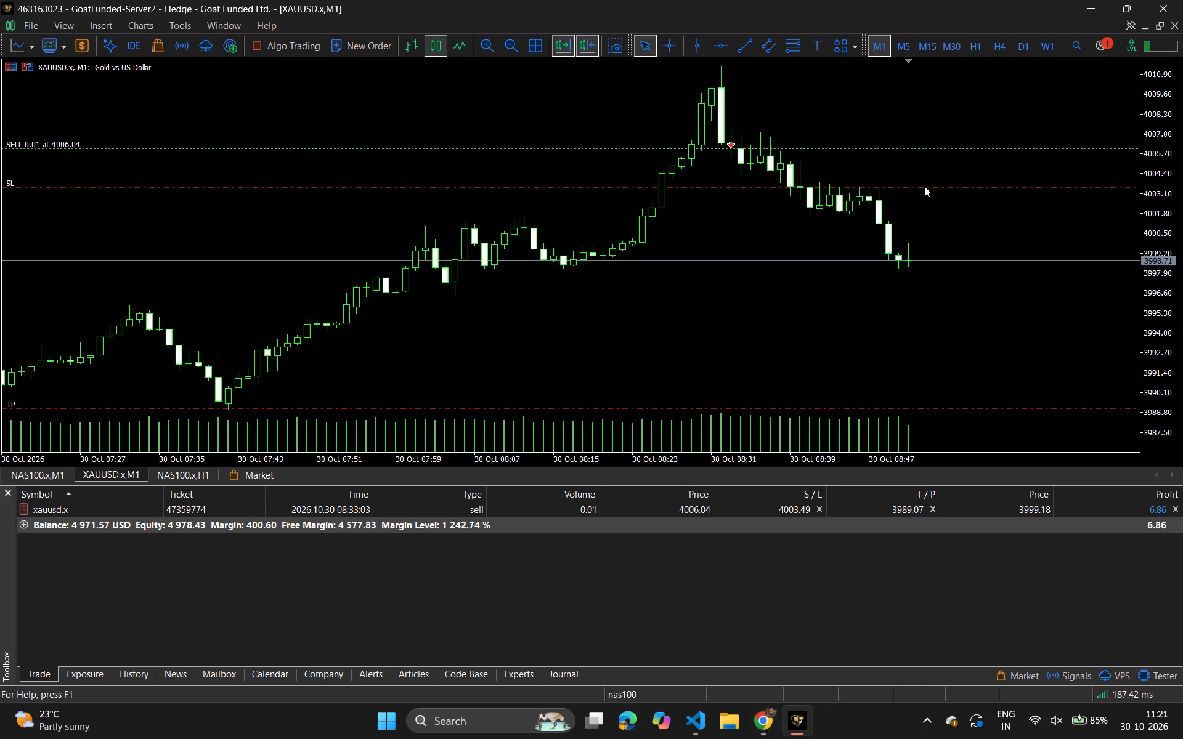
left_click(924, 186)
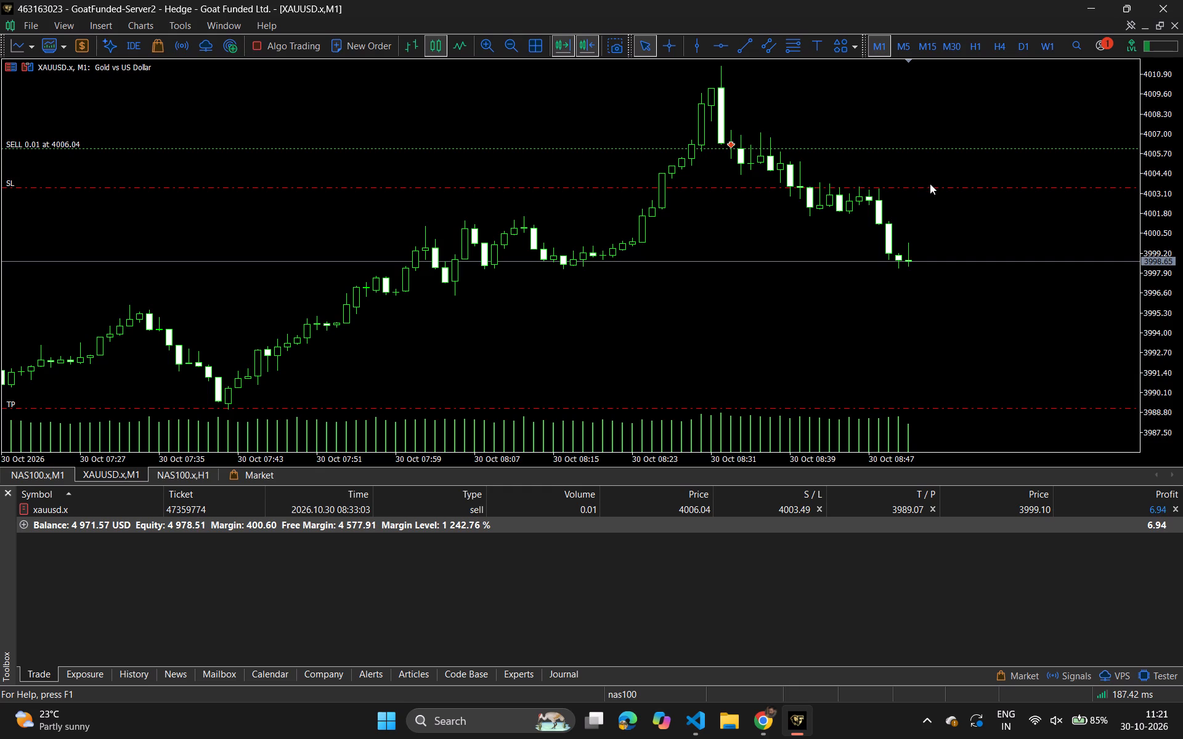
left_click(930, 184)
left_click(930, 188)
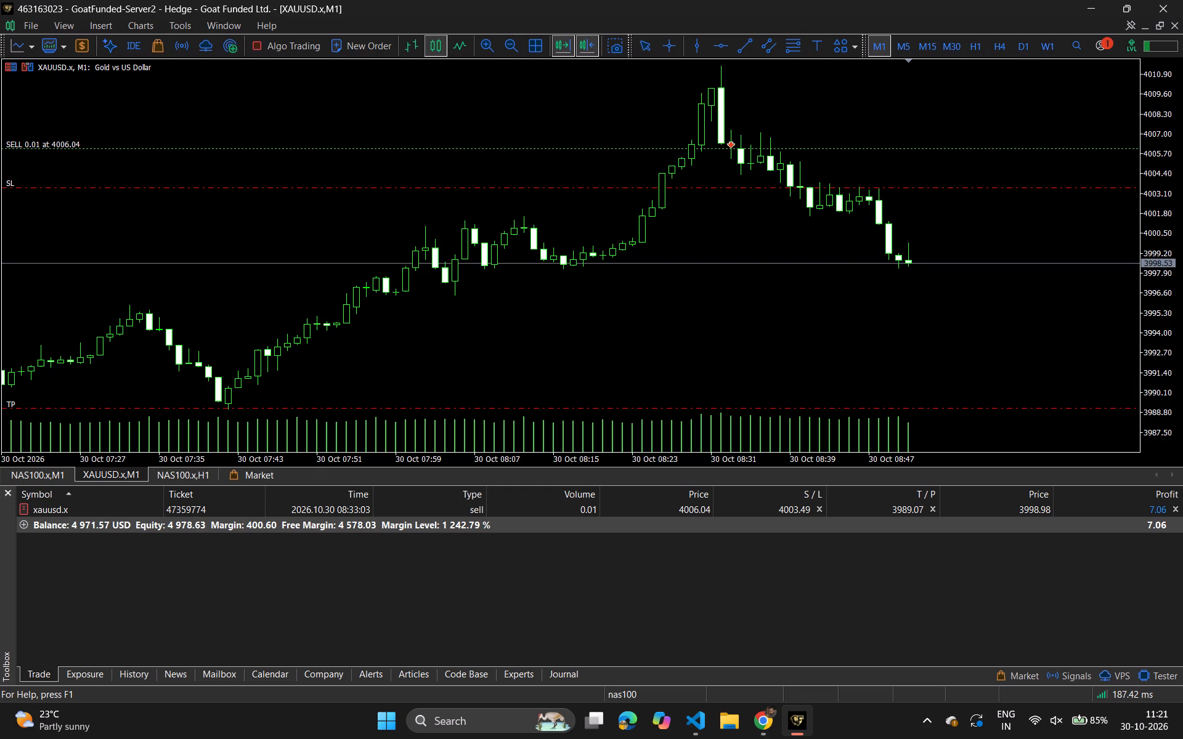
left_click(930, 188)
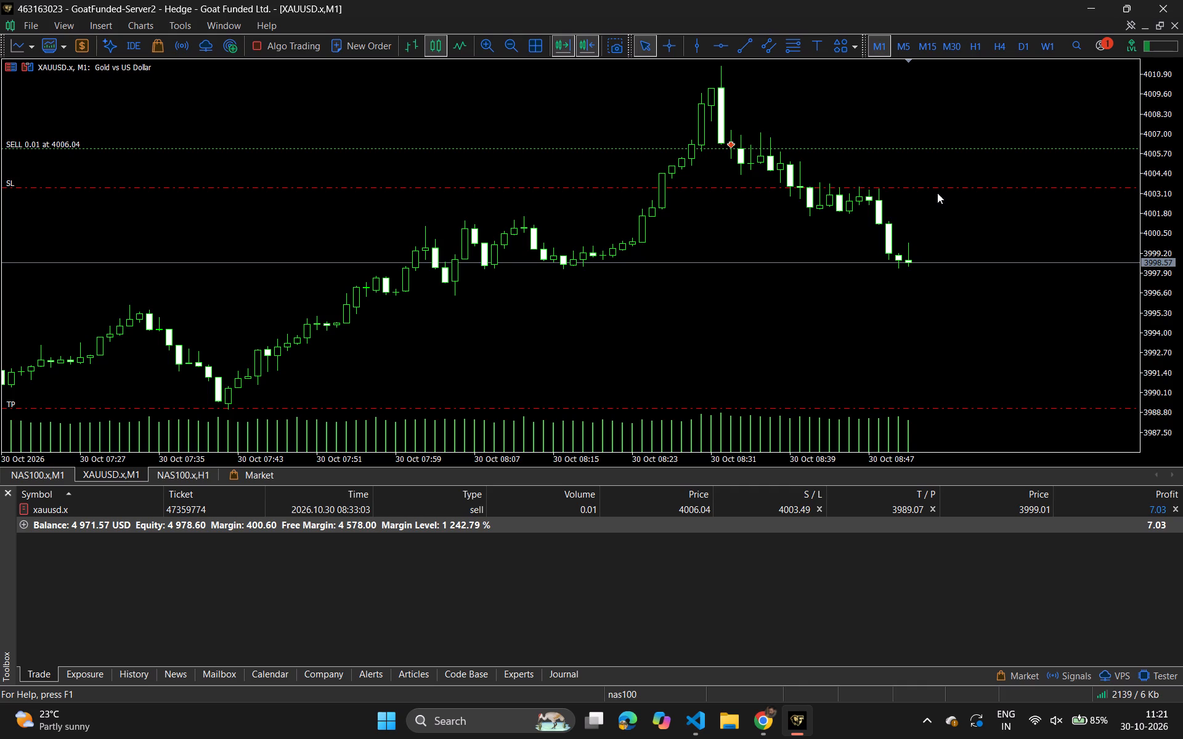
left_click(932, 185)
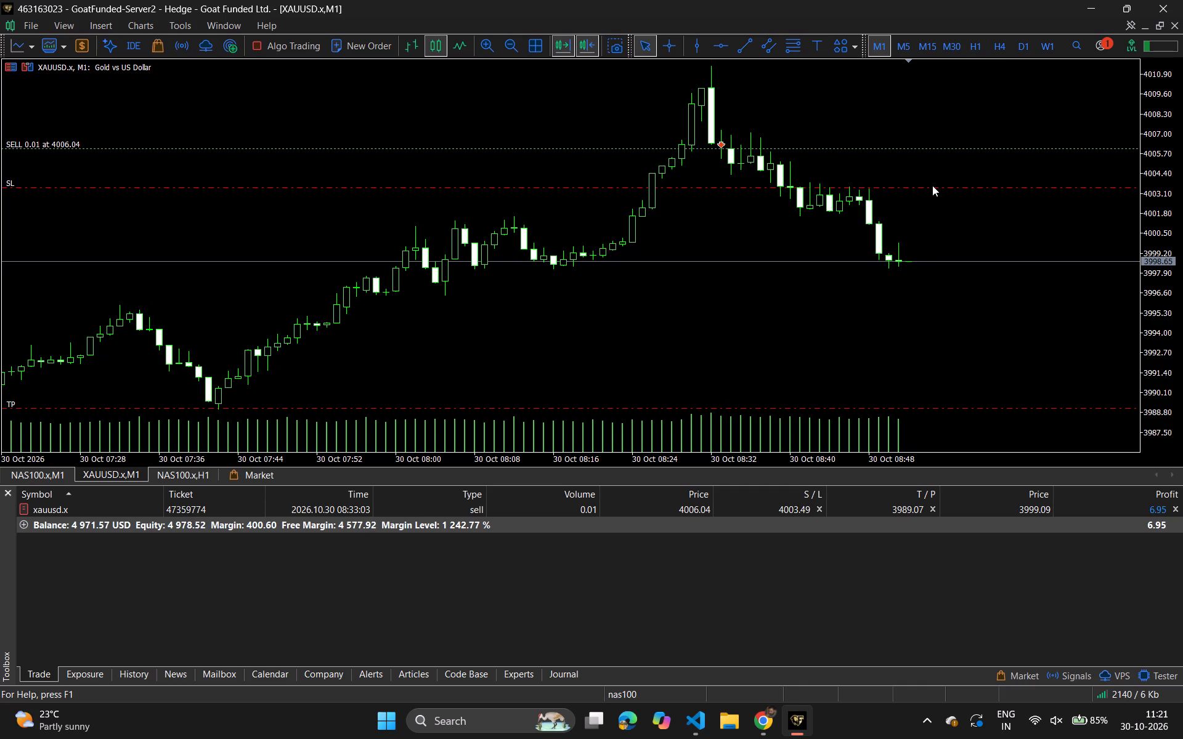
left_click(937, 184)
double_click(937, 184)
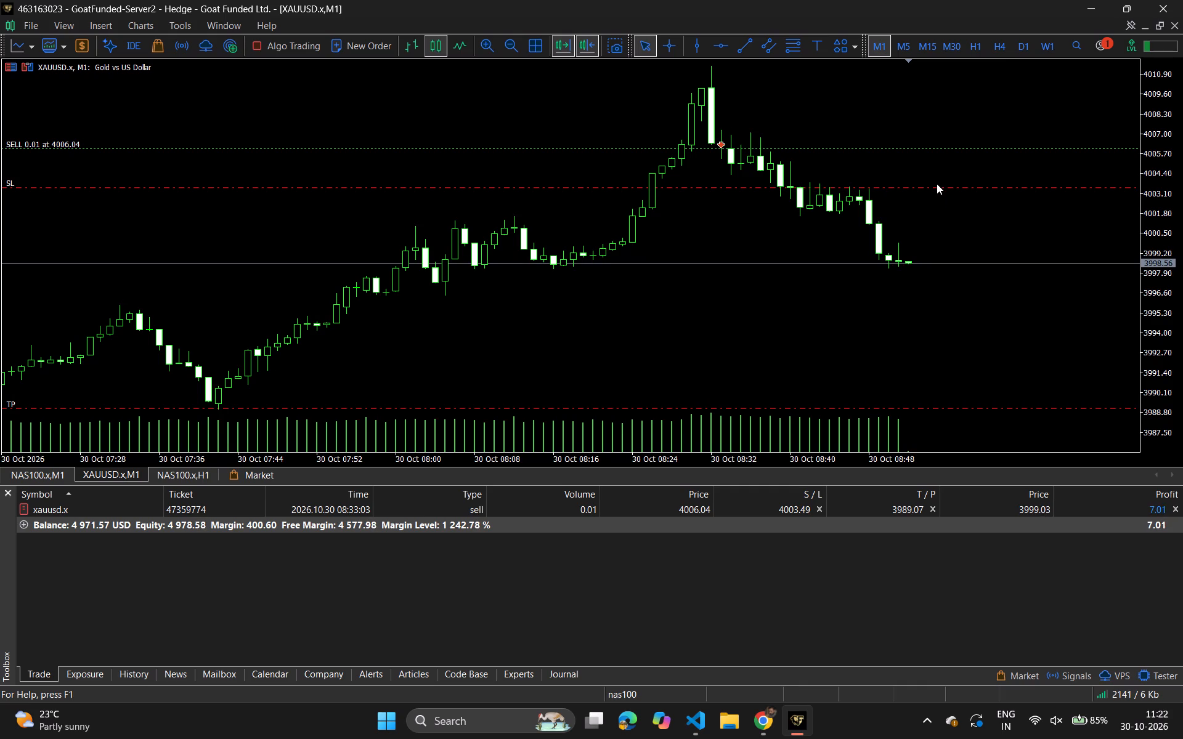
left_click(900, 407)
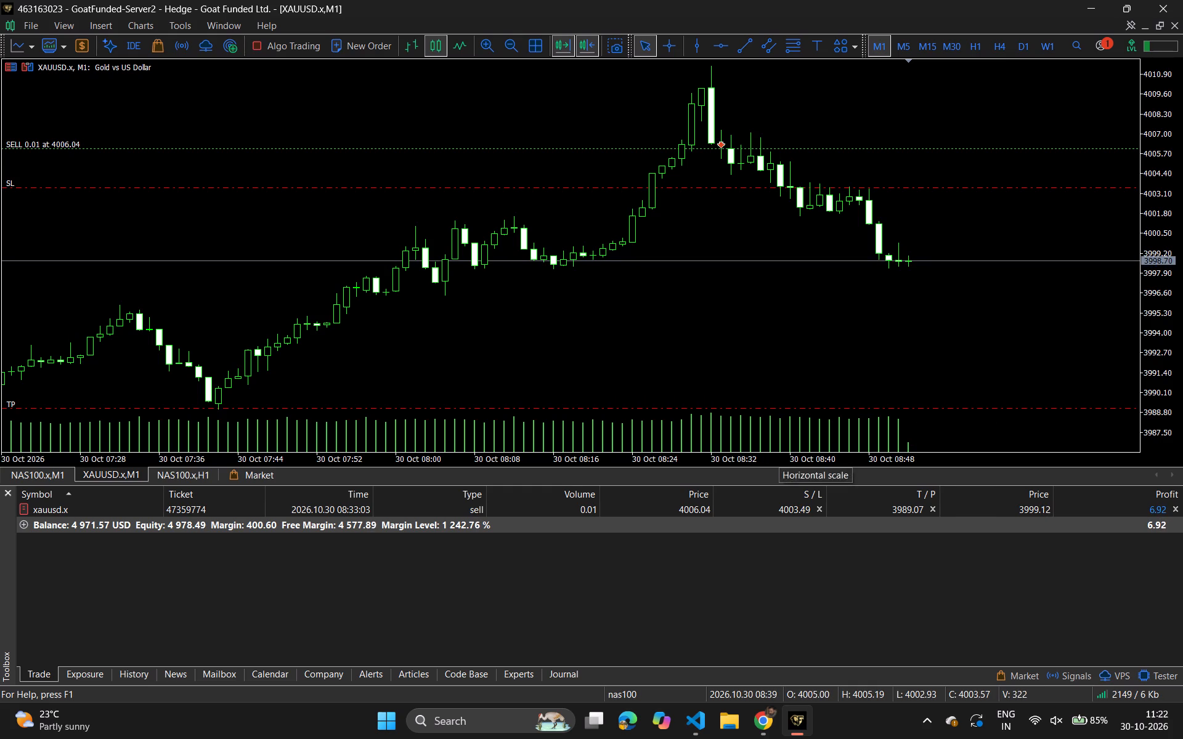
Review the gold price on both platforms and lower the open gold sell's stop loss in MetaTrader 5 to 4001.38.
left_click_drag(779, 452, 804, 456)
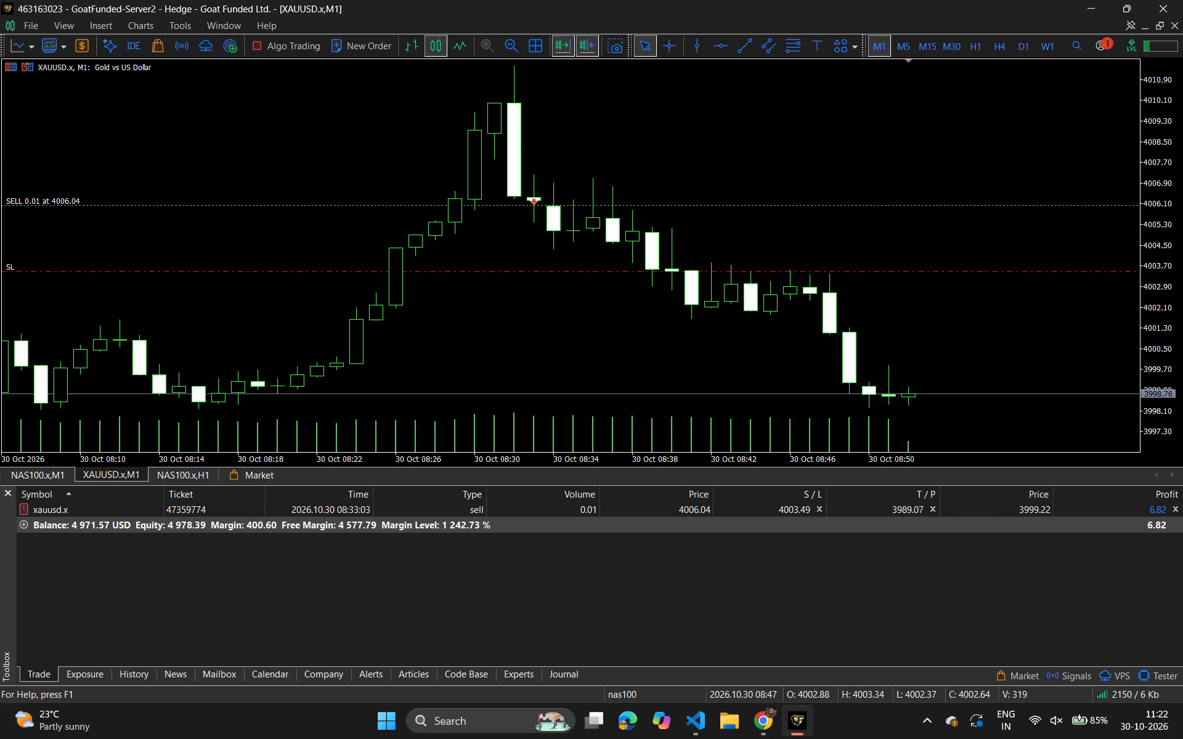
left_click_drag(804, 456, 789, 457)
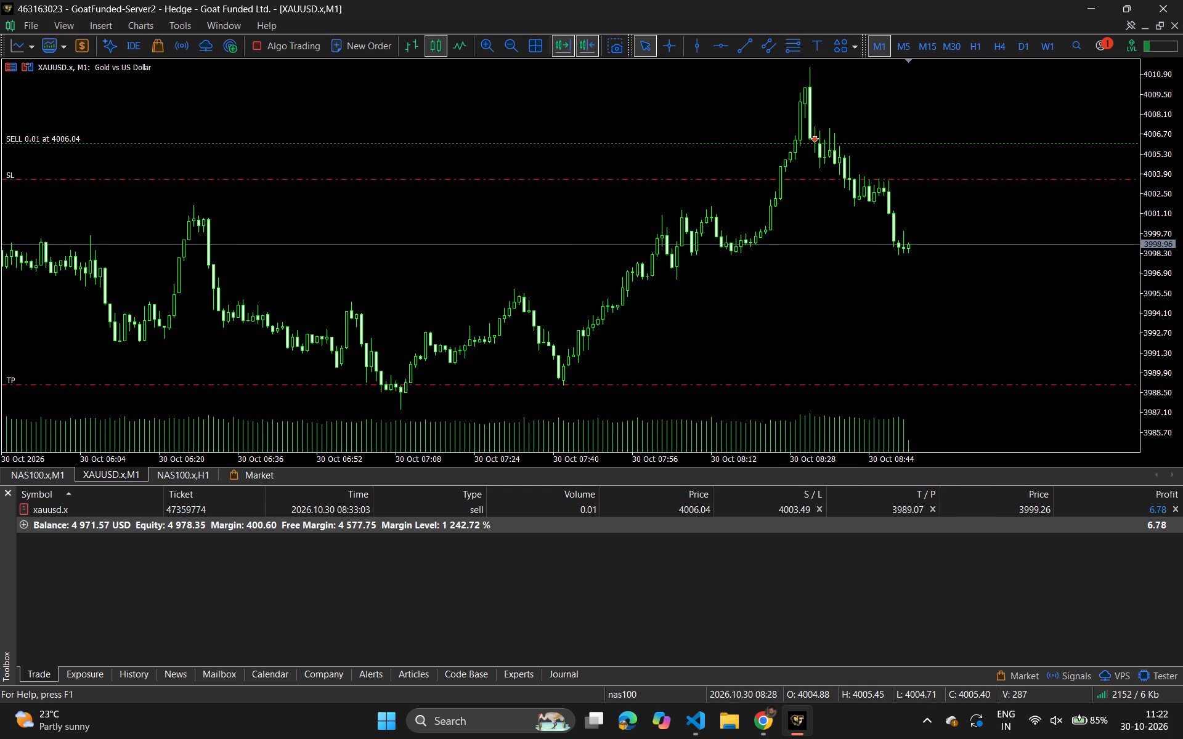
left_click_drag(890, 325, 831, 327)
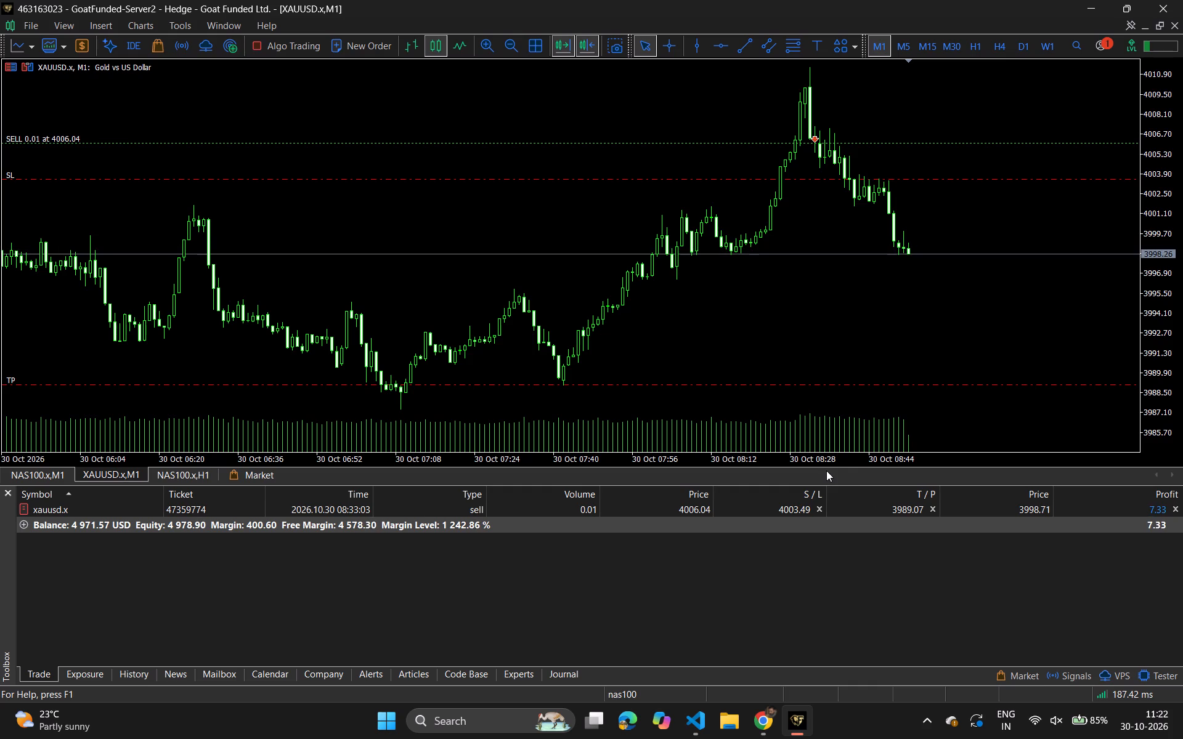
left_click(767, 720)
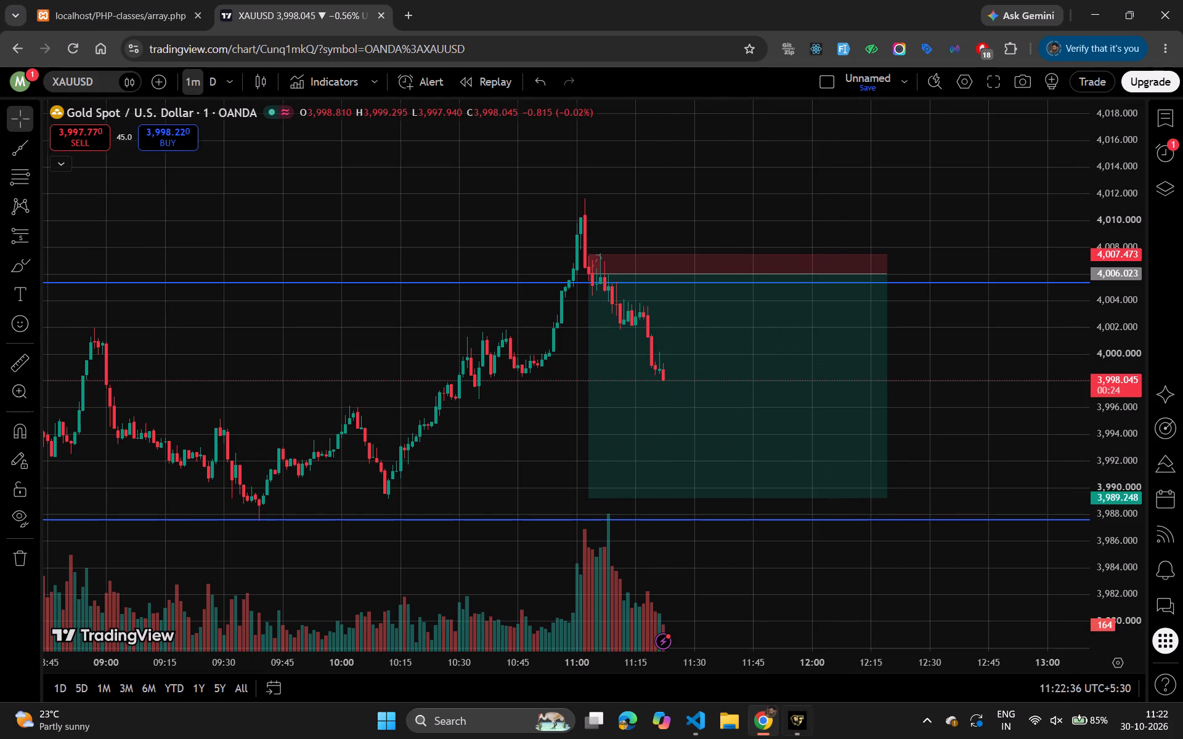
left_click(788, 717)
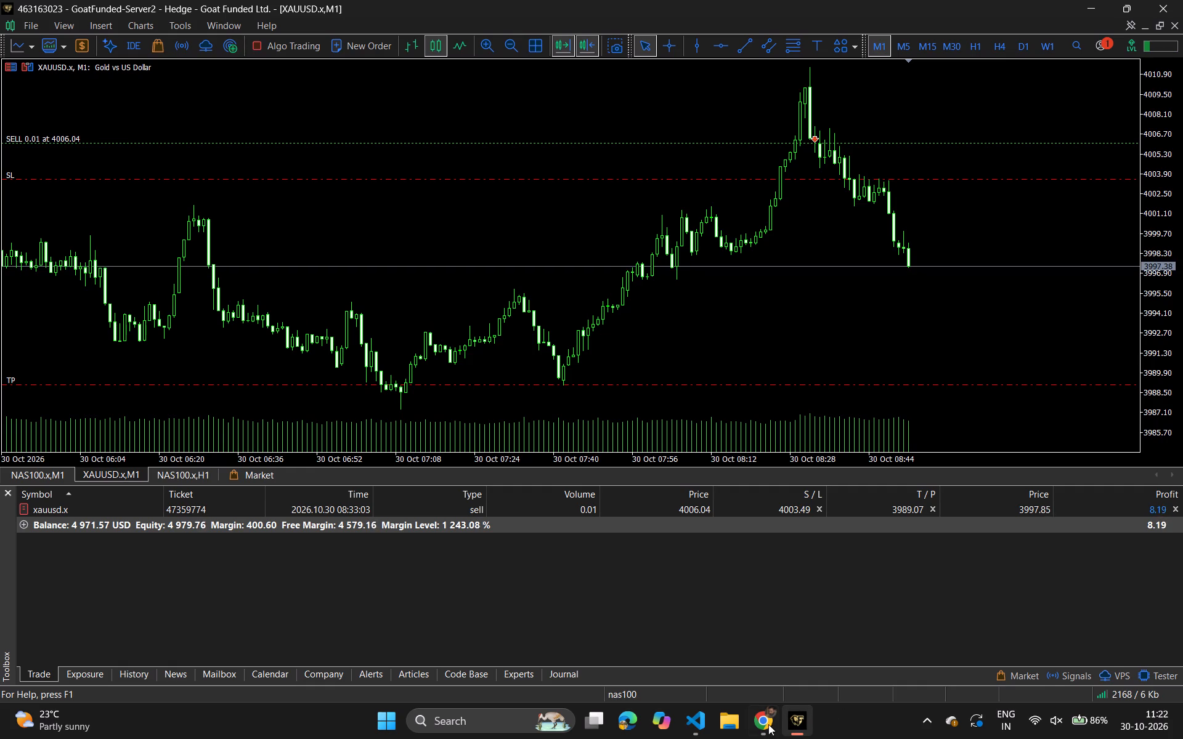
left_click(762, 724)
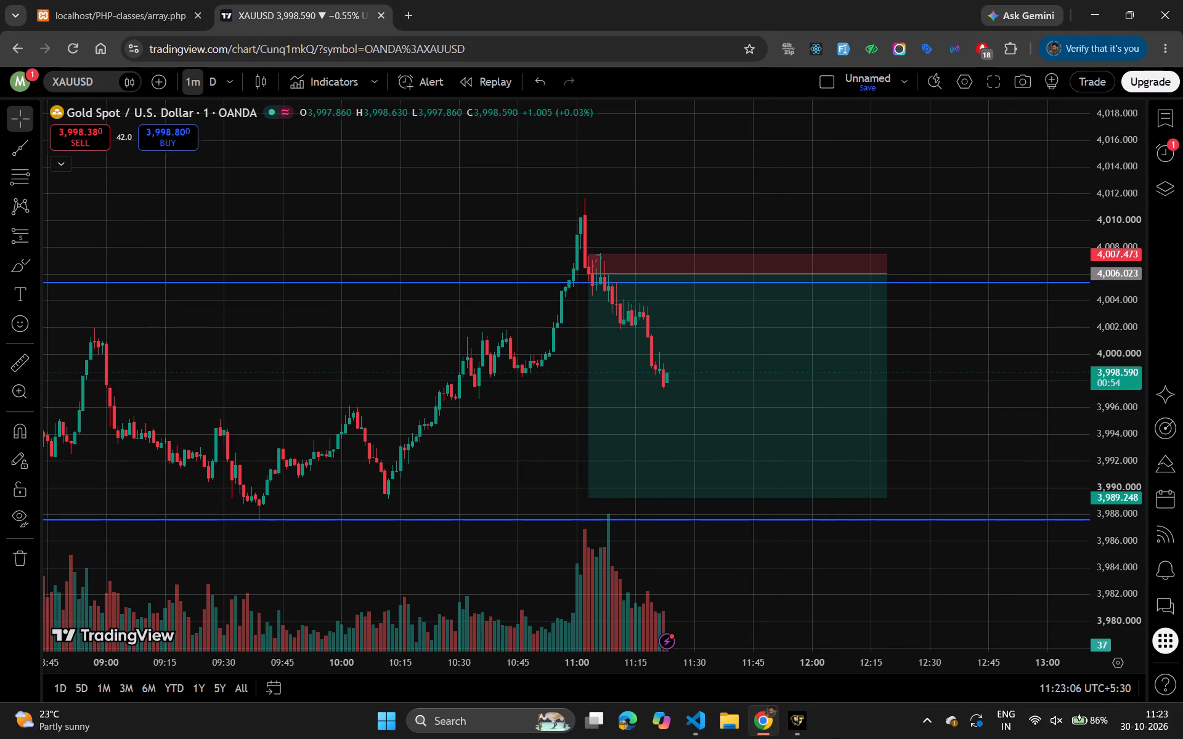
left_click(803, 721)
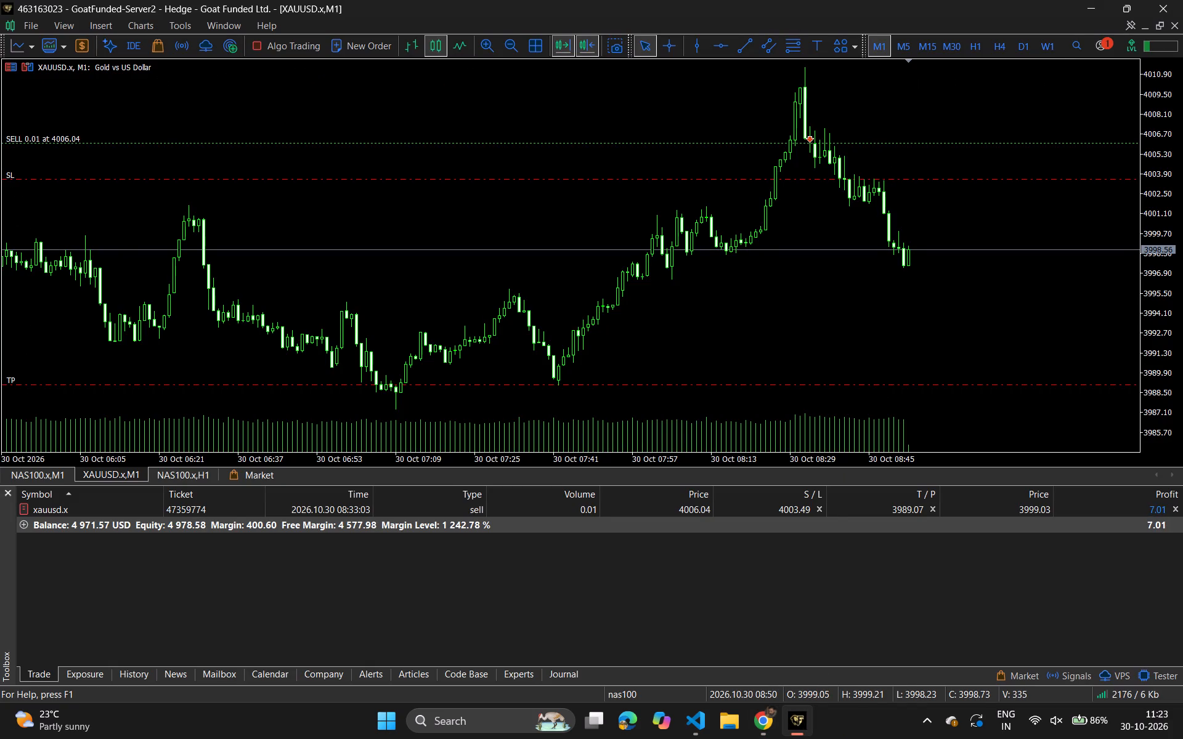
left_click_drag(895, 179, 902, 207)
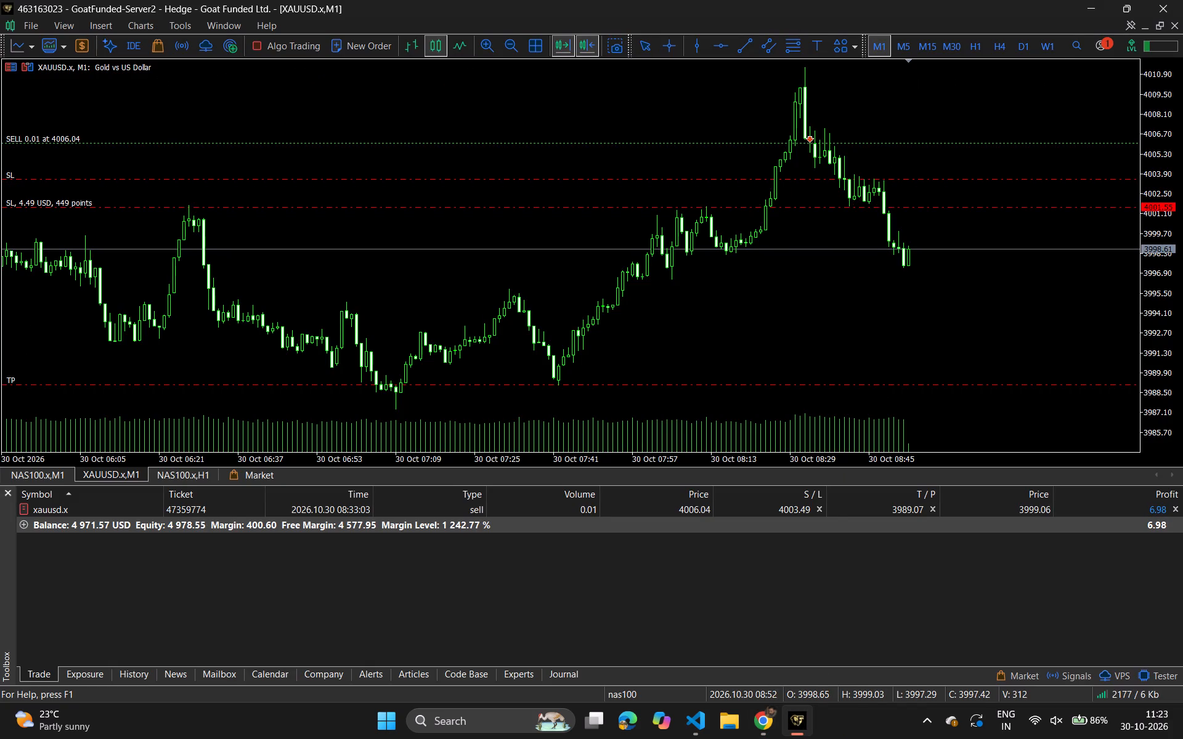
left_click_drag(902, 207, 903, 209)
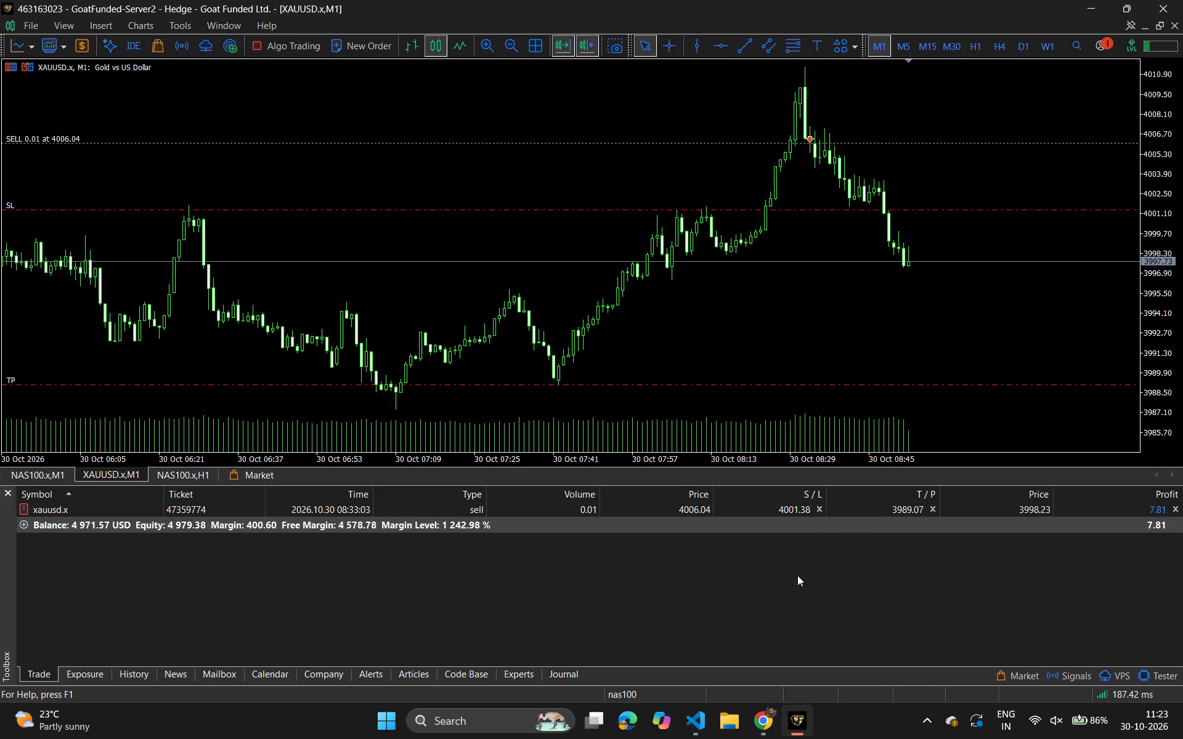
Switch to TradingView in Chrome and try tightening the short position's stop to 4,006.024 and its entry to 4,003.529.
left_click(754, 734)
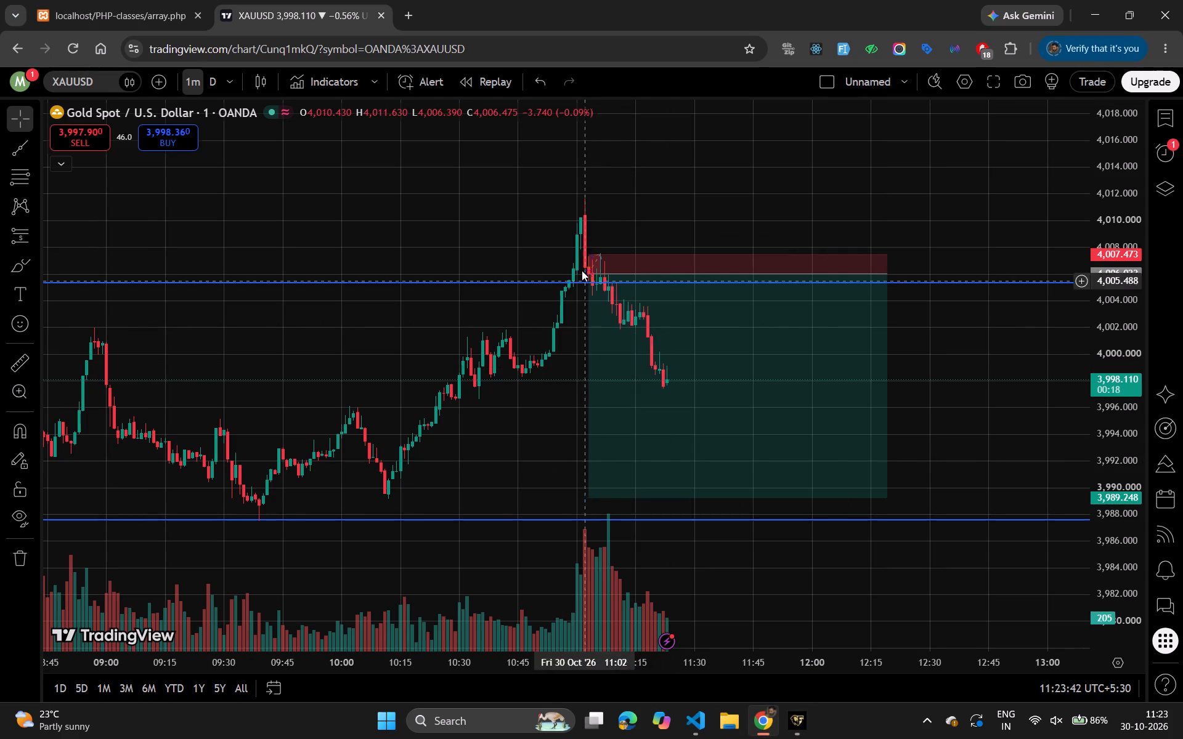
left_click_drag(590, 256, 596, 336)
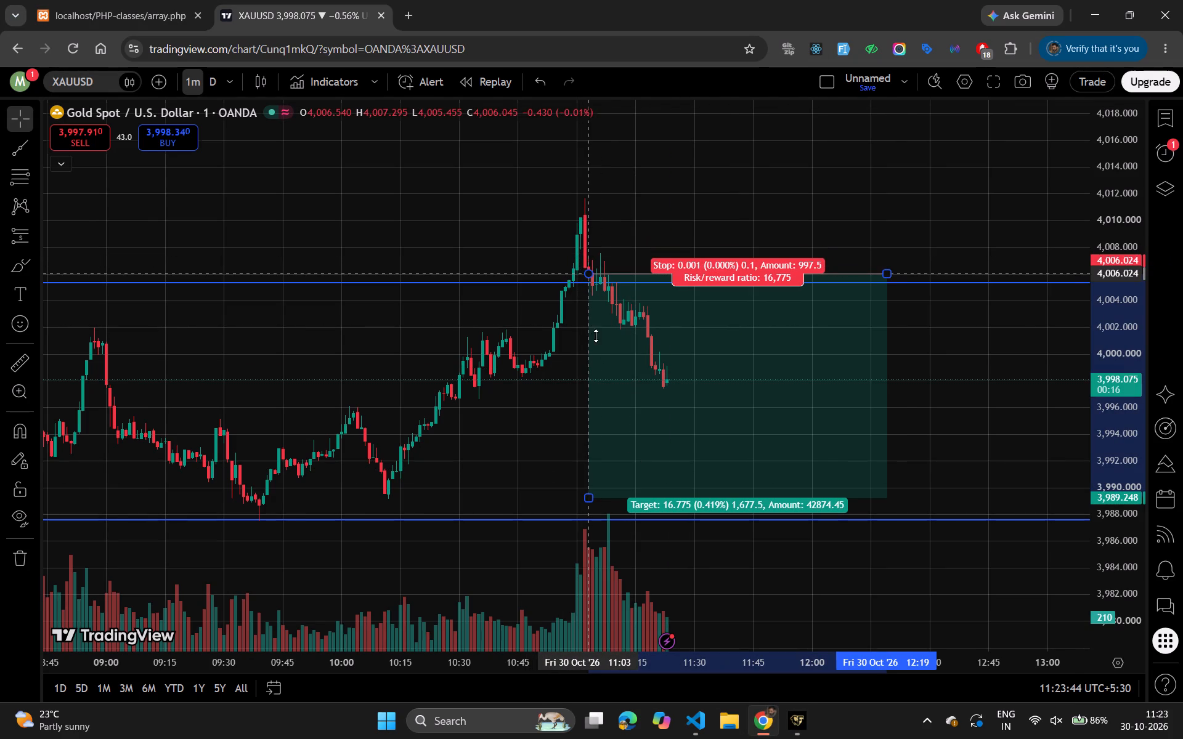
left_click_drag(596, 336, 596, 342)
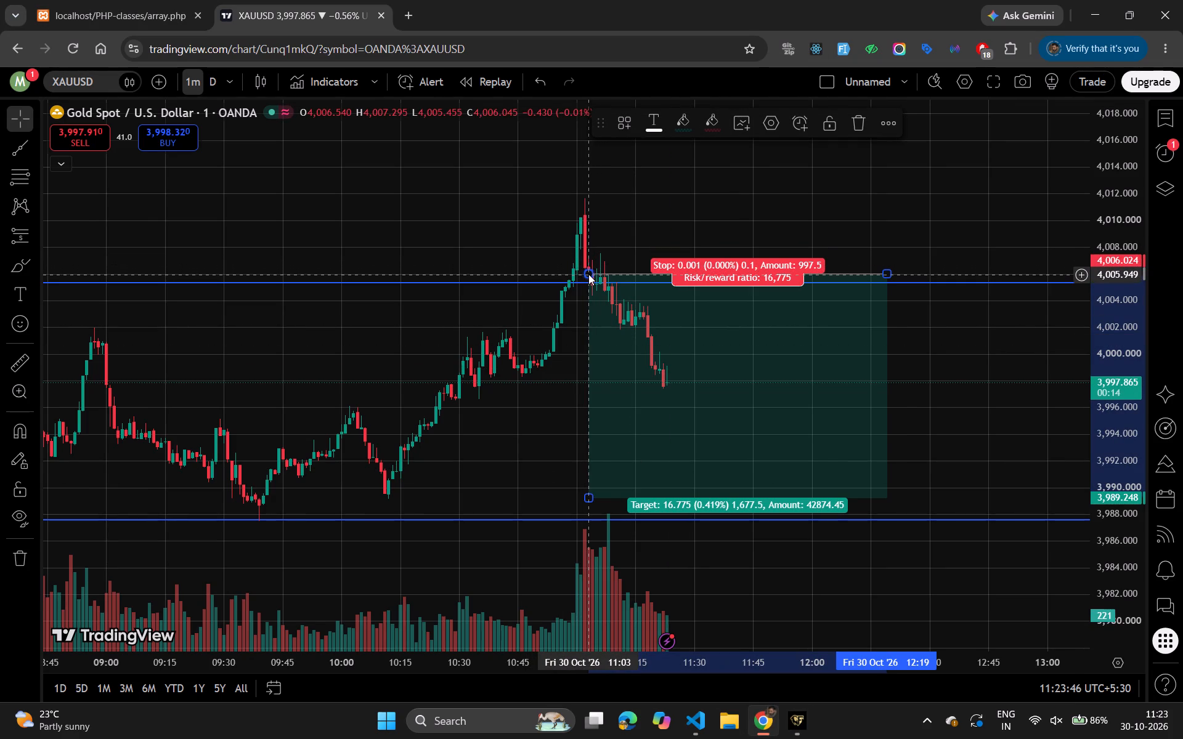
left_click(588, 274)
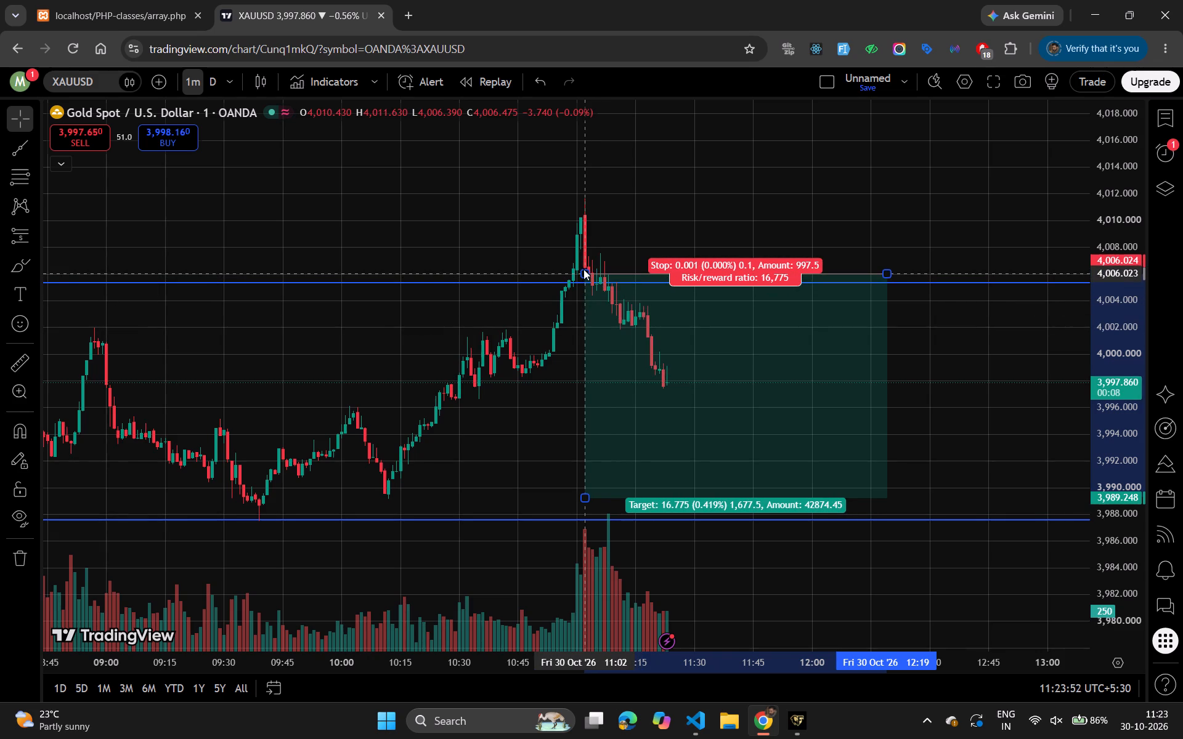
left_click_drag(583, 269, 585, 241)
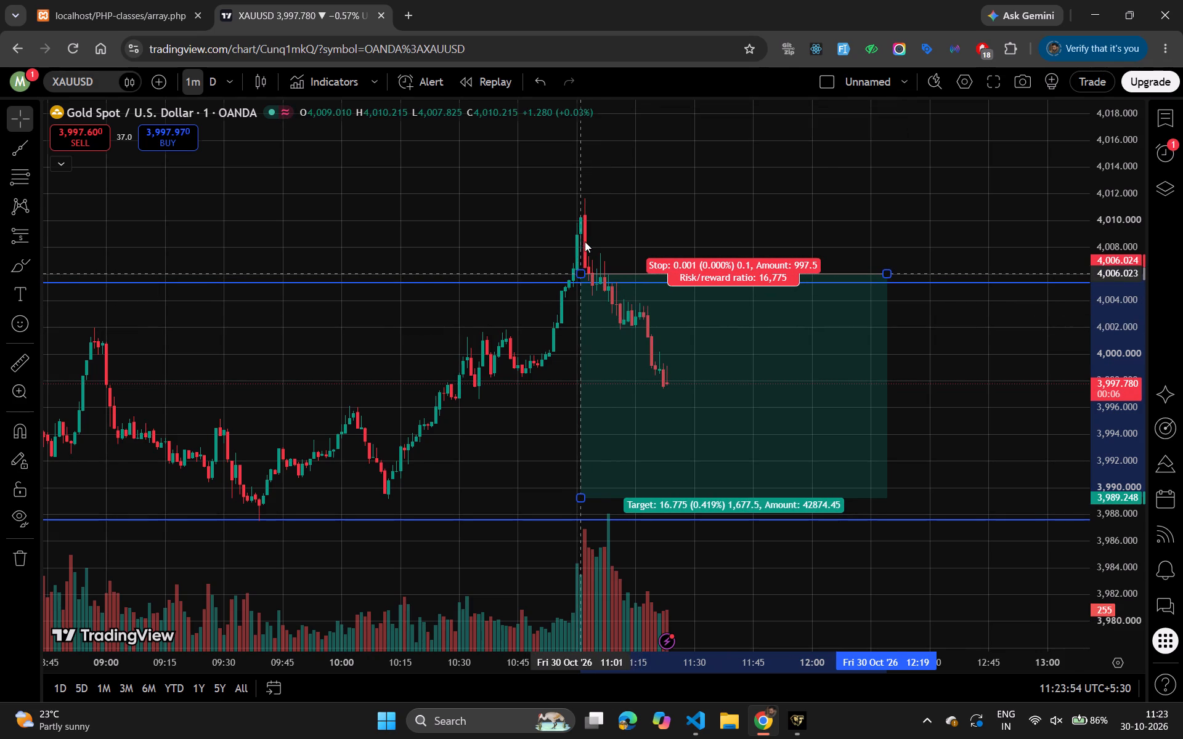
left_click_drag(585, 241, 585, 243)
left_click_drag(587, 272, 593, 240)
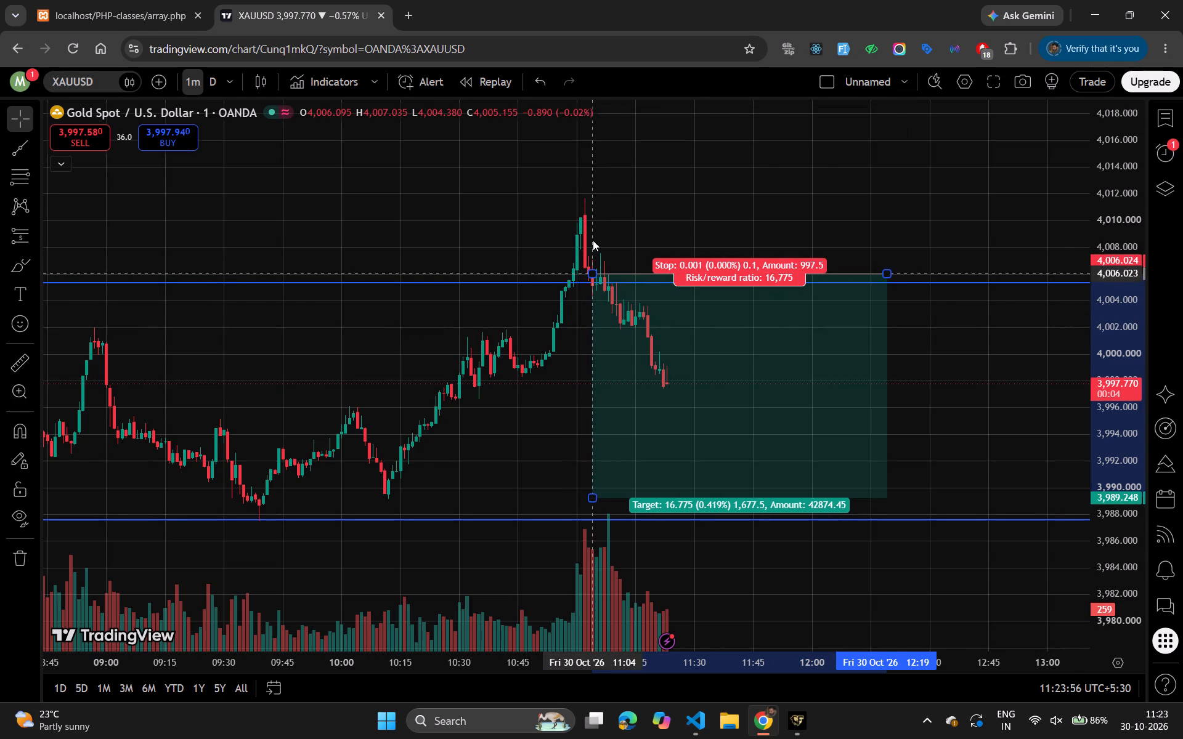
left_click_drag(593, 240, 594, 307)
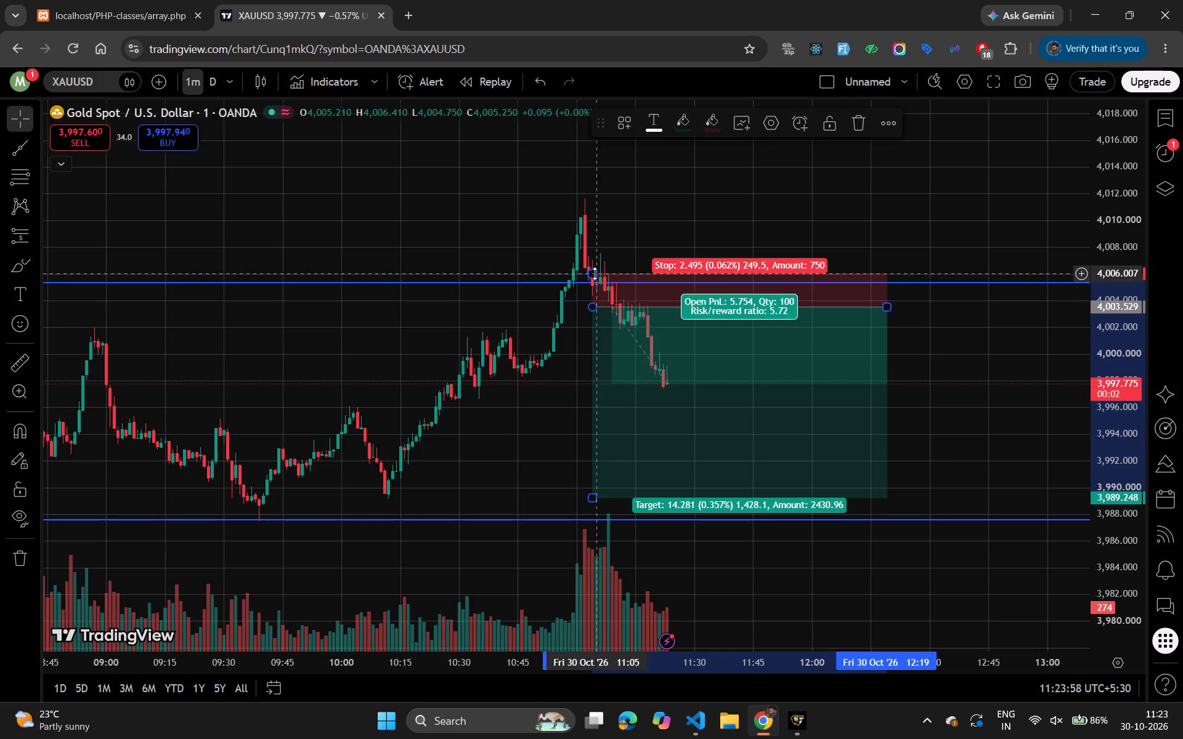
Set the TradingView short position's stop to 4,007.447 and its entry to 4,006.007, starting at 11:01.
left_click_drag(595, 273, 591, 260)
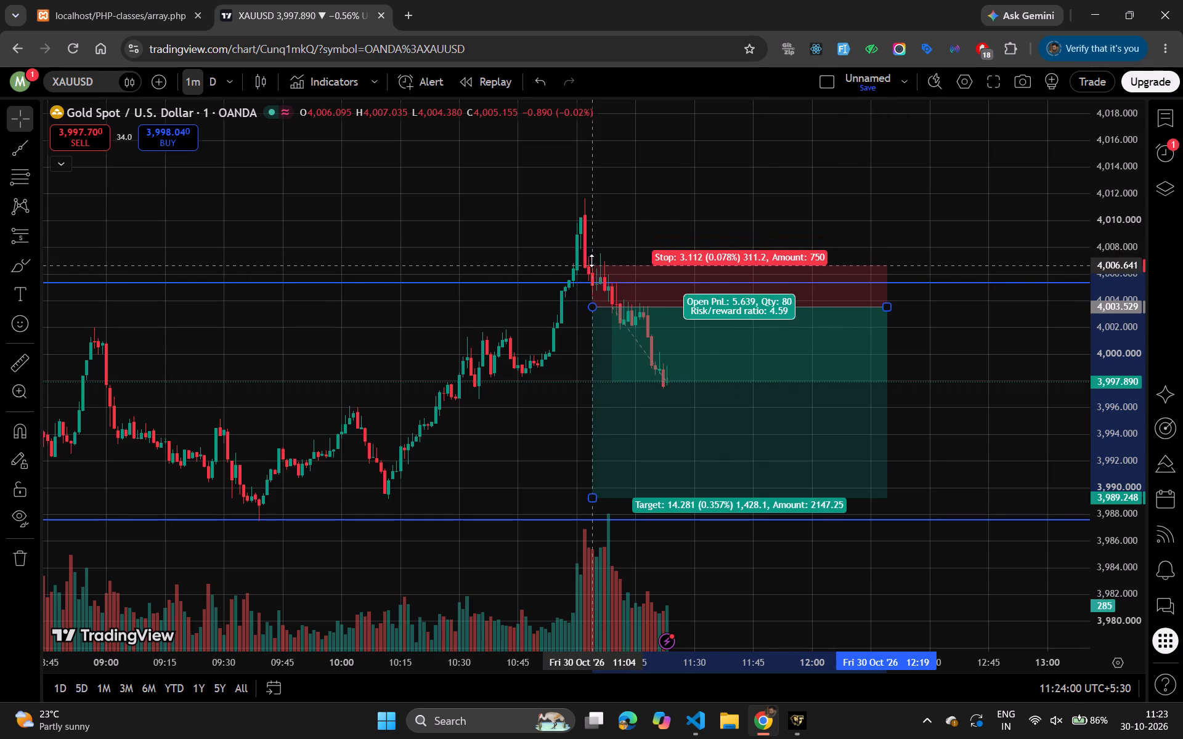
left_click_drag(591, 260, 588, 254)
left_click_drag(589, 305, 580, 269)
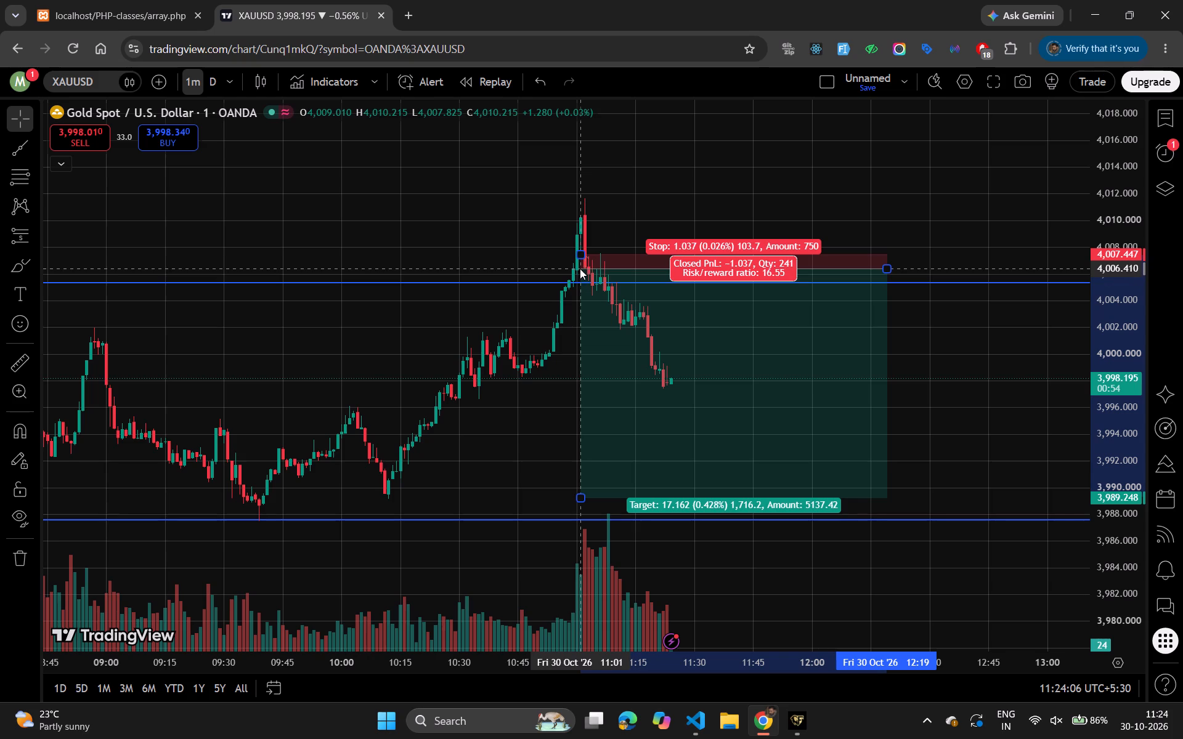
left_click_drag(580, 269, 580, 273)
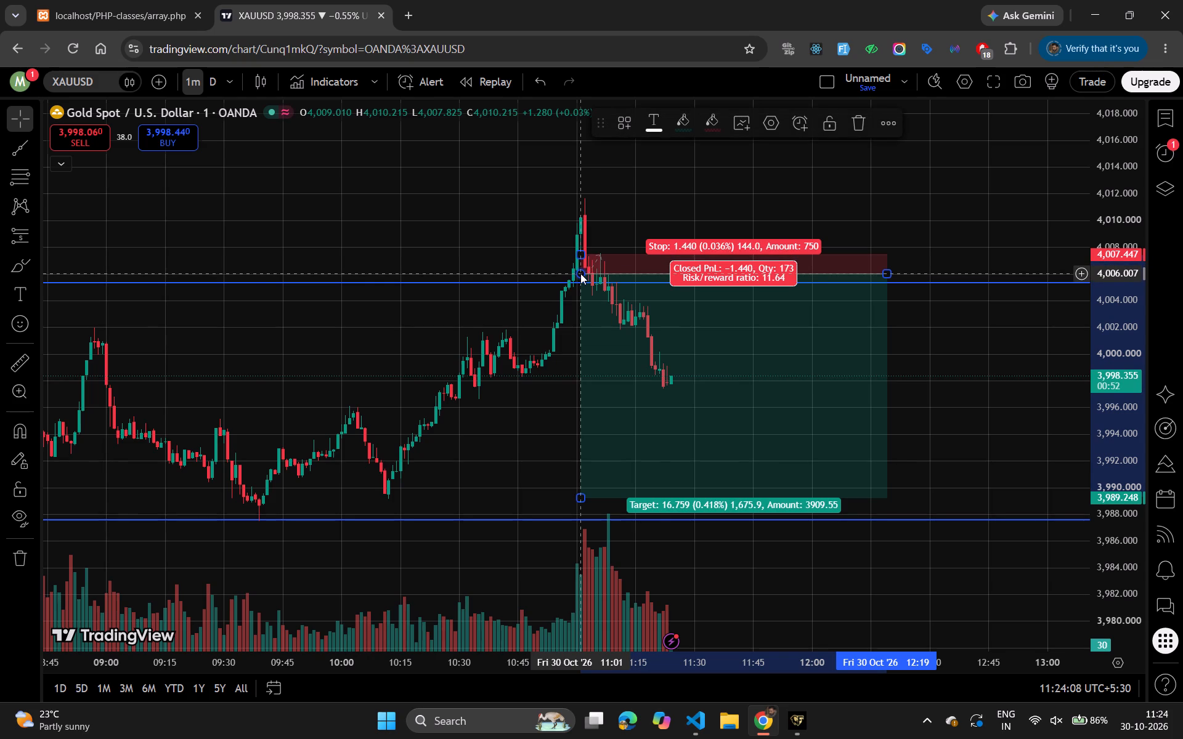
left_click(940, 421)
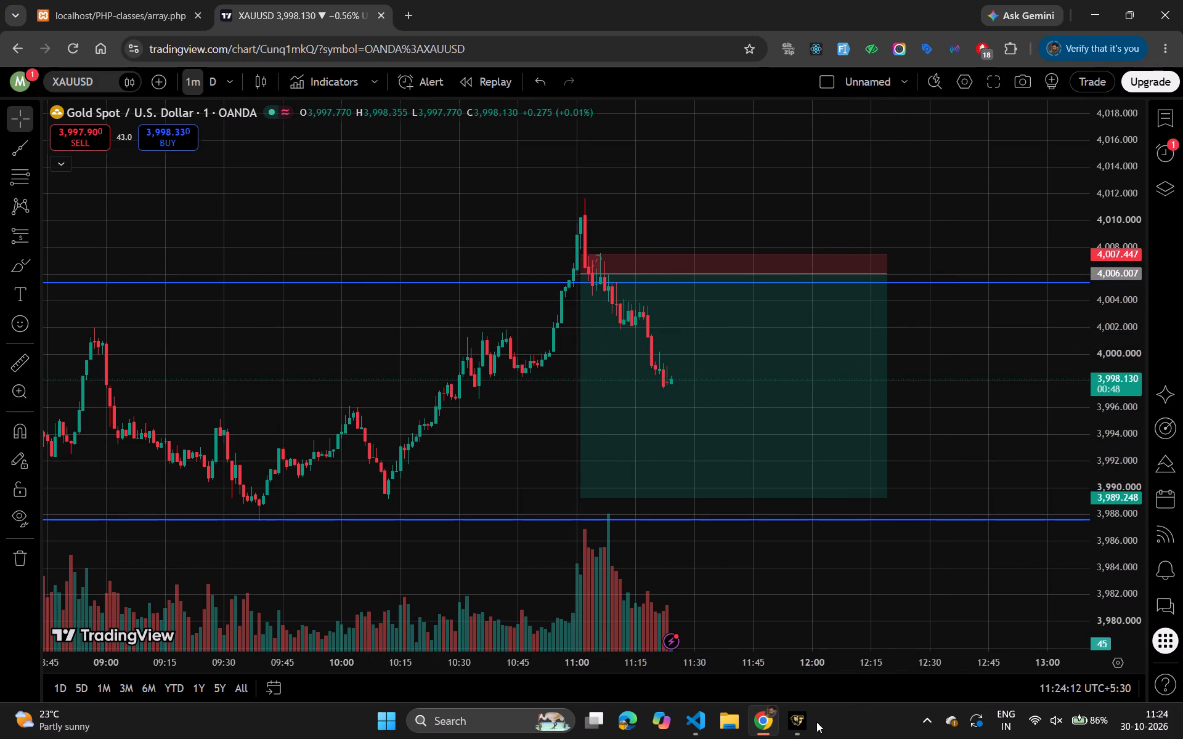
Compare the open gold sell in MetaTrader 5 with the TradingView short position, finishing in MetaTrader 5.
left_click(801, 727)
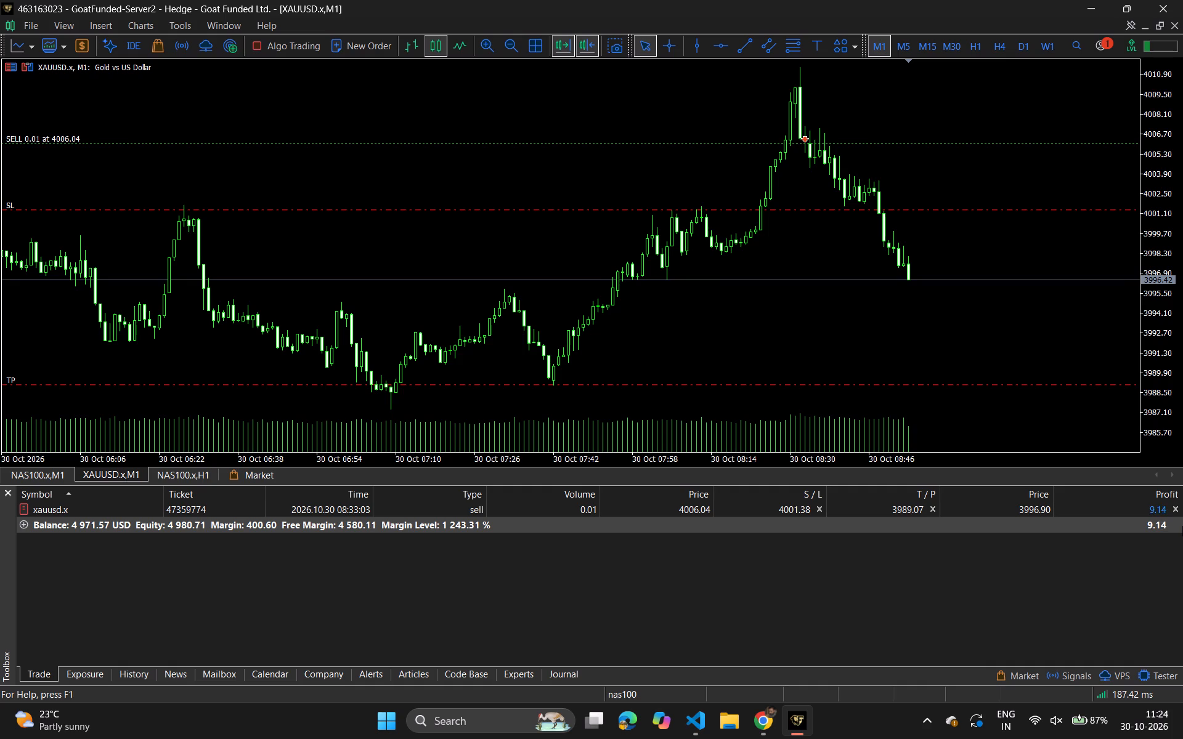
left_click(773, 738)
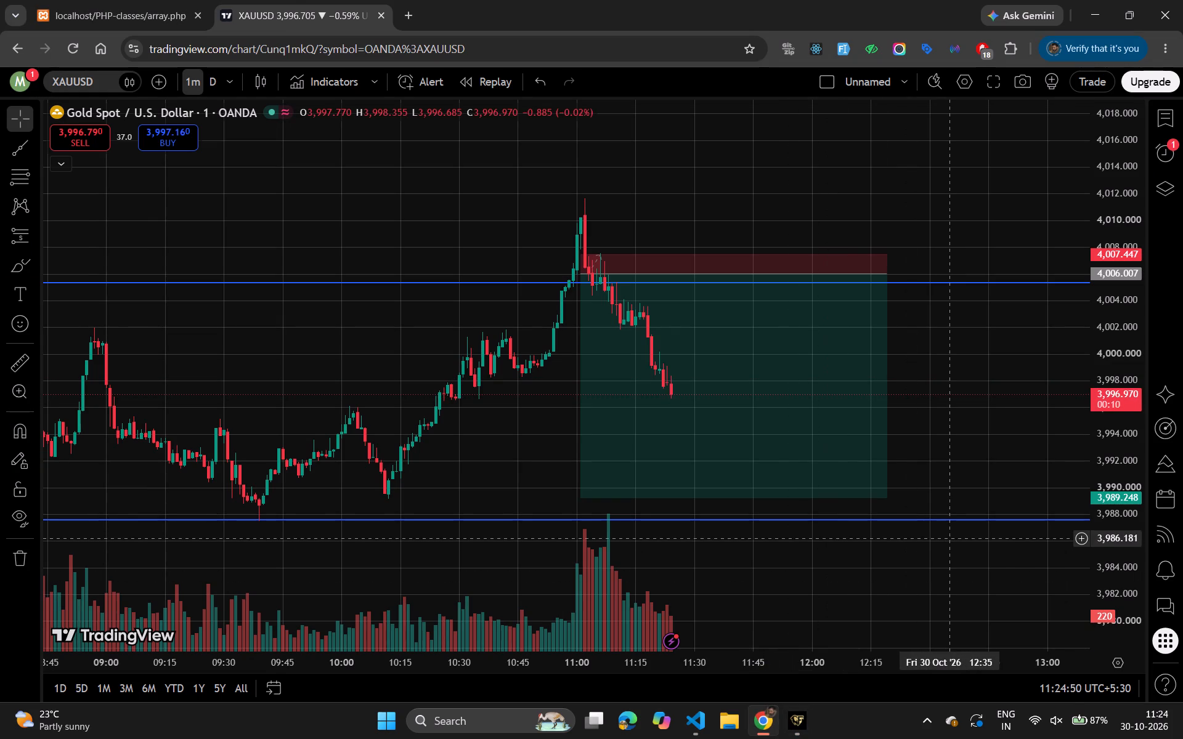
left_click(799, 728)
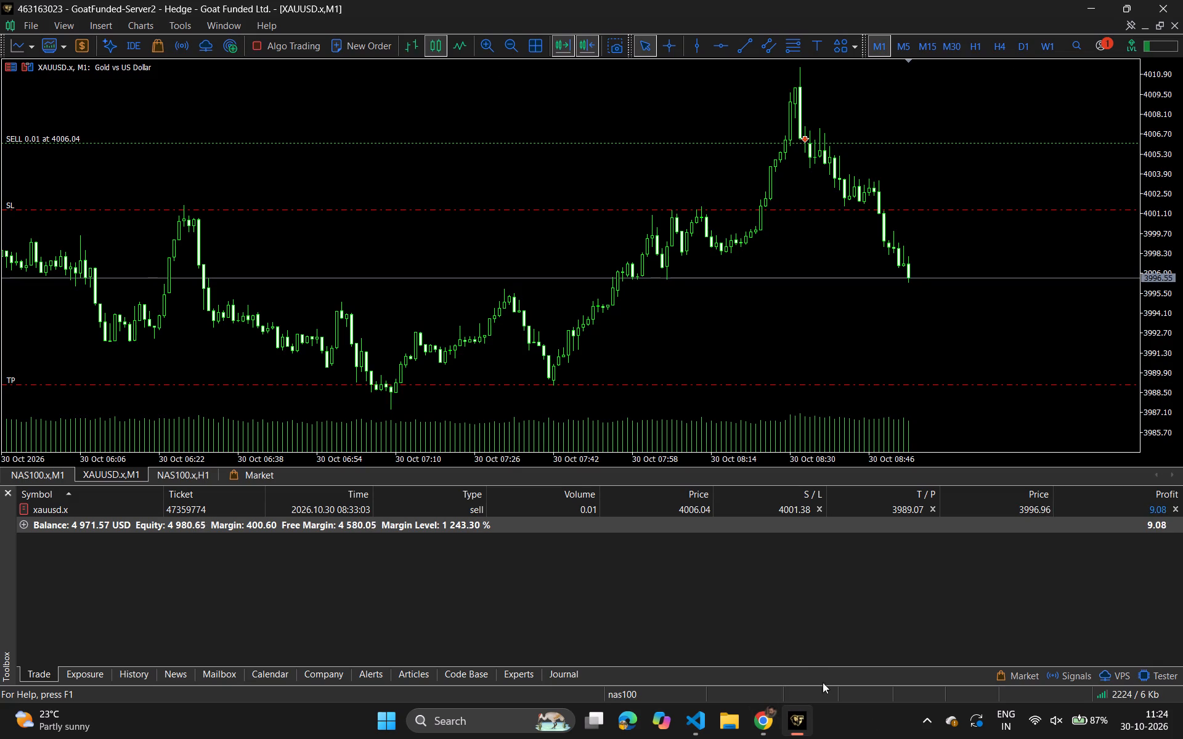
Show the hidden system tray icons.
left_click(929, 726)
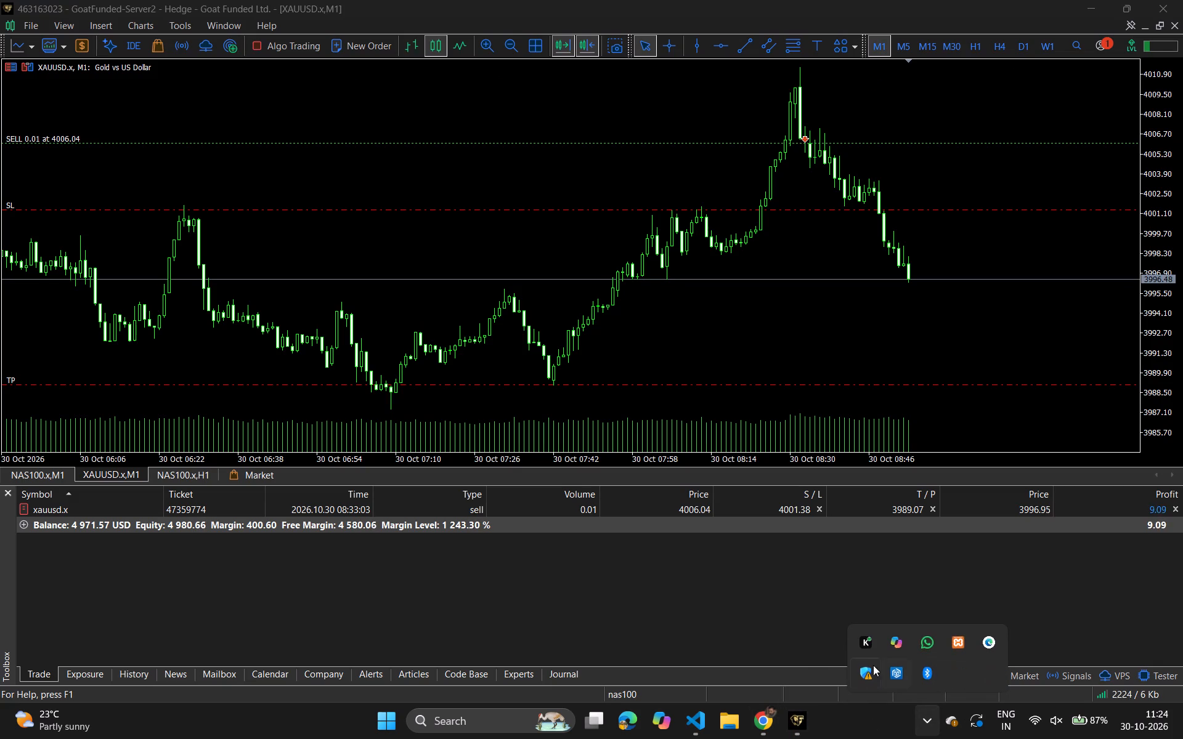
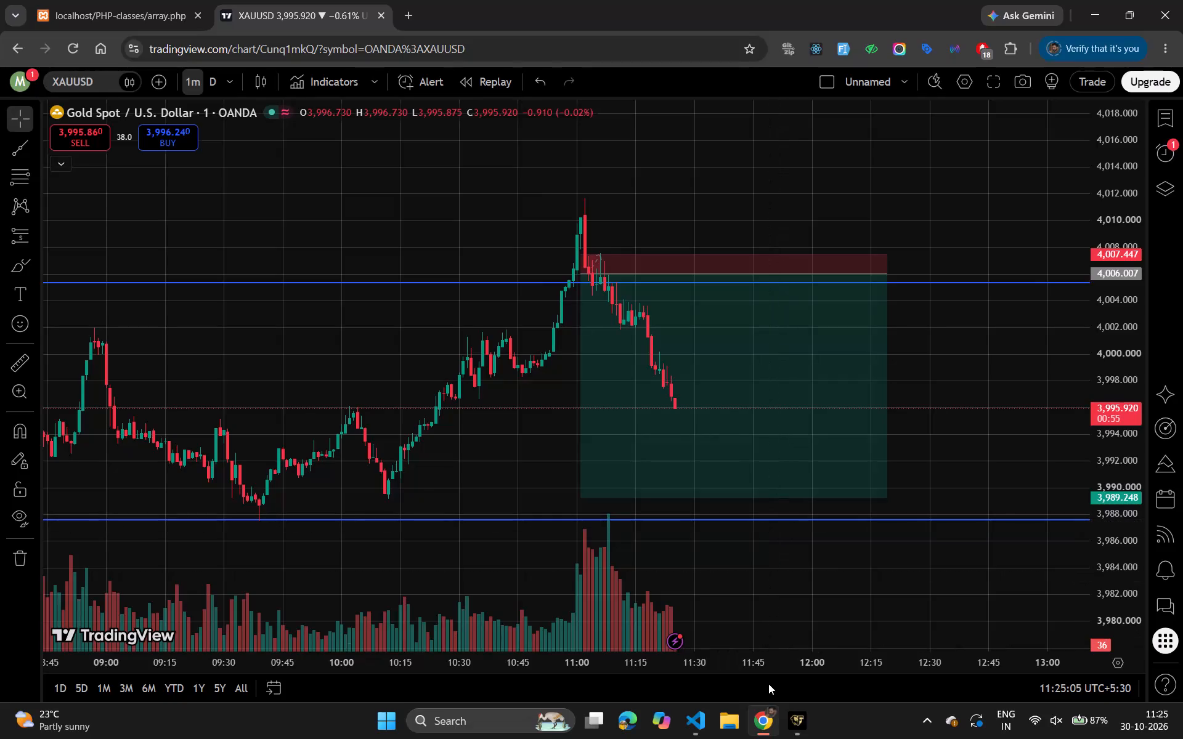
Switch to MetaTrader 5 and trail the open gold sell's stop loss down to 3999.82.
left_click(799, 729)
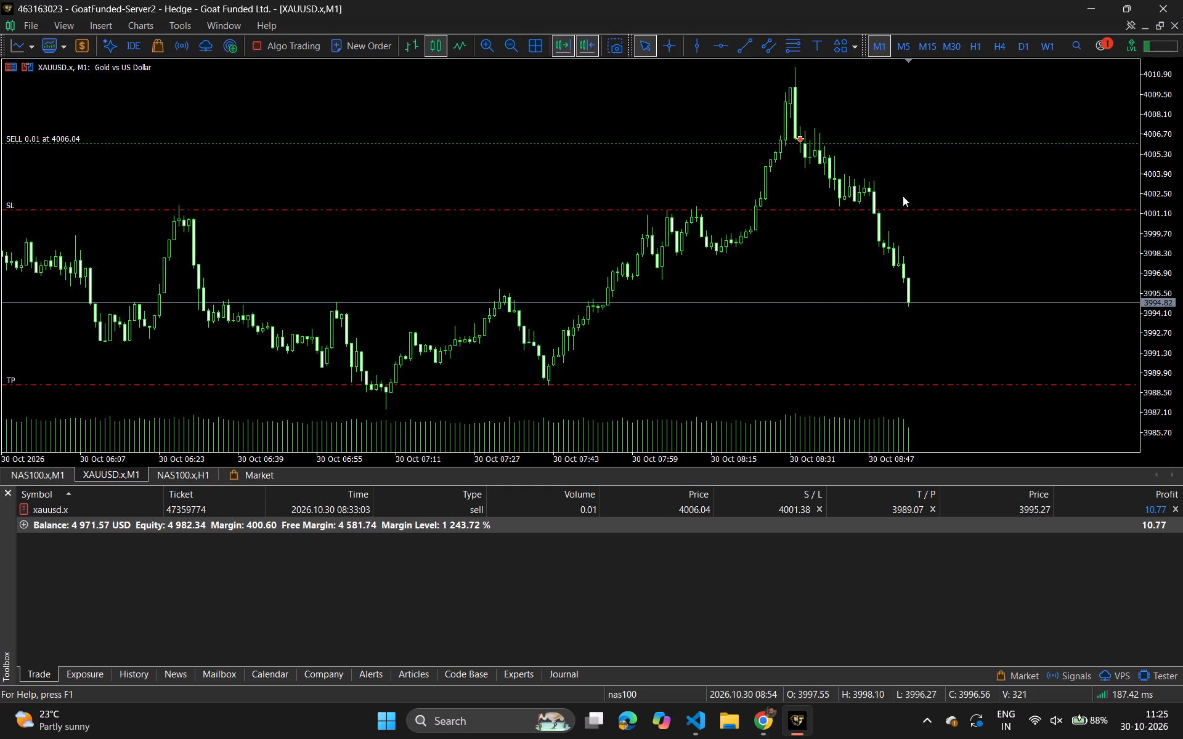
left_click_drag(902, 209, 909, 238)
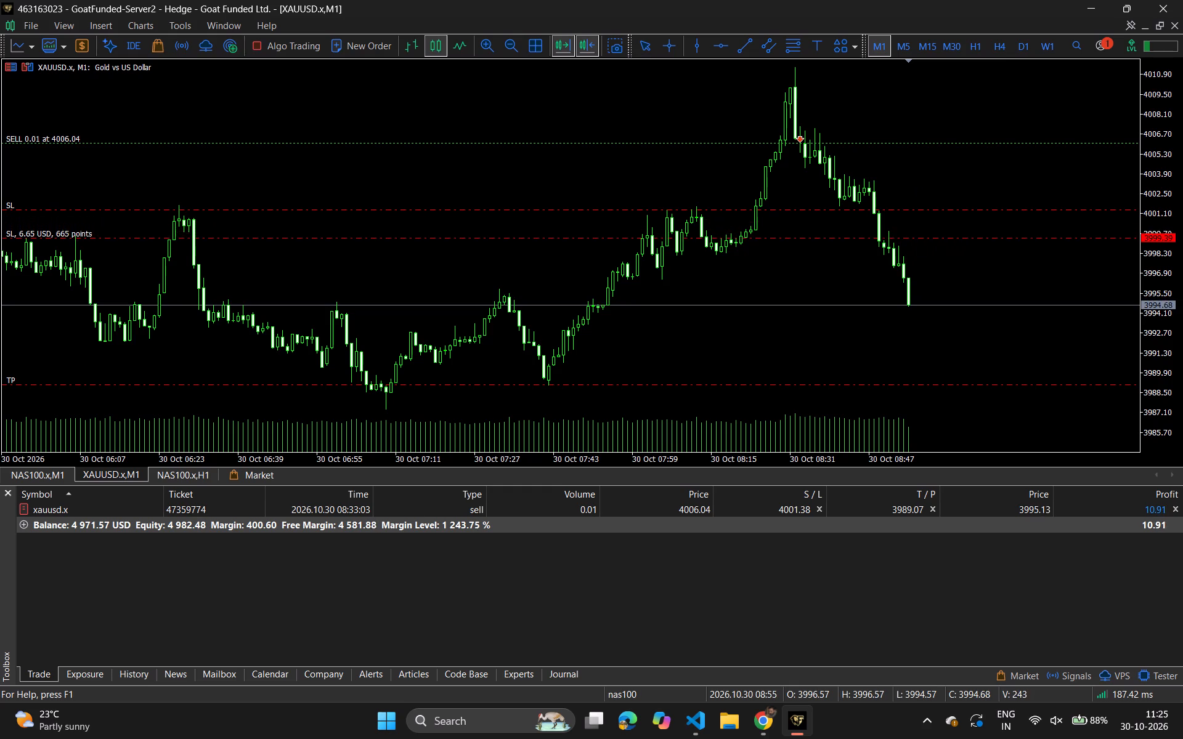
left_click_drag(909, 238, 909, 232)
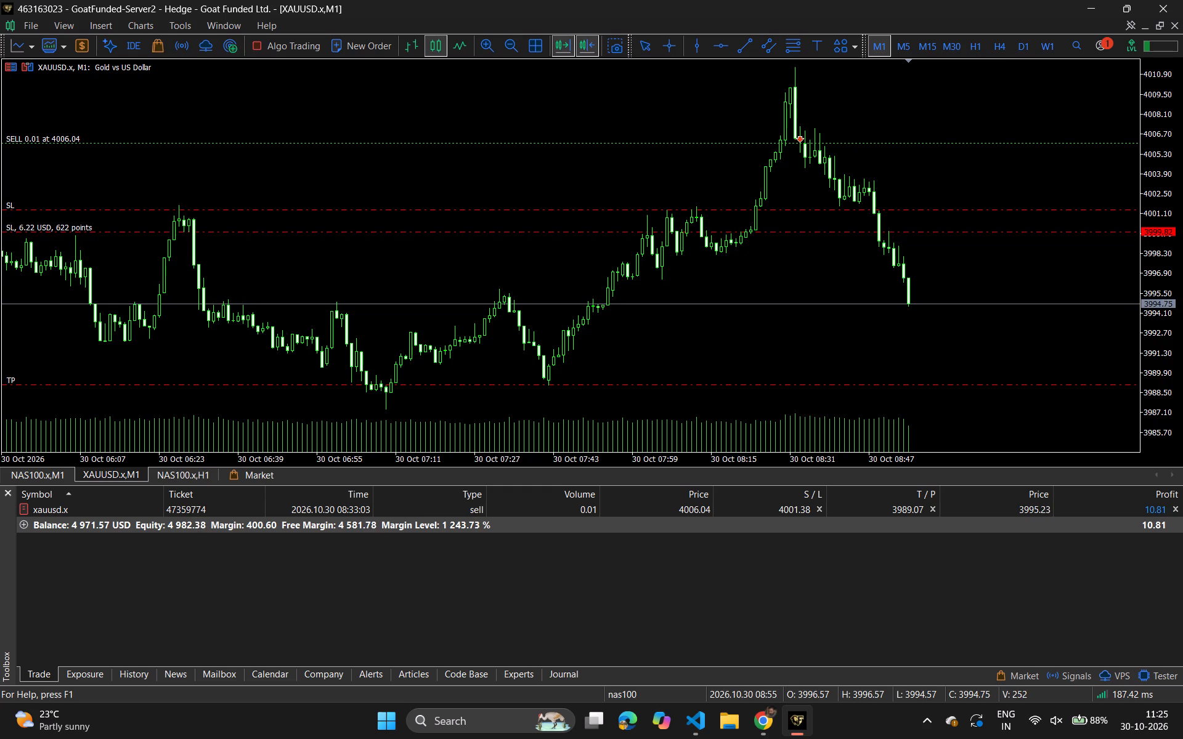
left_click_drag(909, 232, 908, 232)
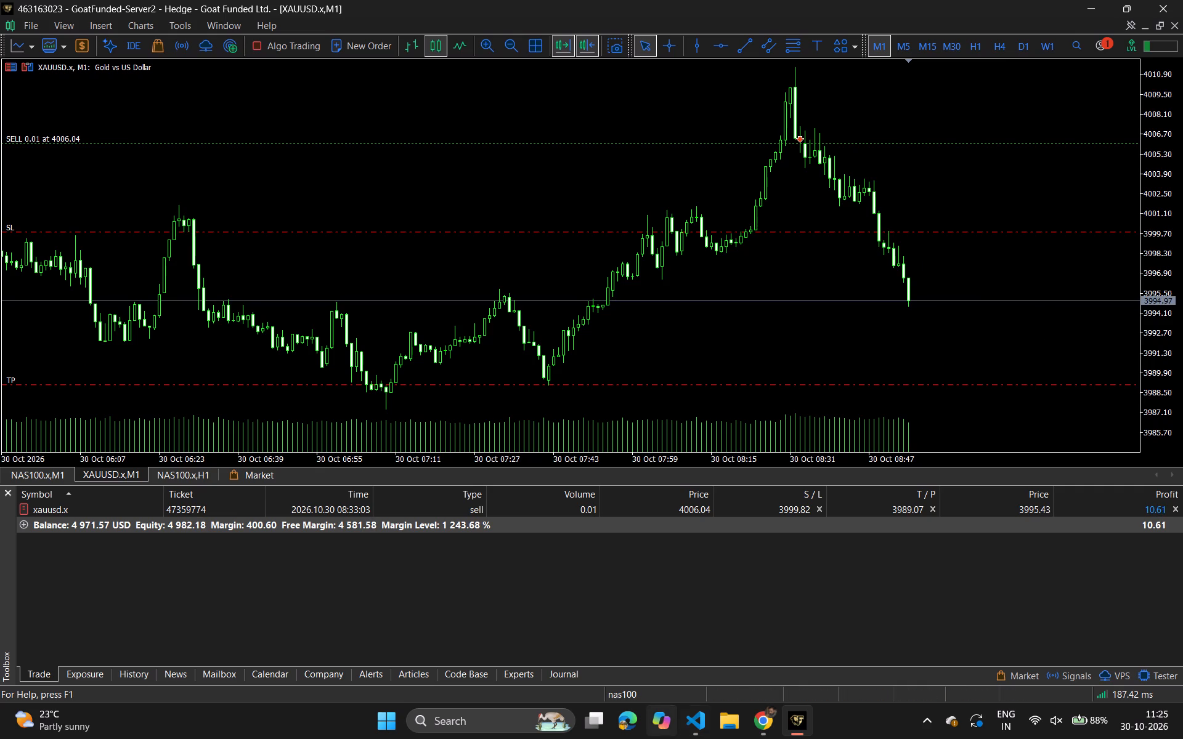
Check the TradingView gold chart, then set the MetaTrader 5 sell's take profit to 3987.16 and stop loss to 3996.87.
left_click(757, 731)
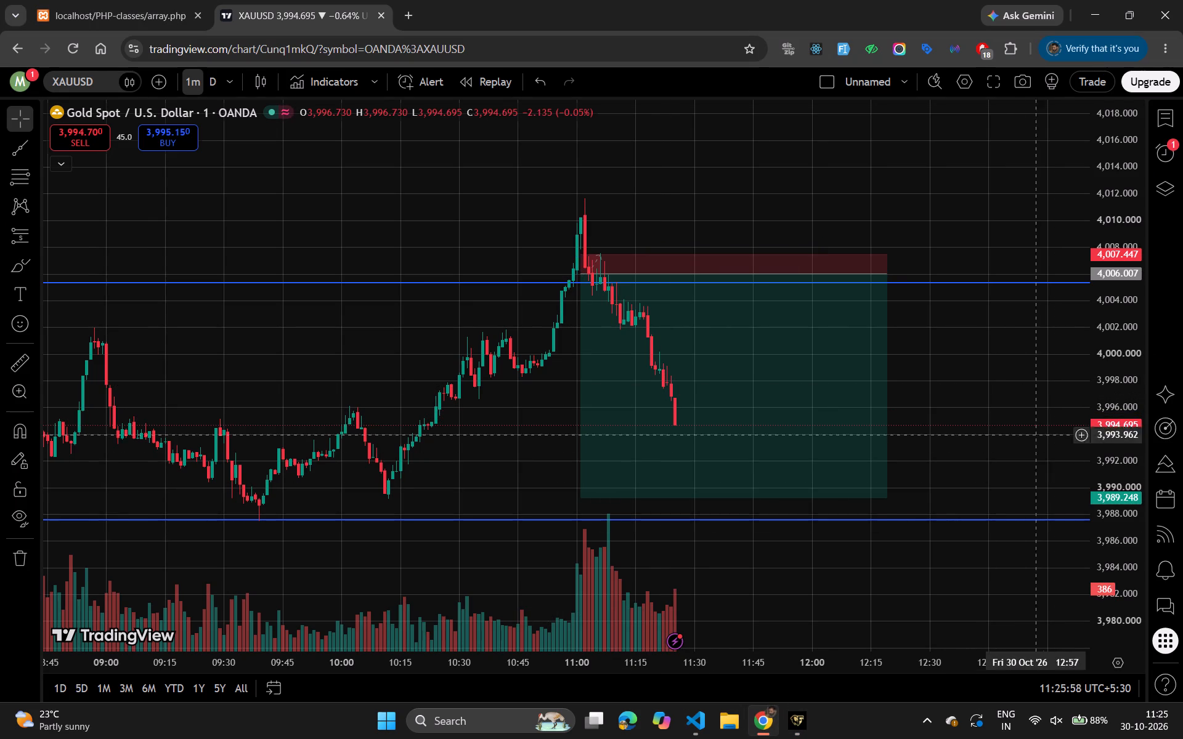
left_click(796, 732)
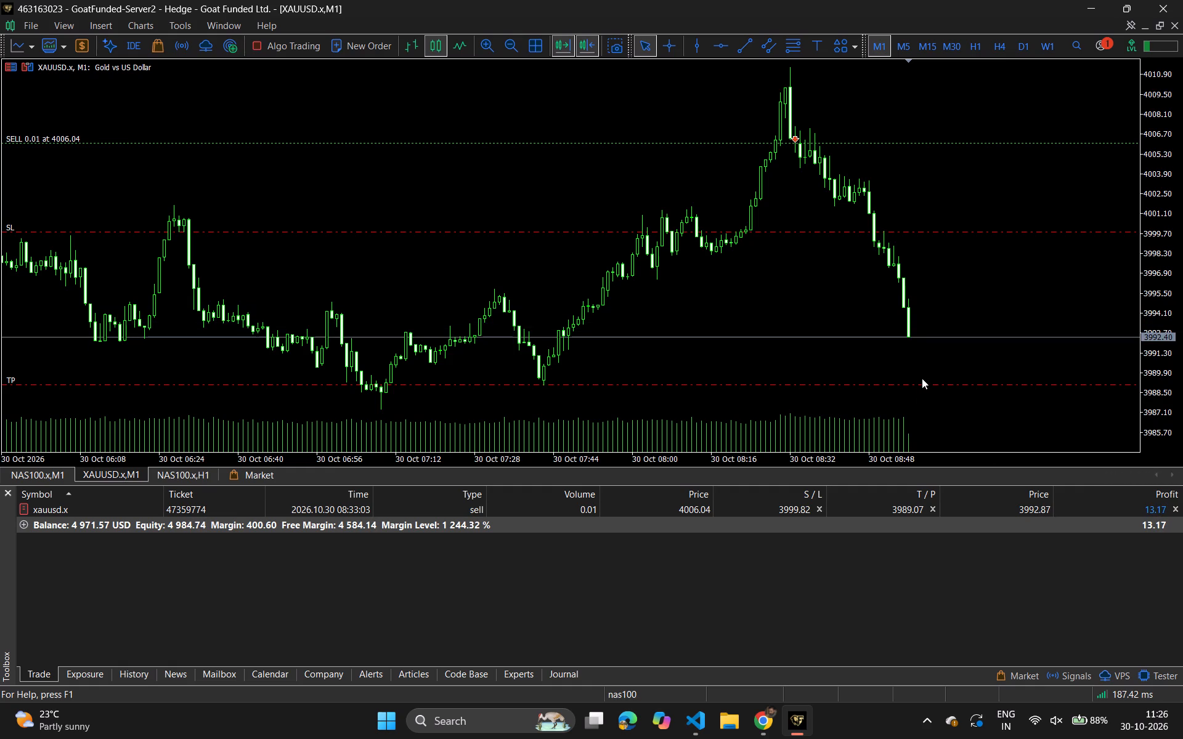
left_click_drag(925, 385, 929, 411)
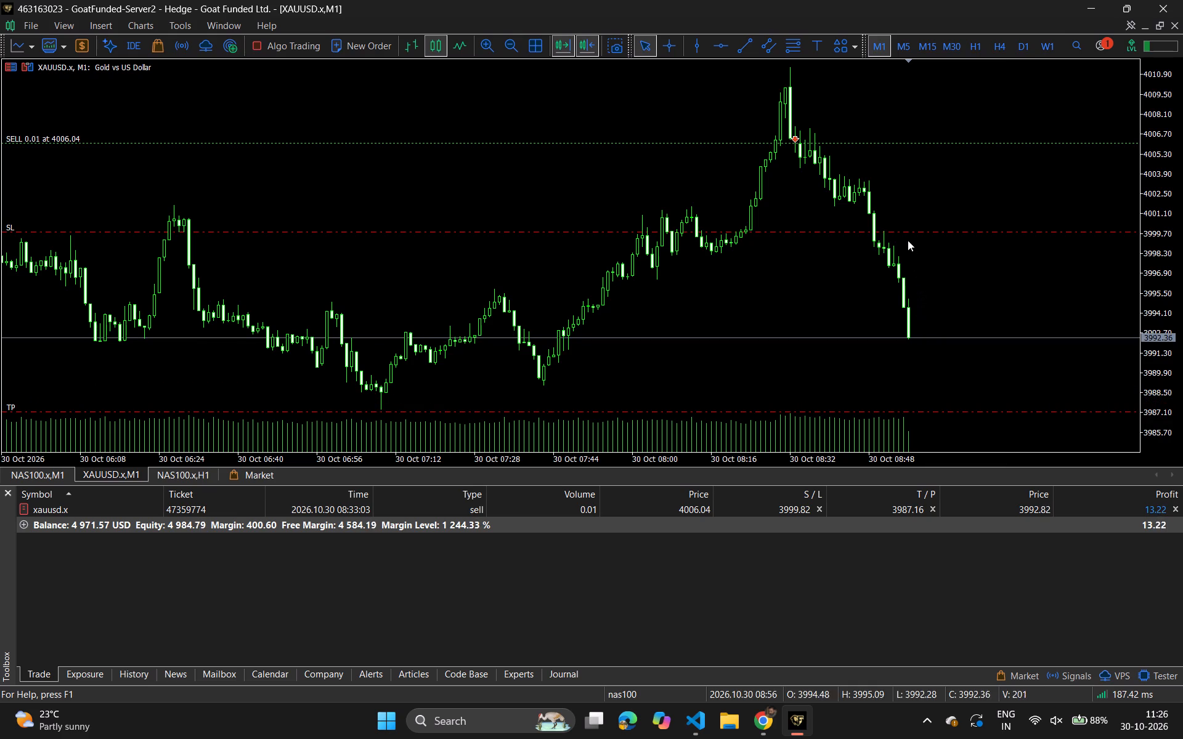
left_click_drag(906, 232, 908, 265)
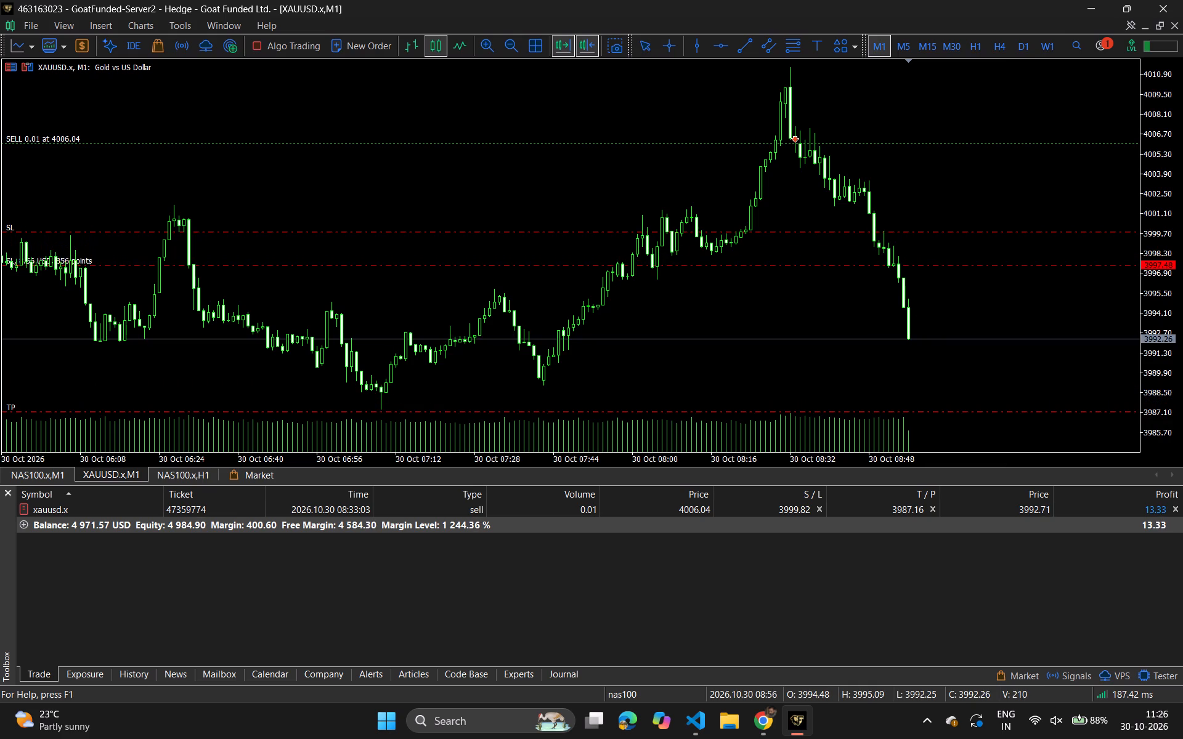
left_click_drag(908, 265, 909, 273)
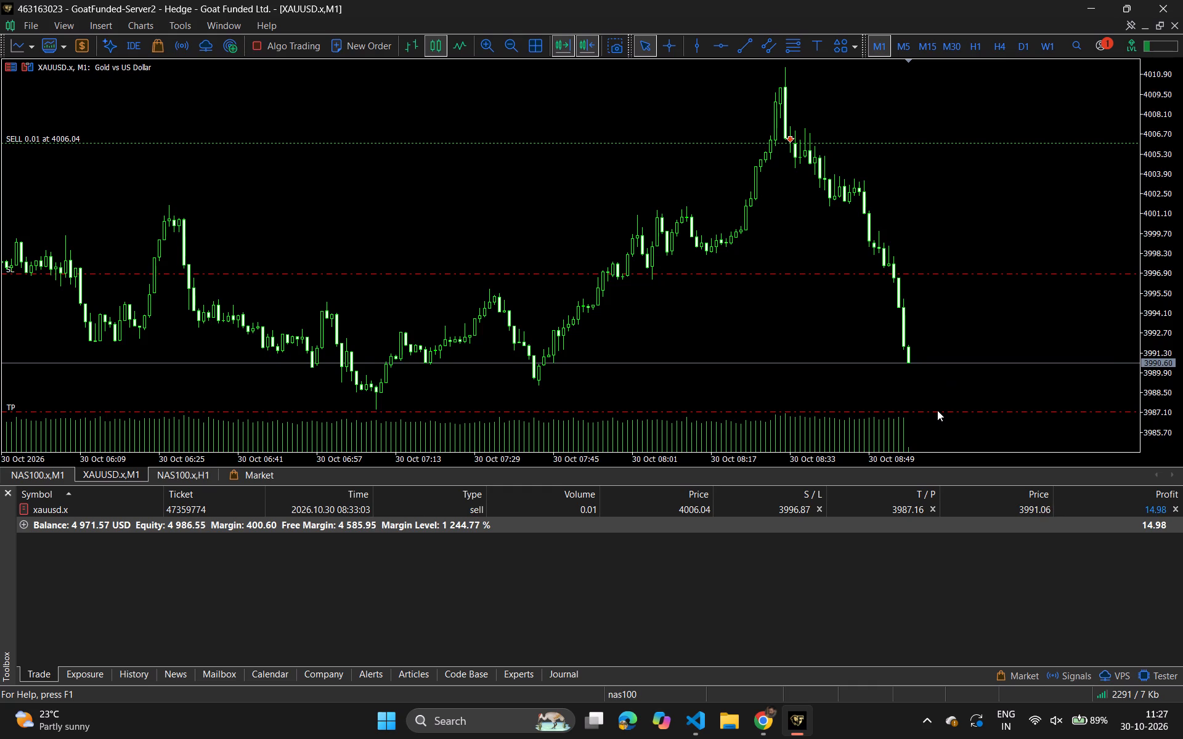
Extend the gold sell's take profit to 3986.42 and trail its stop loss to 3994.75.
left_click_drag(937, 413, 944, 435)
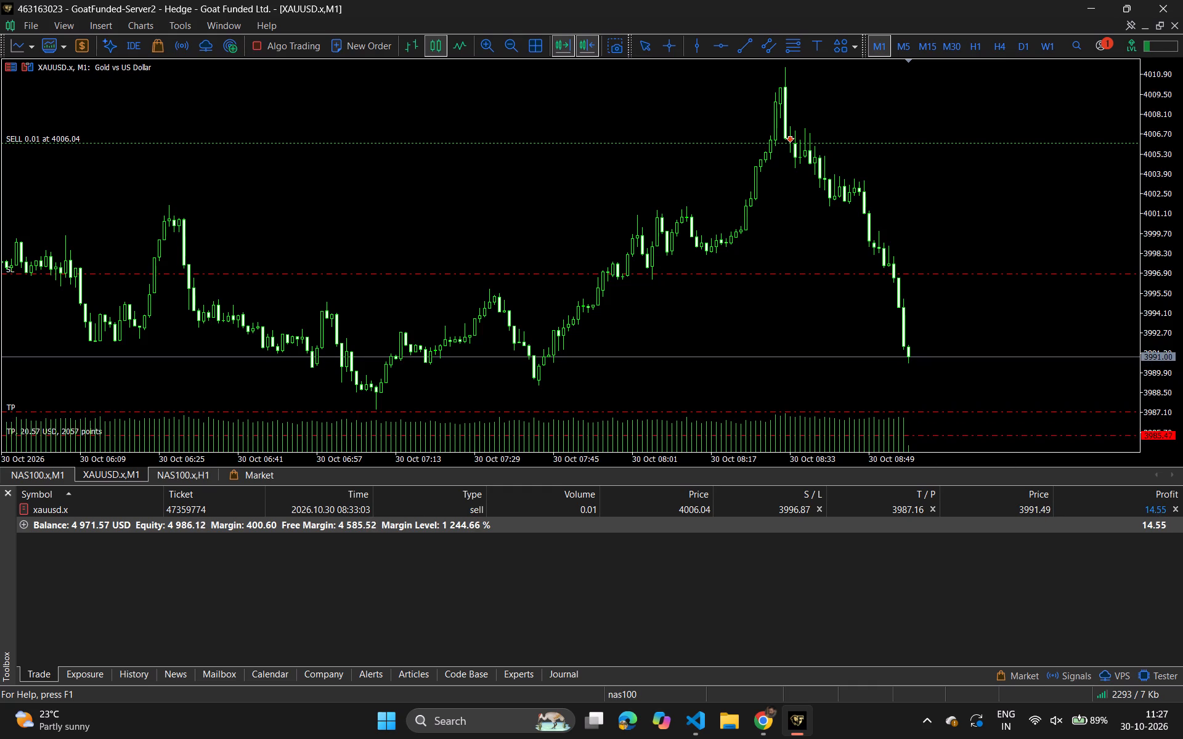
left_click_drag(944, 435, 949, 422)
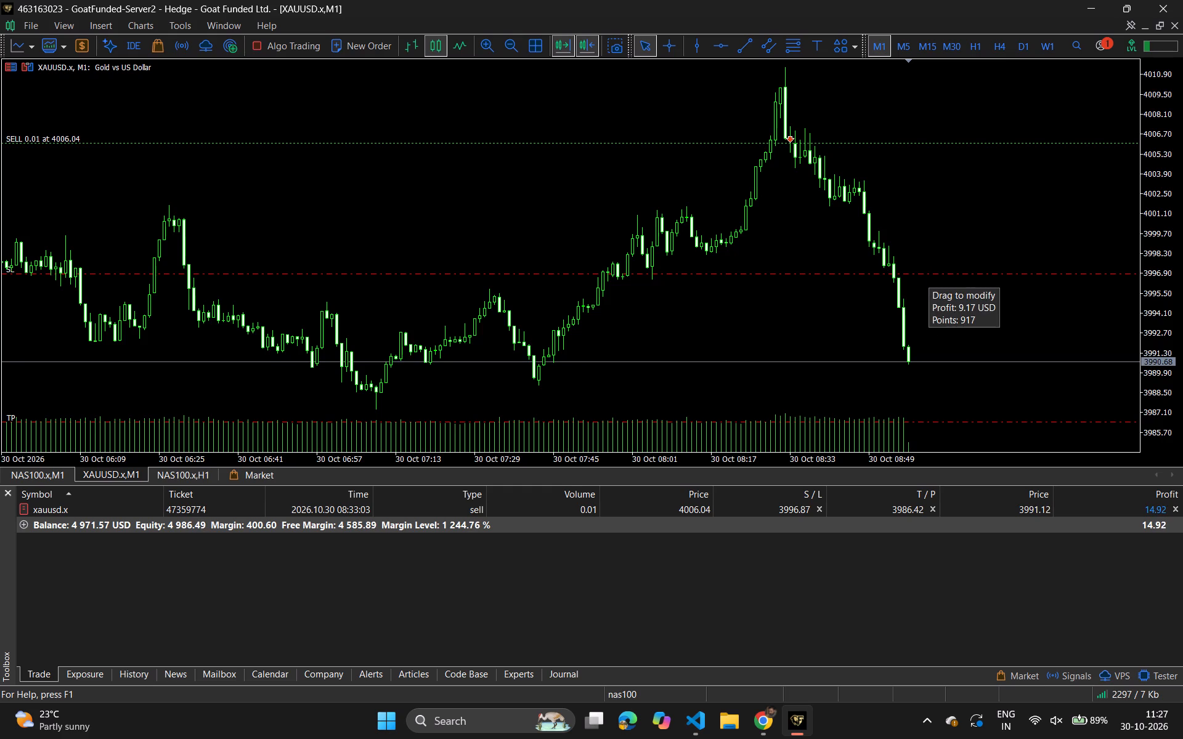
left_click_drag(929, 275, 937, 304)
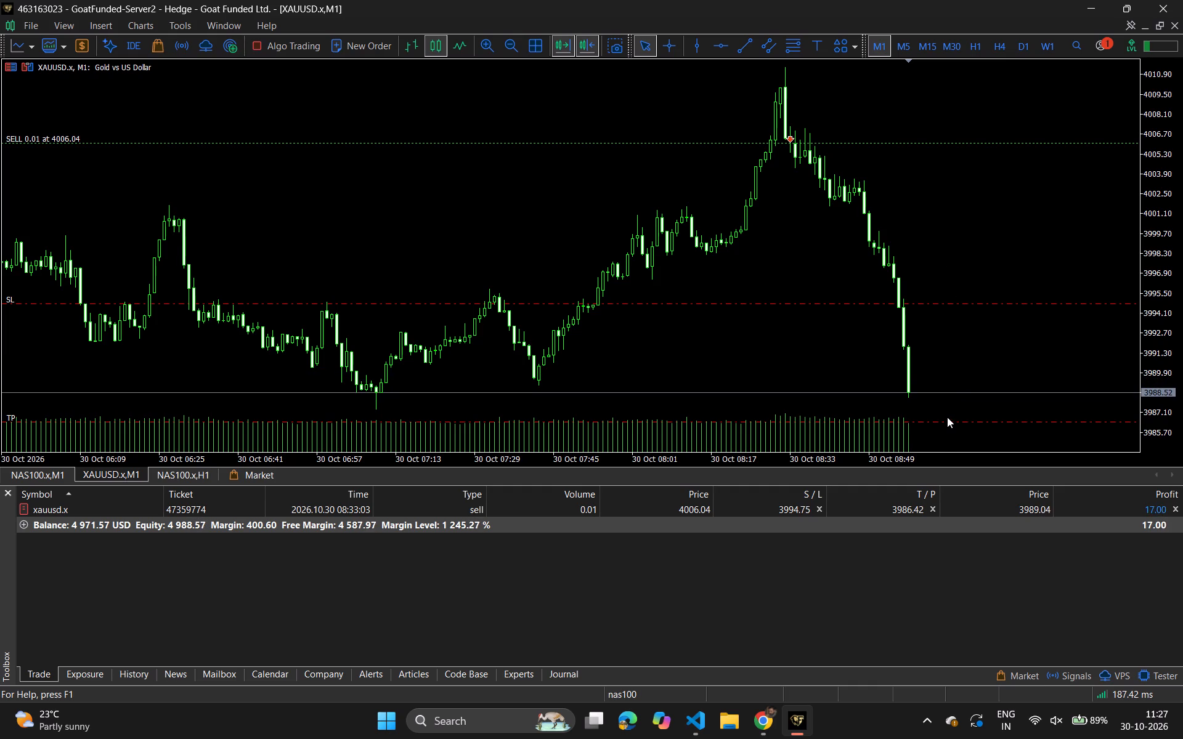
Extend the gold sell's take profit to 3985.04 and trail its stop loss to 3992.97.
left_click_drag(949, 423, 951, 451)
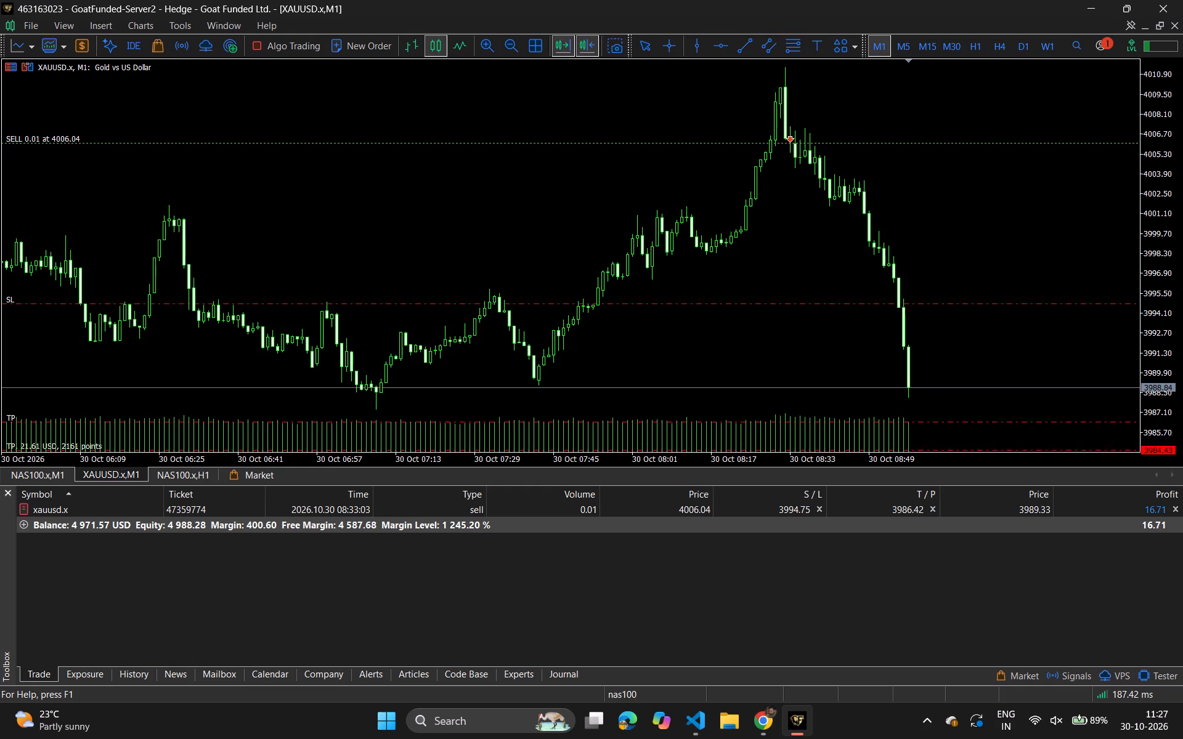
left_click_drag(951, 451, 953, 442)
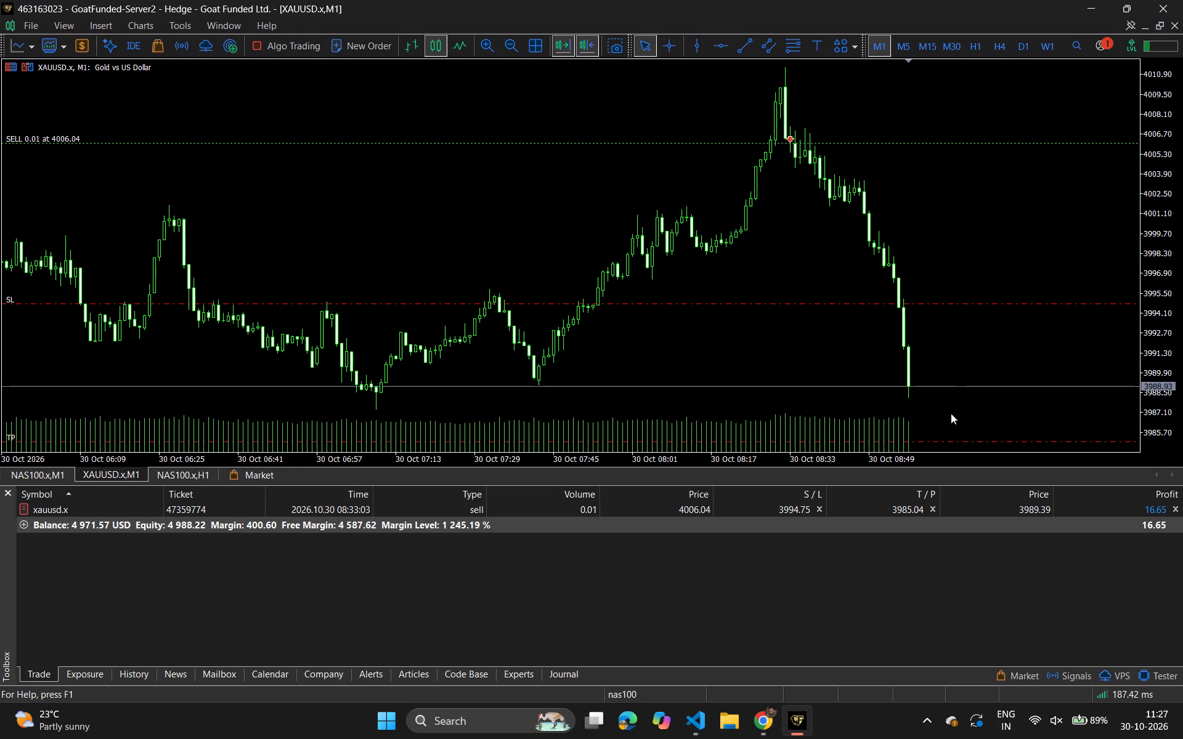
left_click_drag(940, 304, 941, 319)
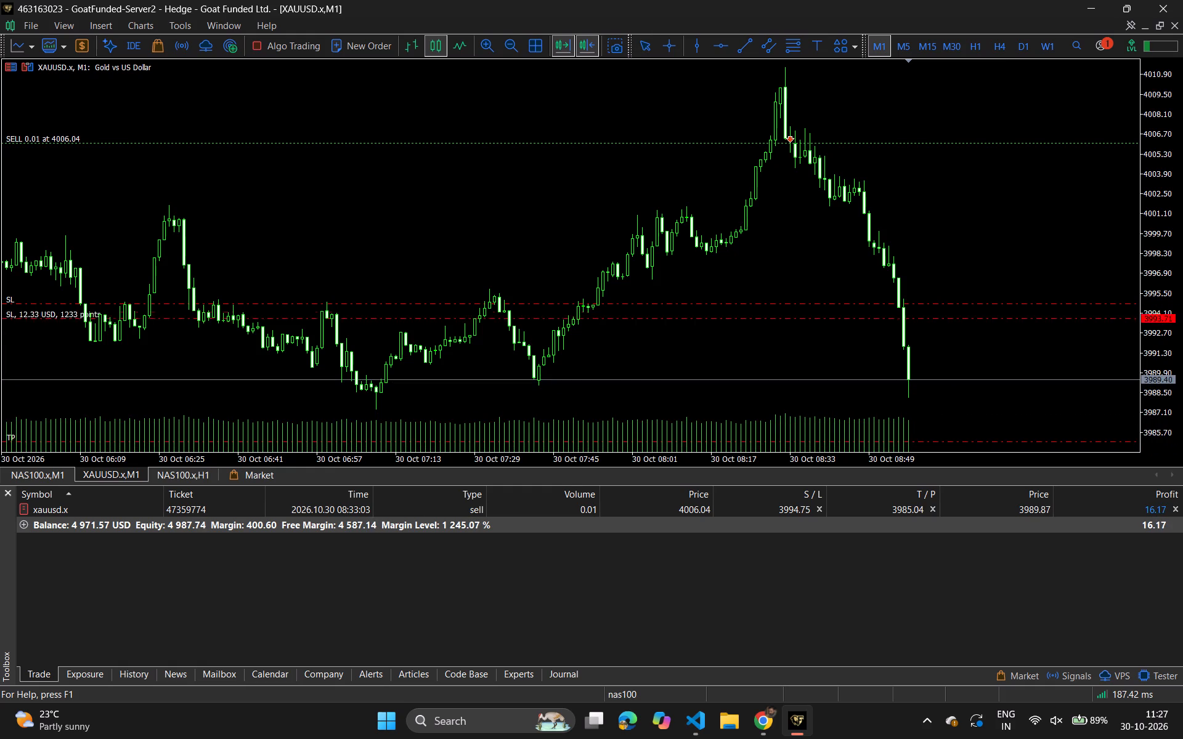
left_click_drag(941, 319, 944, 341)
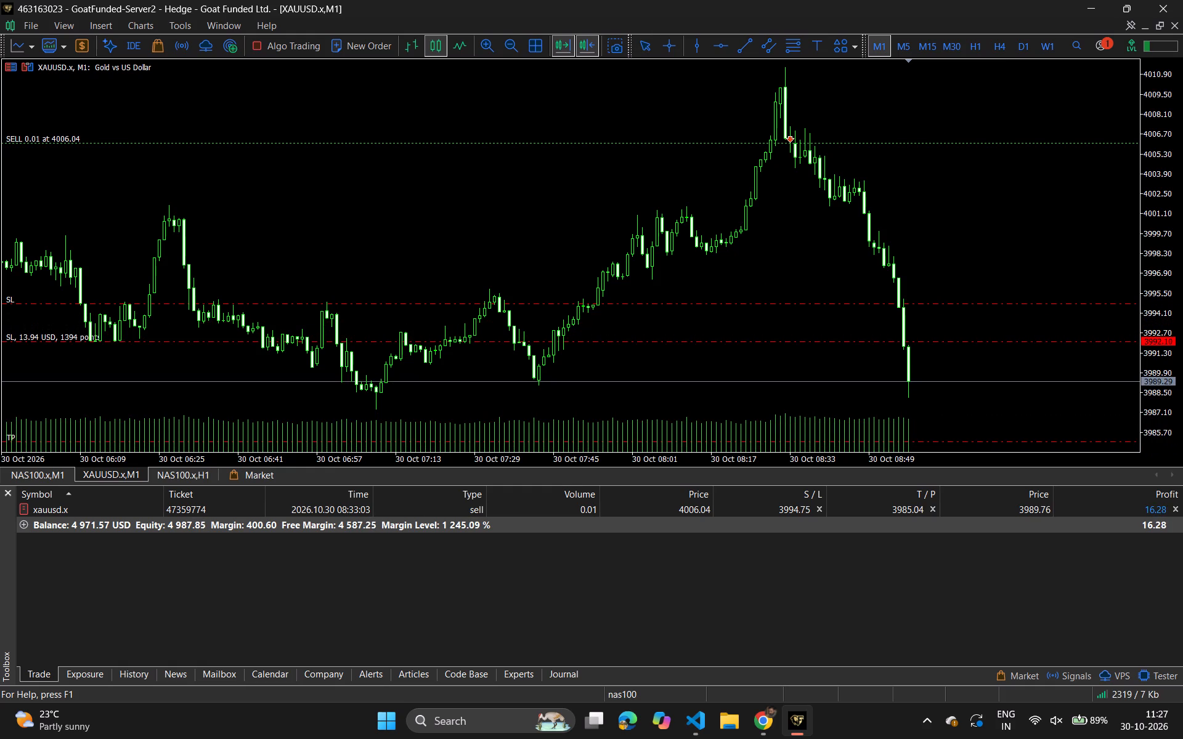
left_click_drag(944, 341, 951, 329)
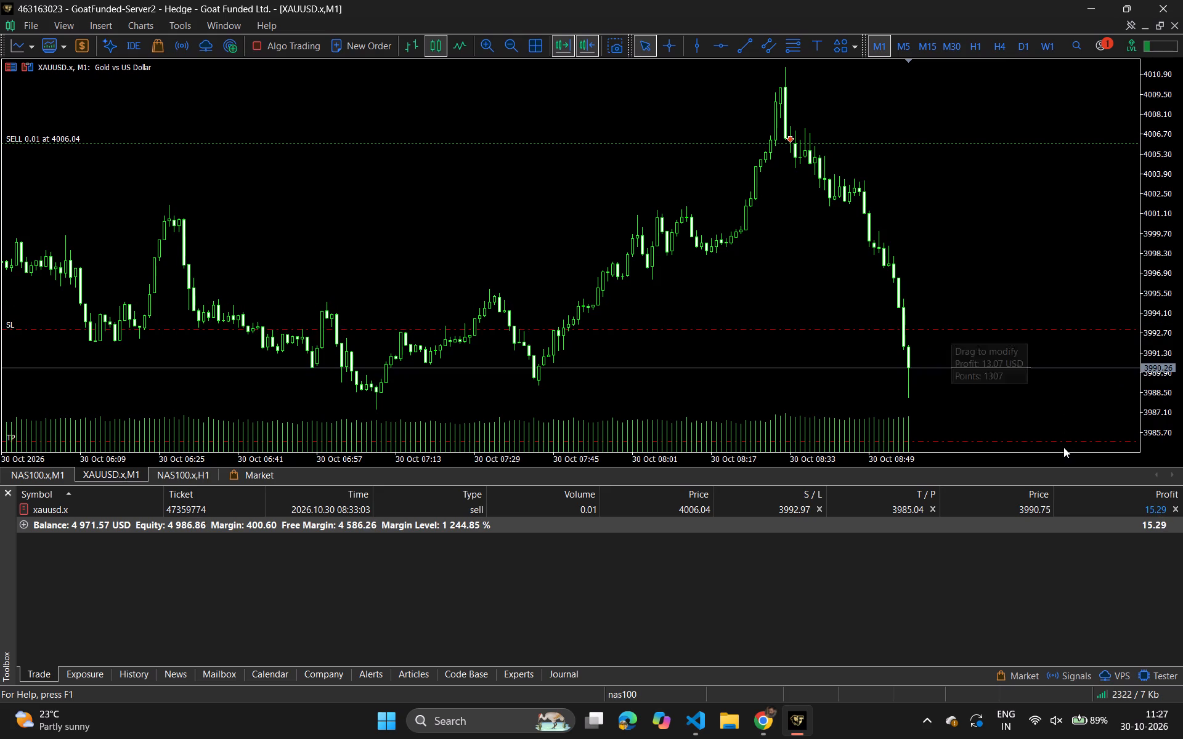
Close the open 0.01 gold sell position at the market price.
left_click(1173, 510)
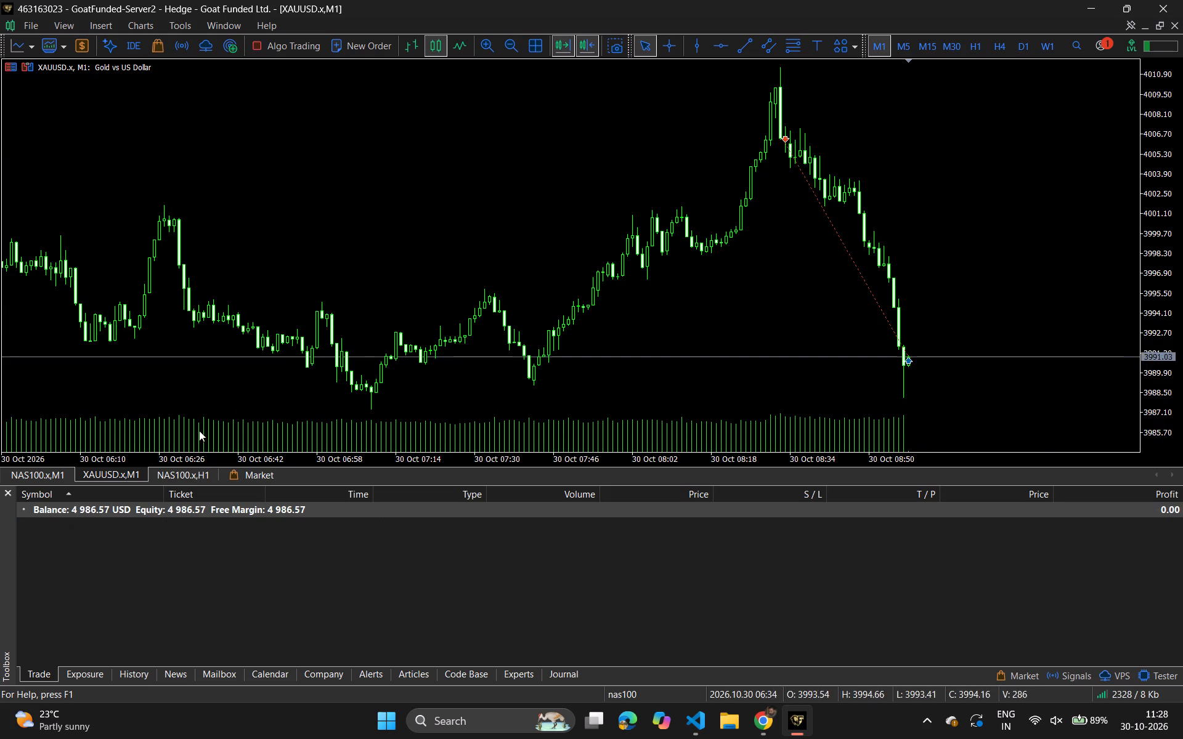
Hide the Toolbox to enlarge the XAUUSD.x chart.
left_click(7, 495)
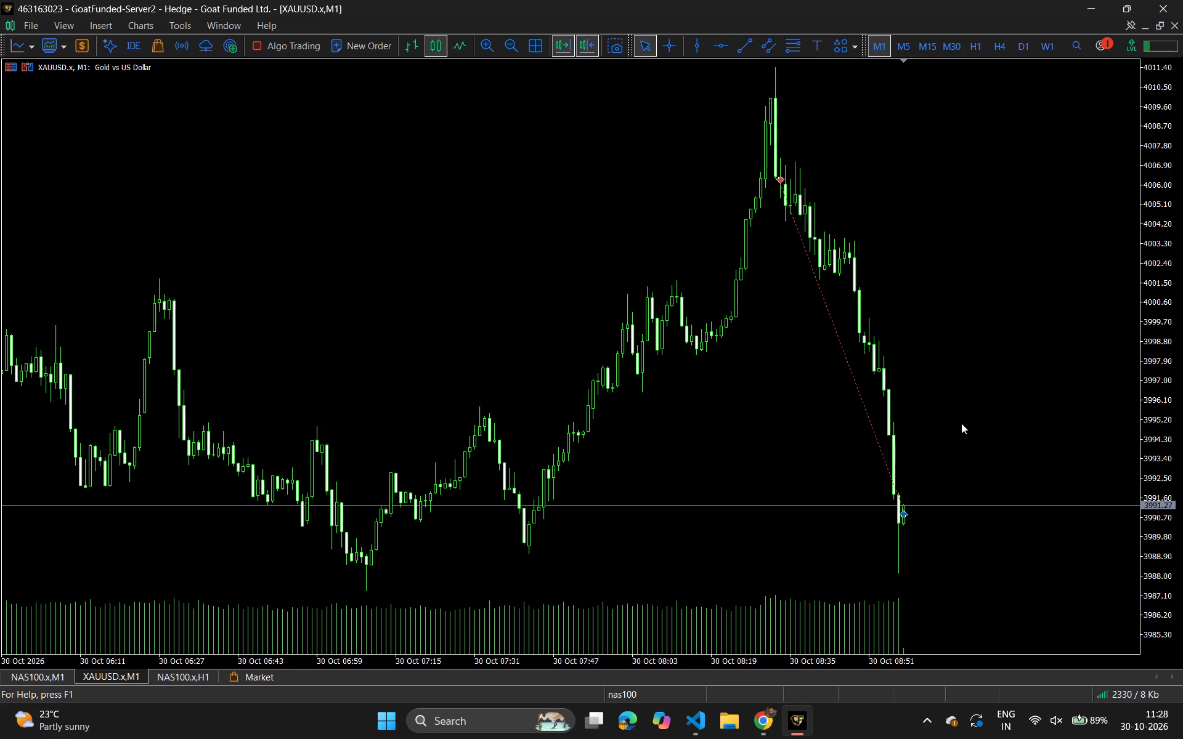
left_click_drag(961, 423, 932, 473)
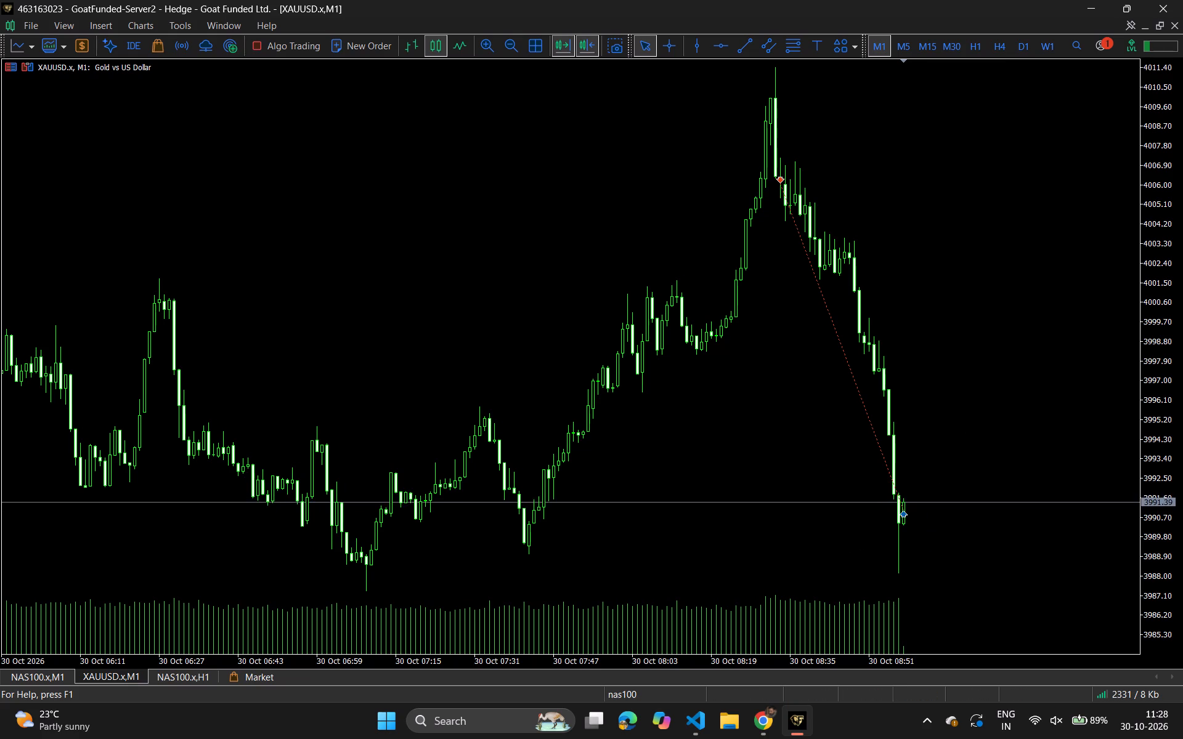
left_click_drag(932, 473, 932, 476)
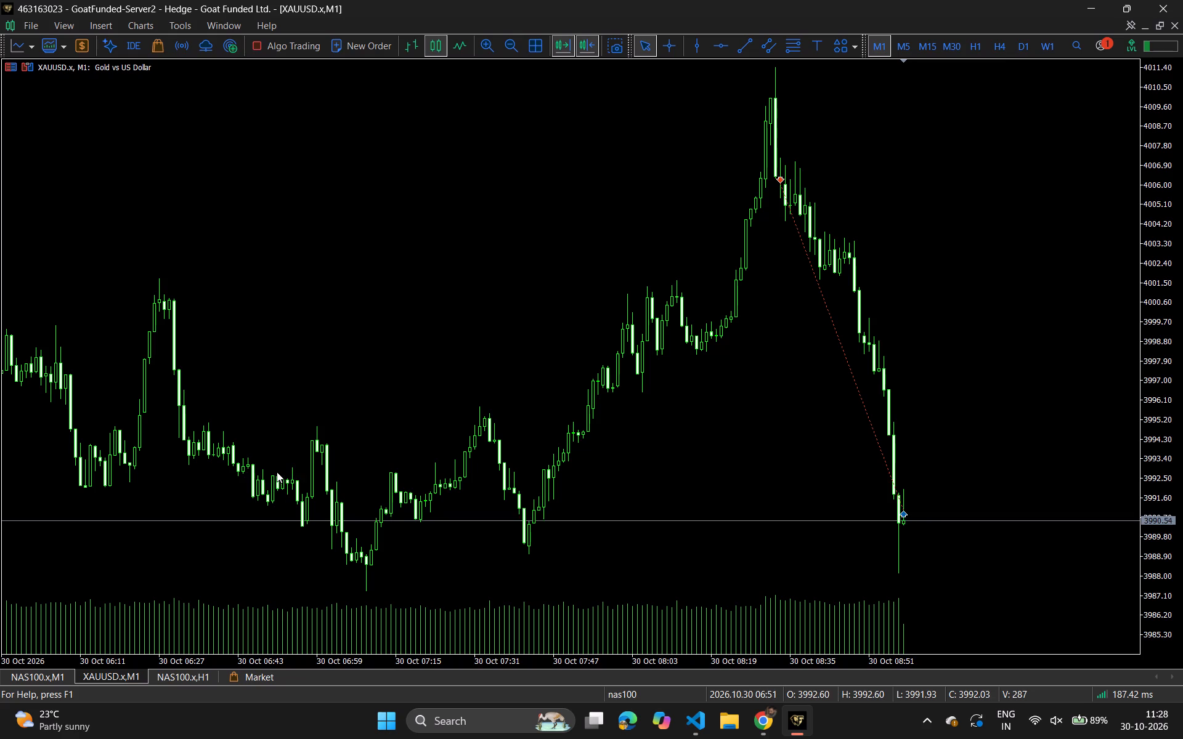
Show the Toolbox, examine the trade history including the closed gold sell, and hide the Toolbox again.
left_click(139, 30)
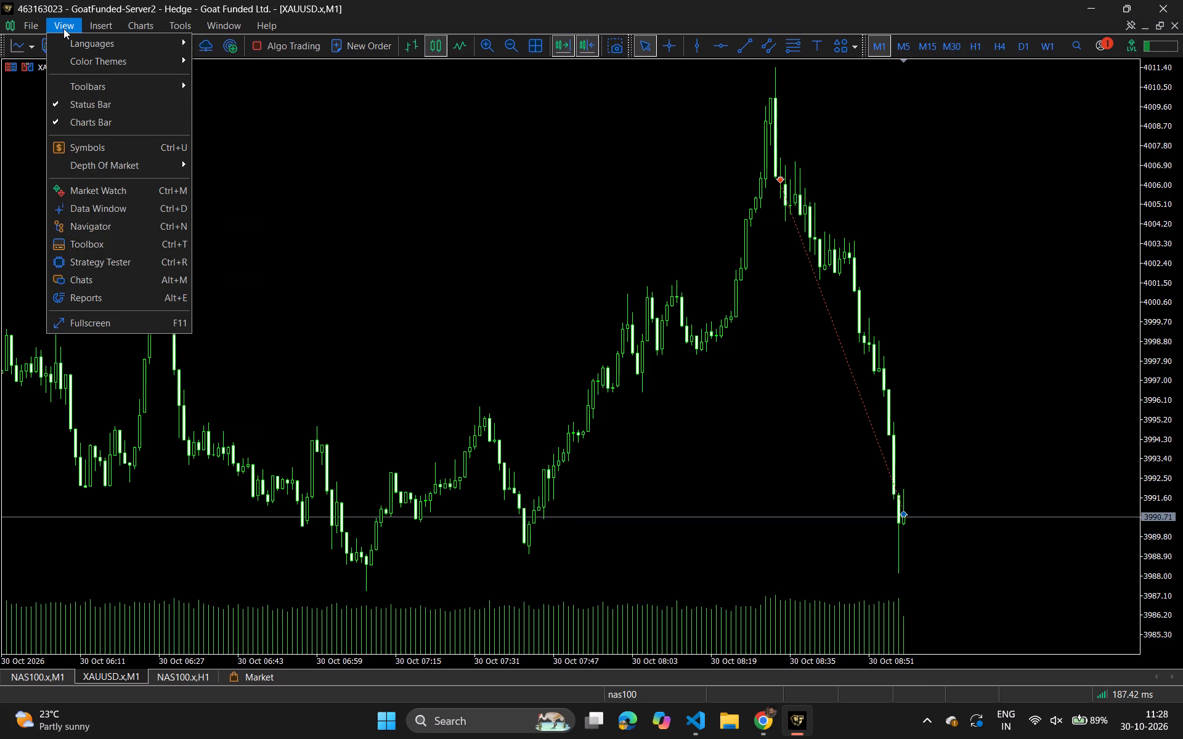
left_click(96, 246)
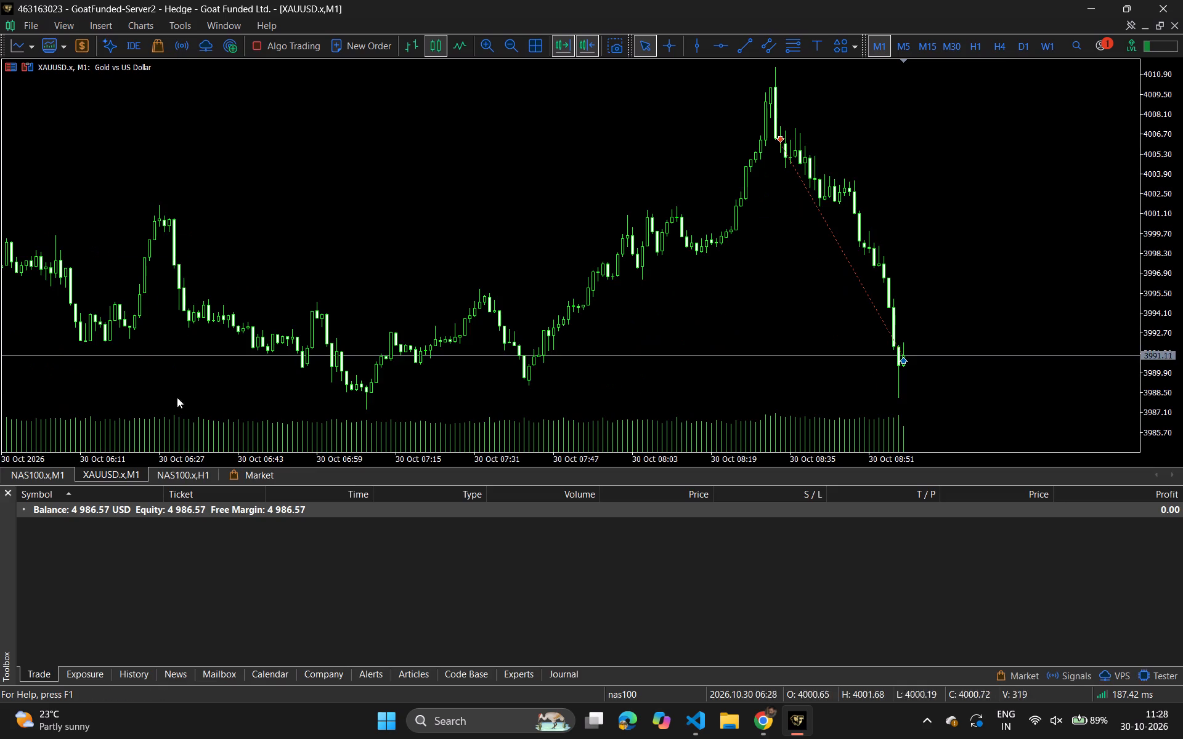
left_click(136, 674)
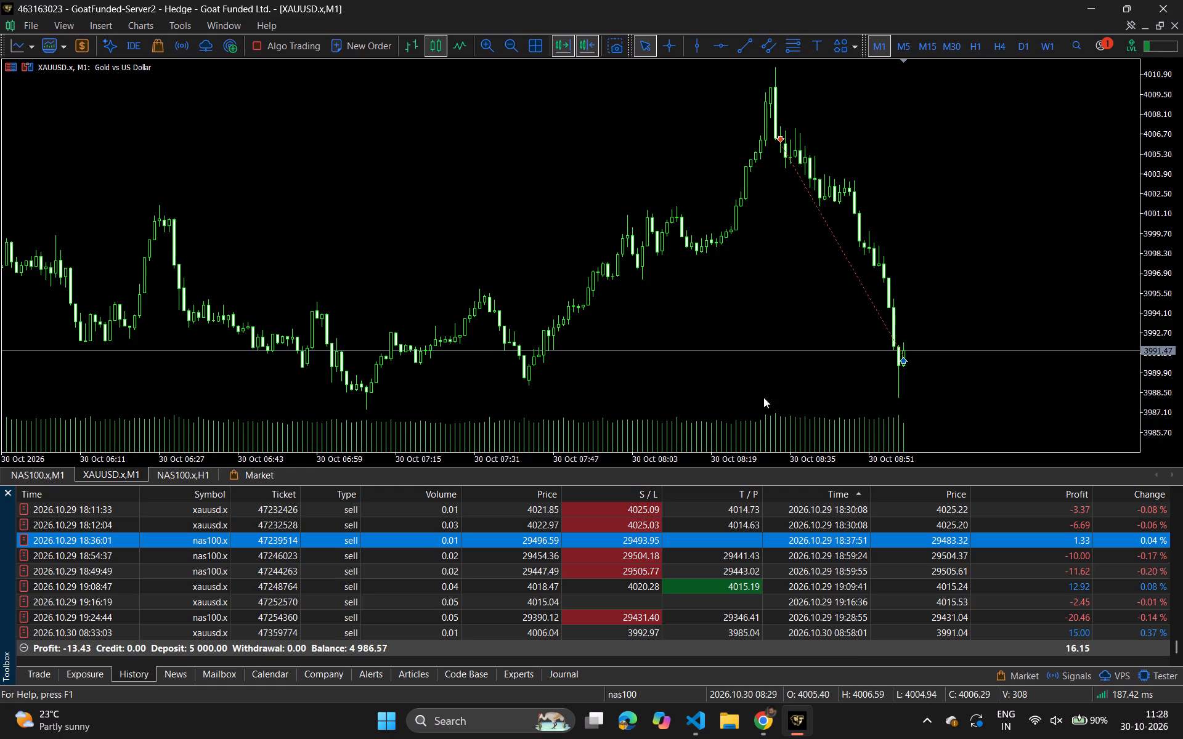
left_click(995, 305)
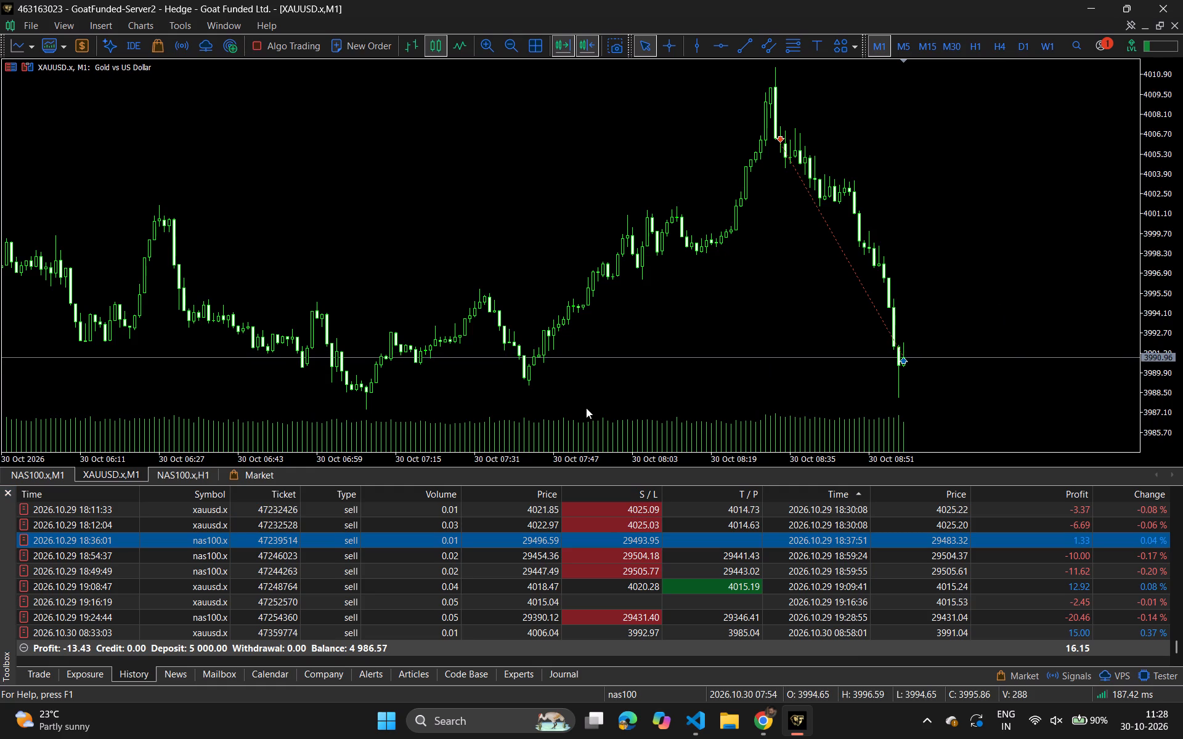
left_click(7, 496)
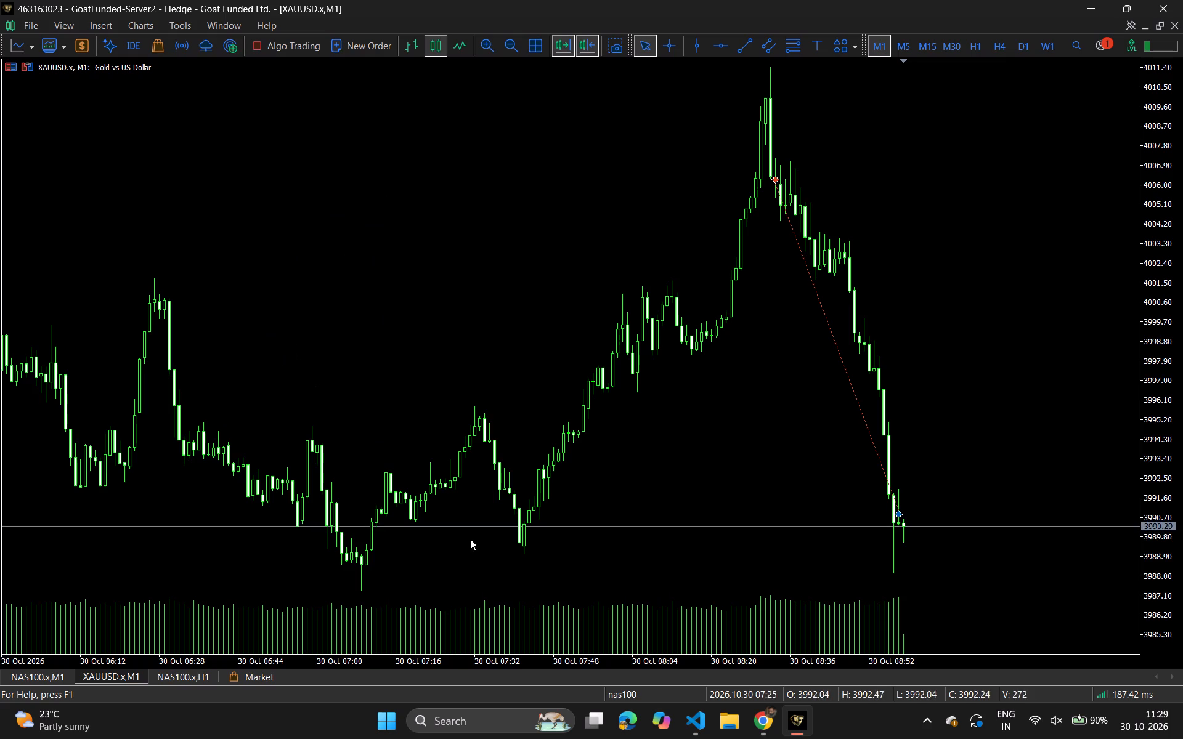
Switch to TradingView in Chrome and set the short position's target to 3,988.487.
left_click(770, 711)
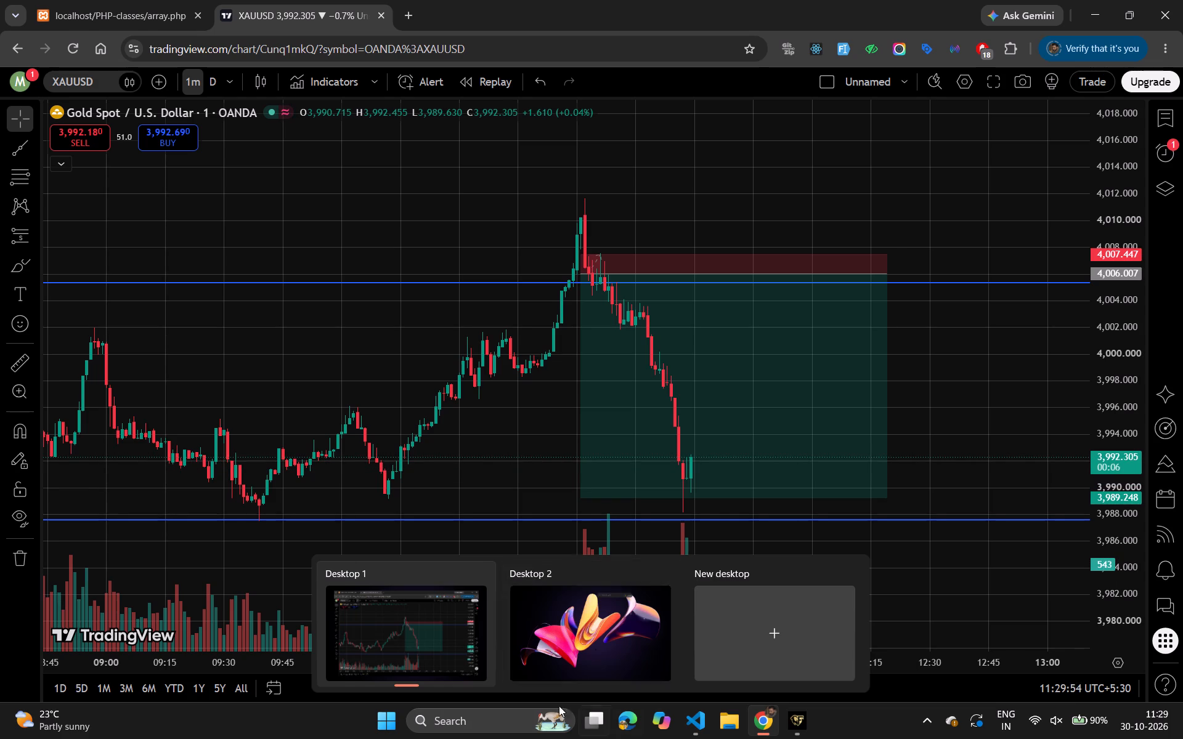
left_click(990, 613)
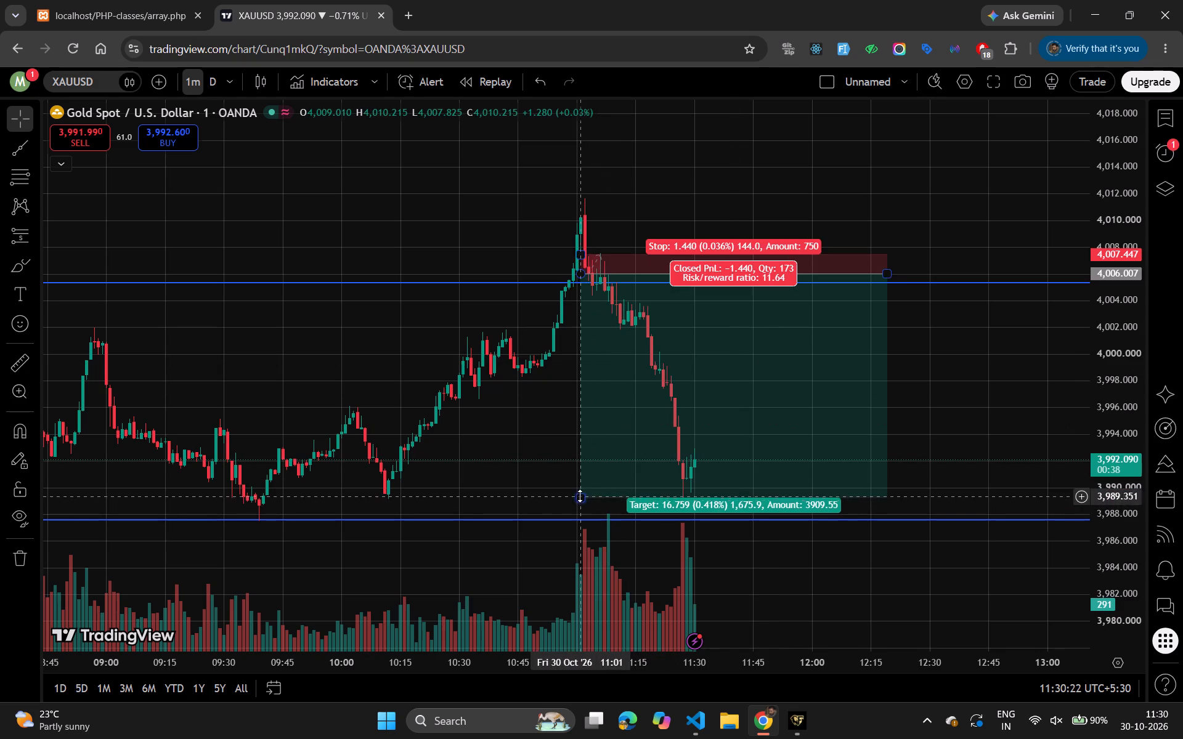
left_click_drag(581, 498, 582, 507)
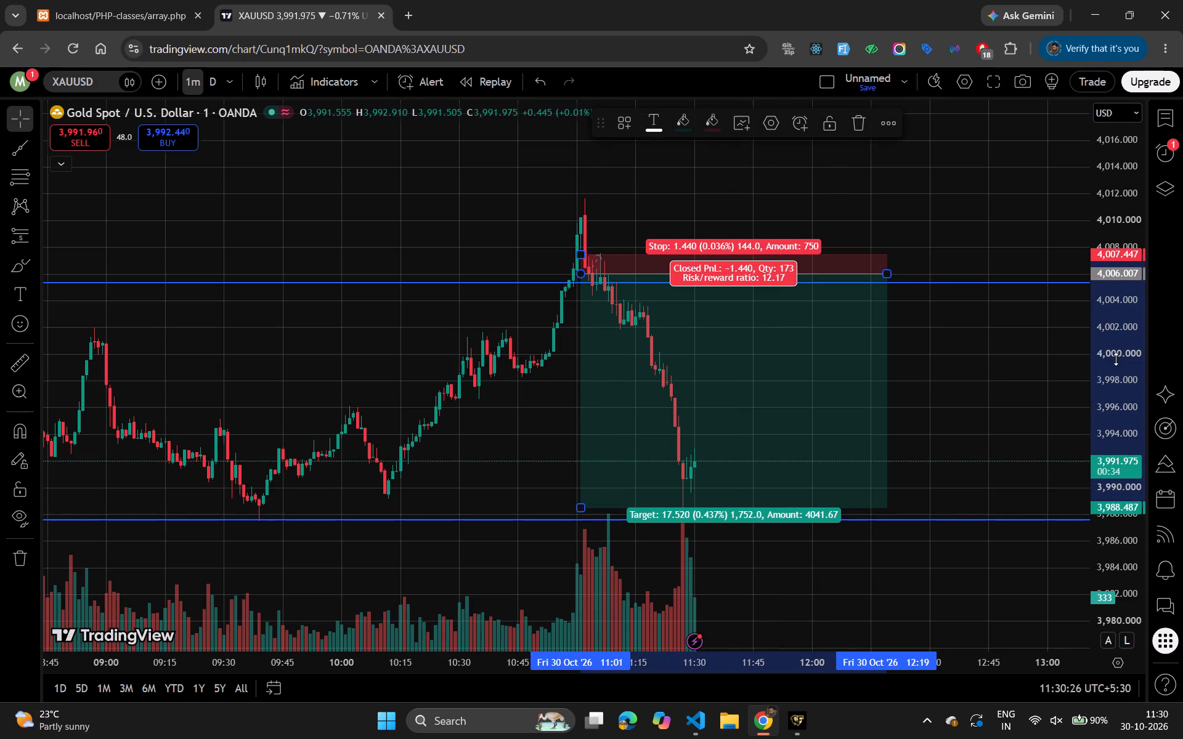
left_click(991, 422)
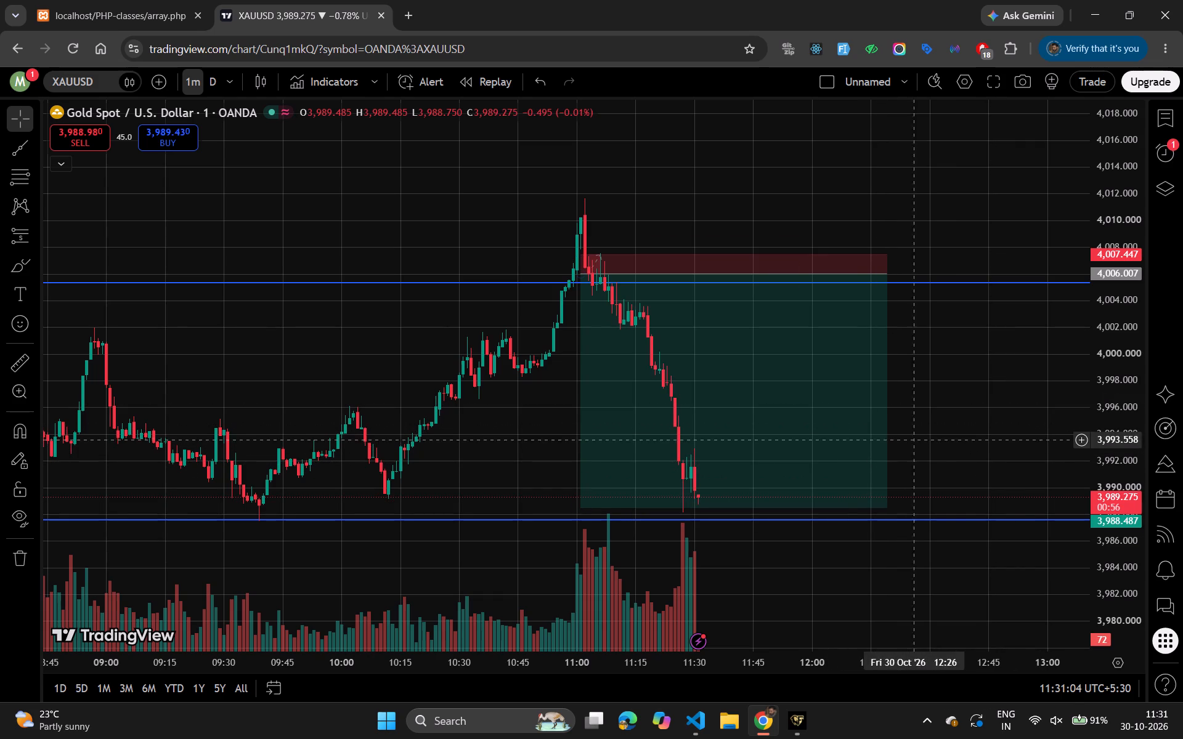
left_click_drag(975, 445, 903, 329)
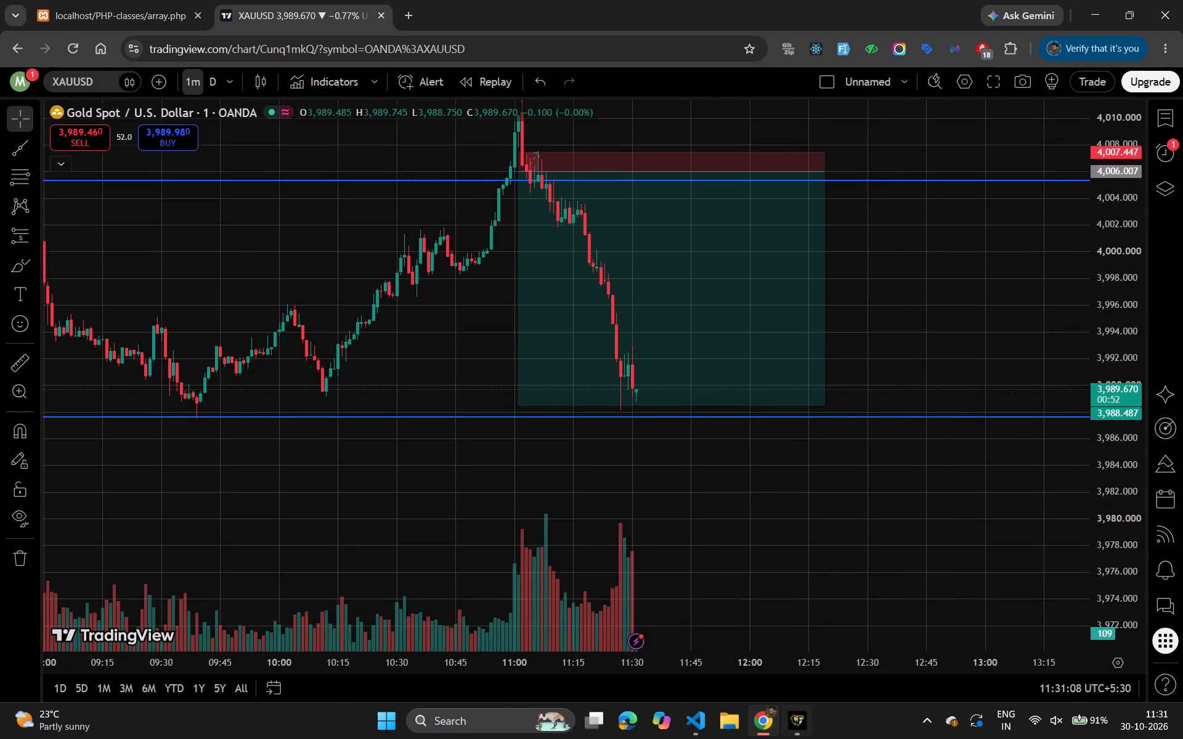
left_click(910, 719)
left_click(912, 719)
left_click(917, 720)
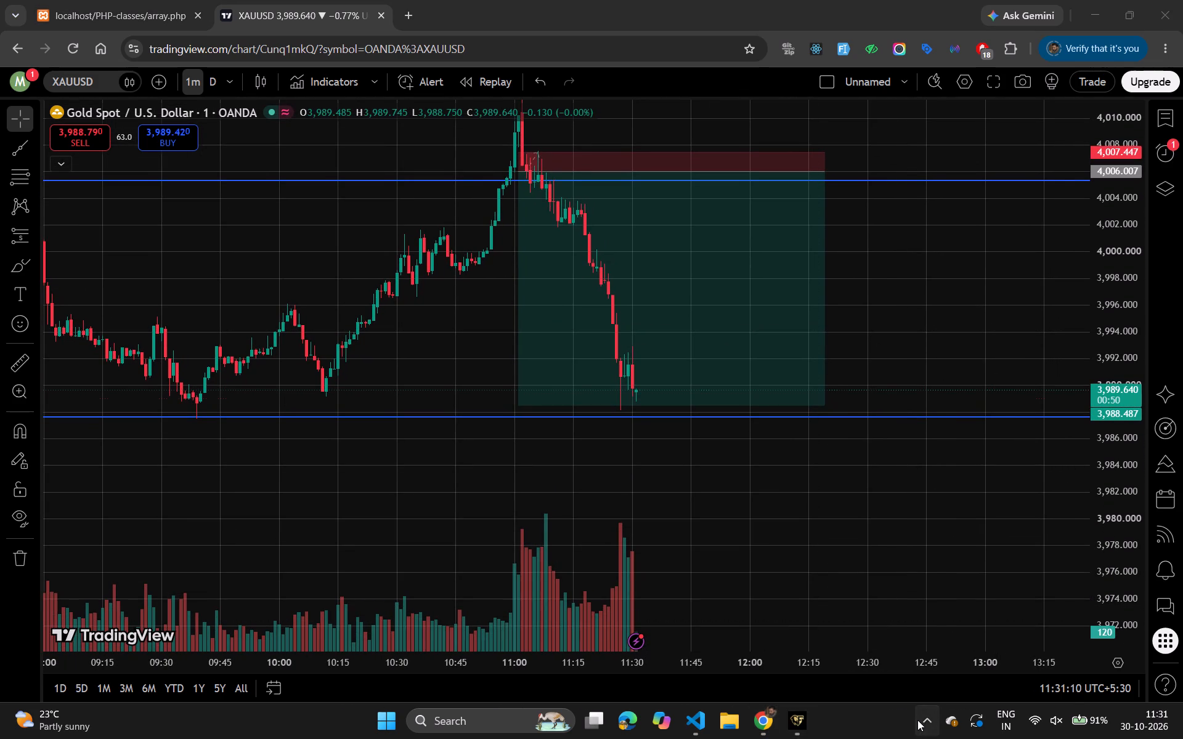
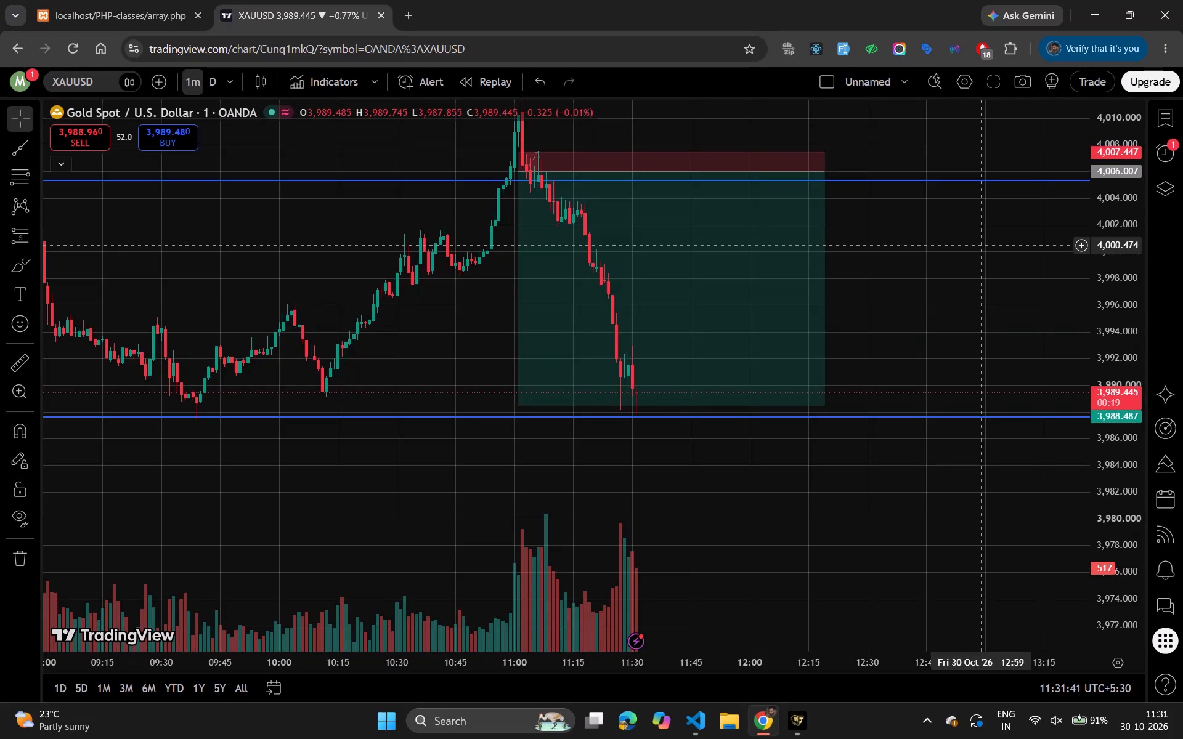
Shorten the gold short position on the 1-minute chart so its end time falls at 11:33.
scroll(978, 246, "left", 2)
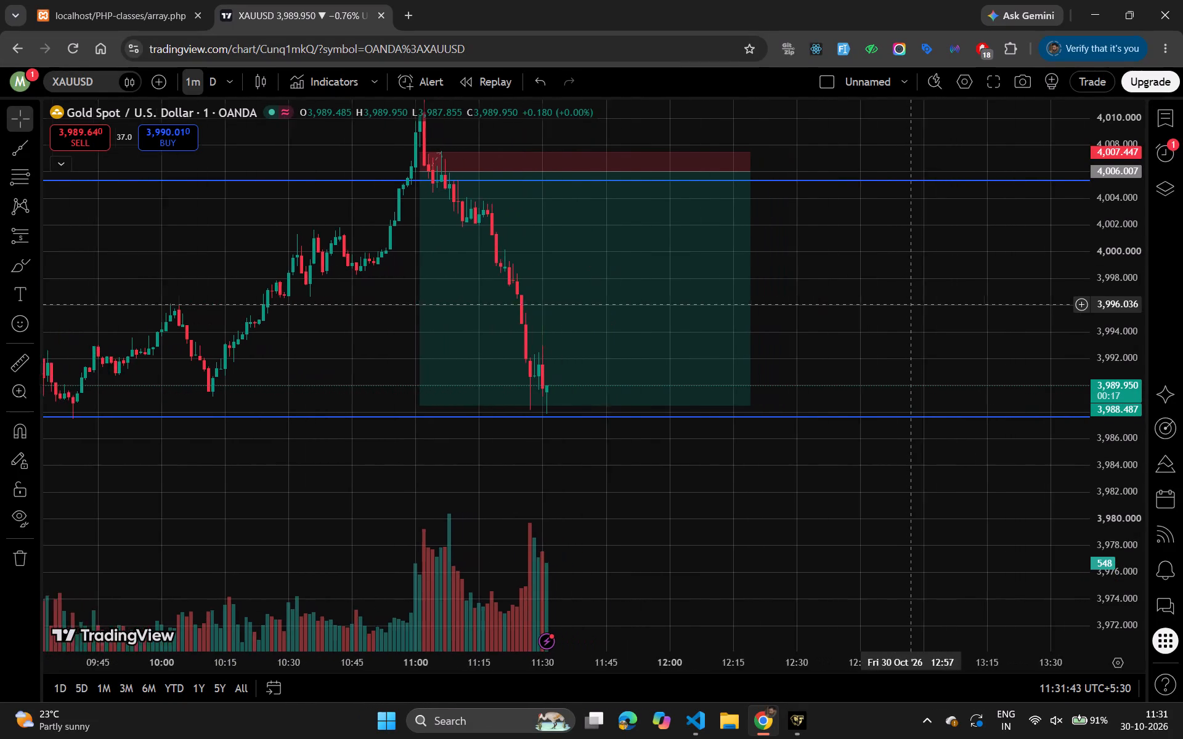
scroll(910, 304, "left", 2)
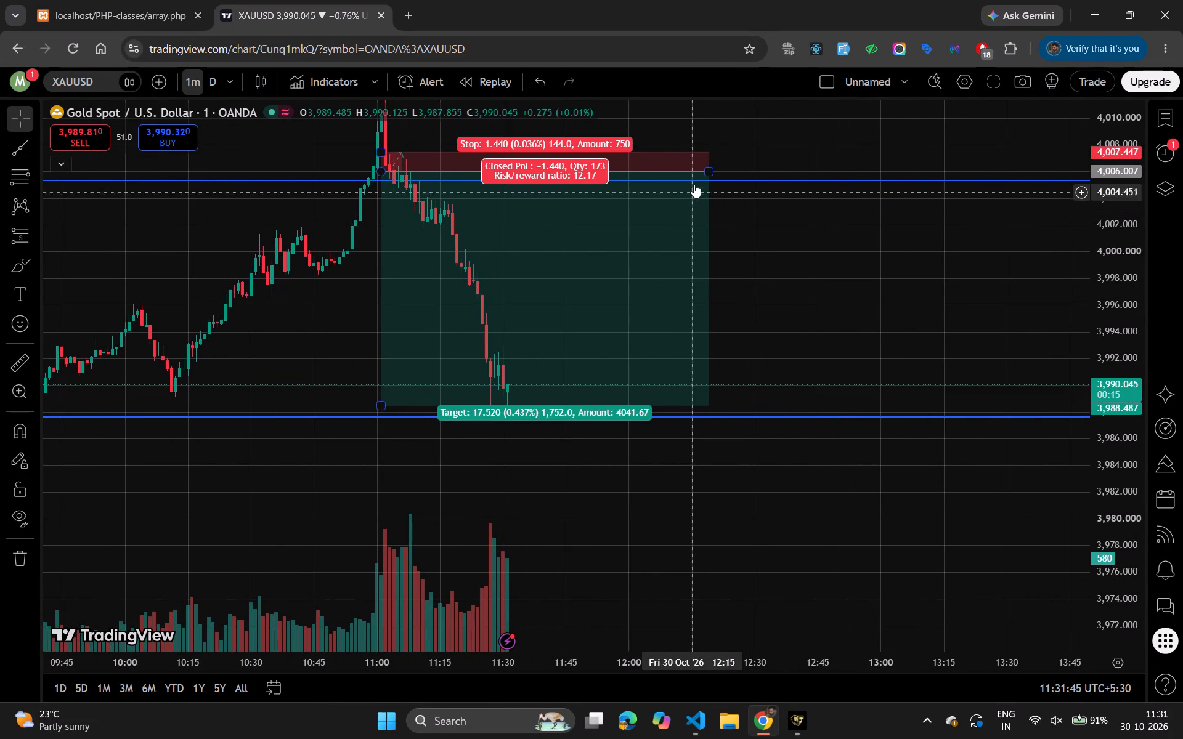
left_click_drag(707, 172, 522, 162)
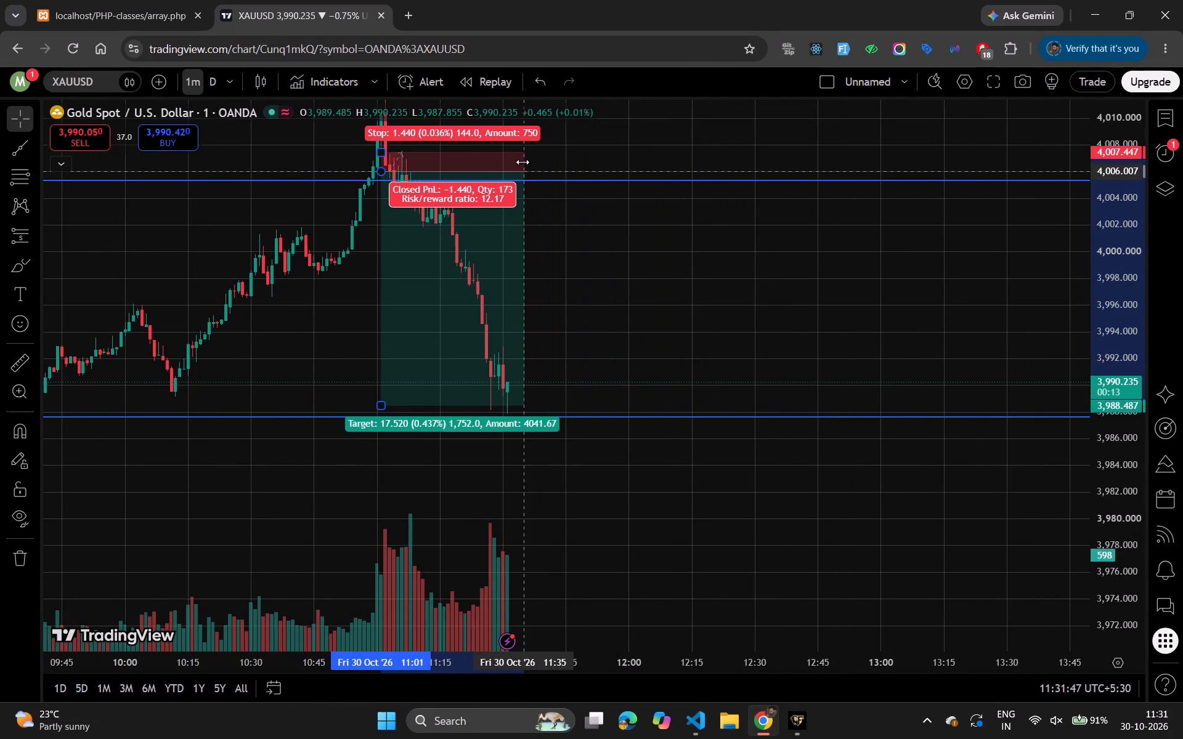
left_click_drag(522, 162, 516, 161)
left_click(847, 324)
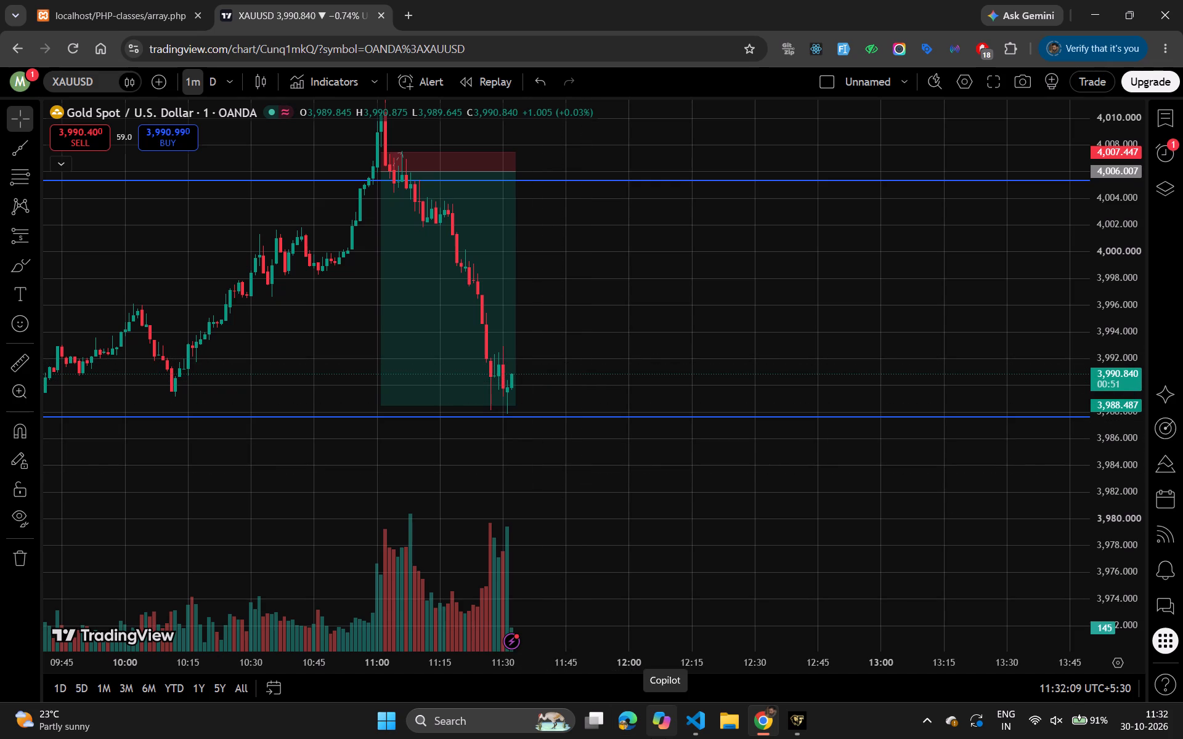
Switch to MetaTrader 5, examine the closed gold sell on the XAUUSD.x chart, and return to TradingView in Chrome.
left_click(793, 711)
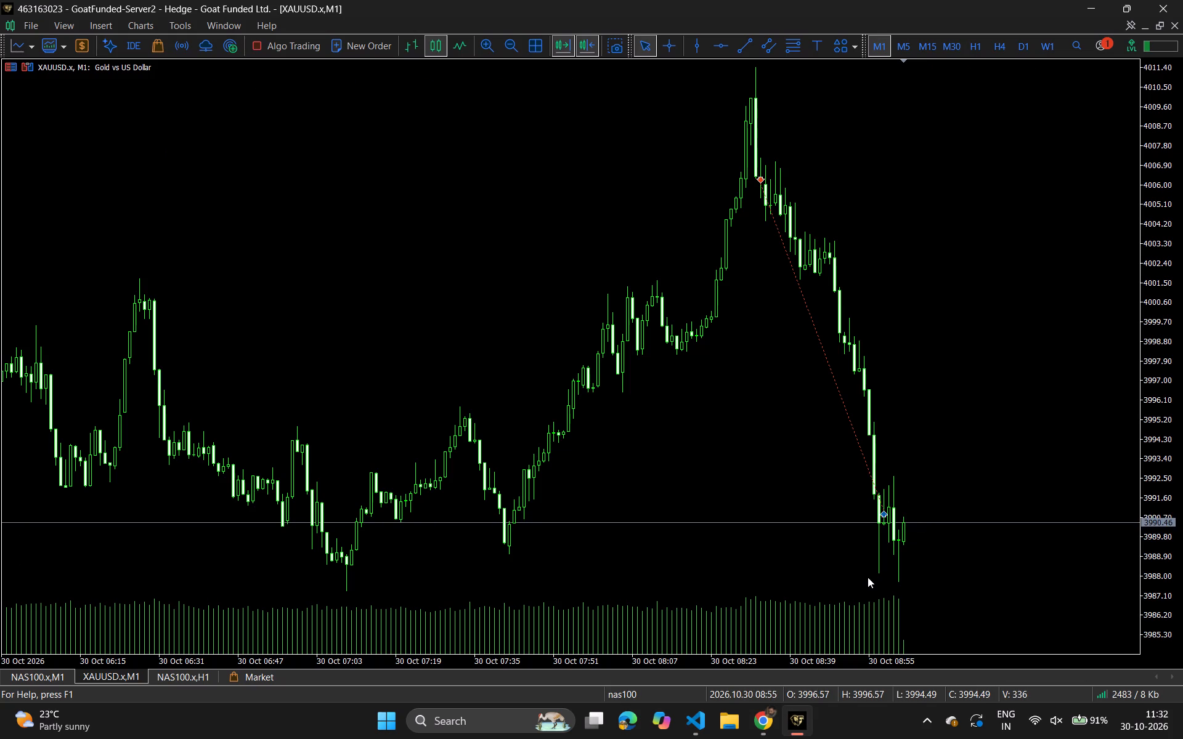
left_click_drag(1010, 406, 896, 376)
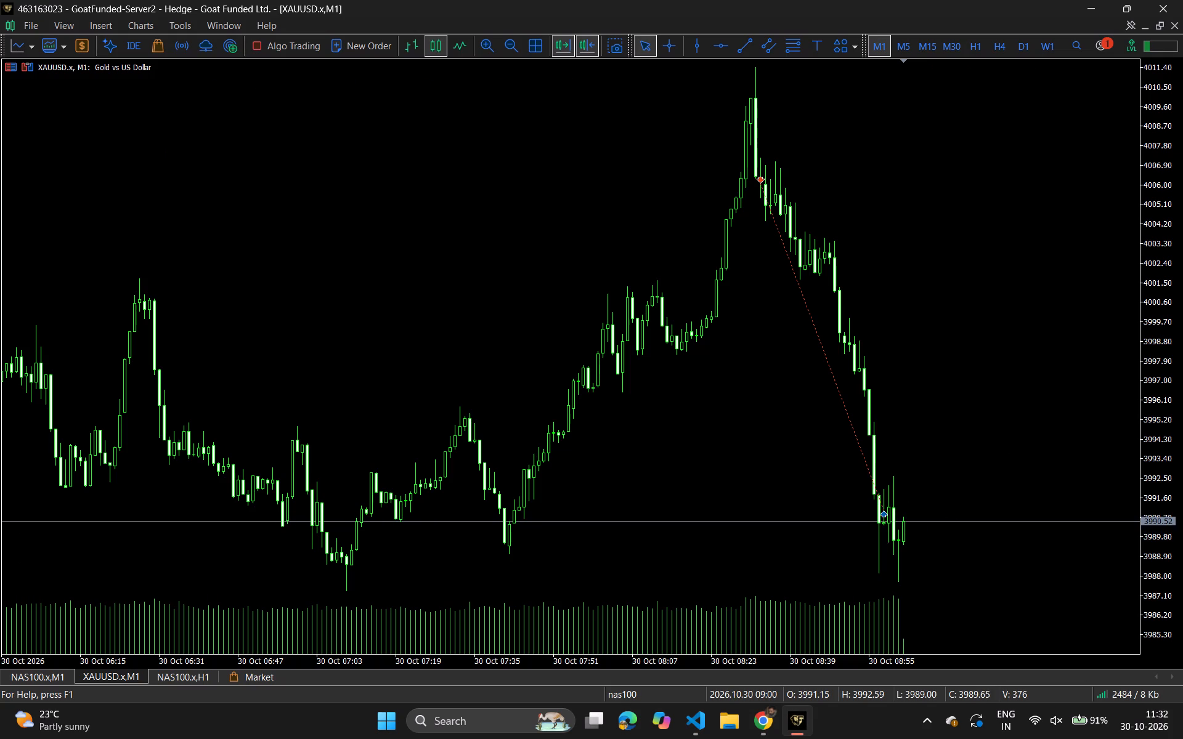
left_click_drag(896, 376, 797, 373)
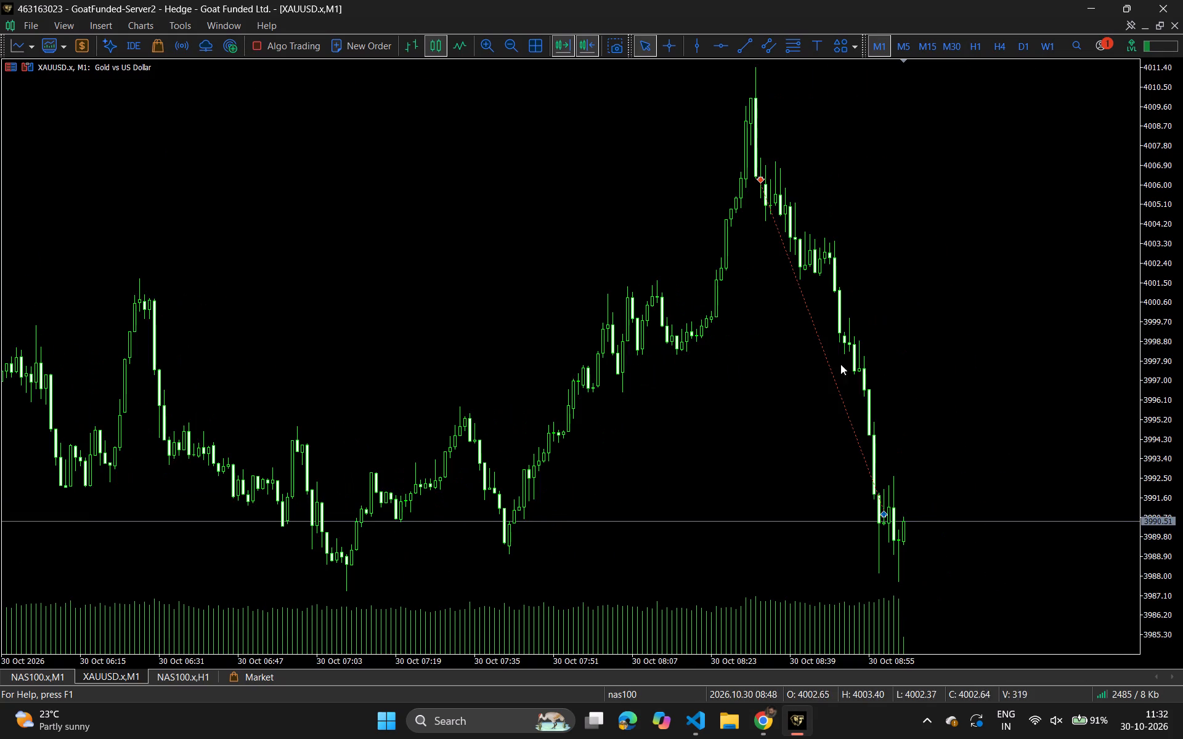
left_click(761, 733)
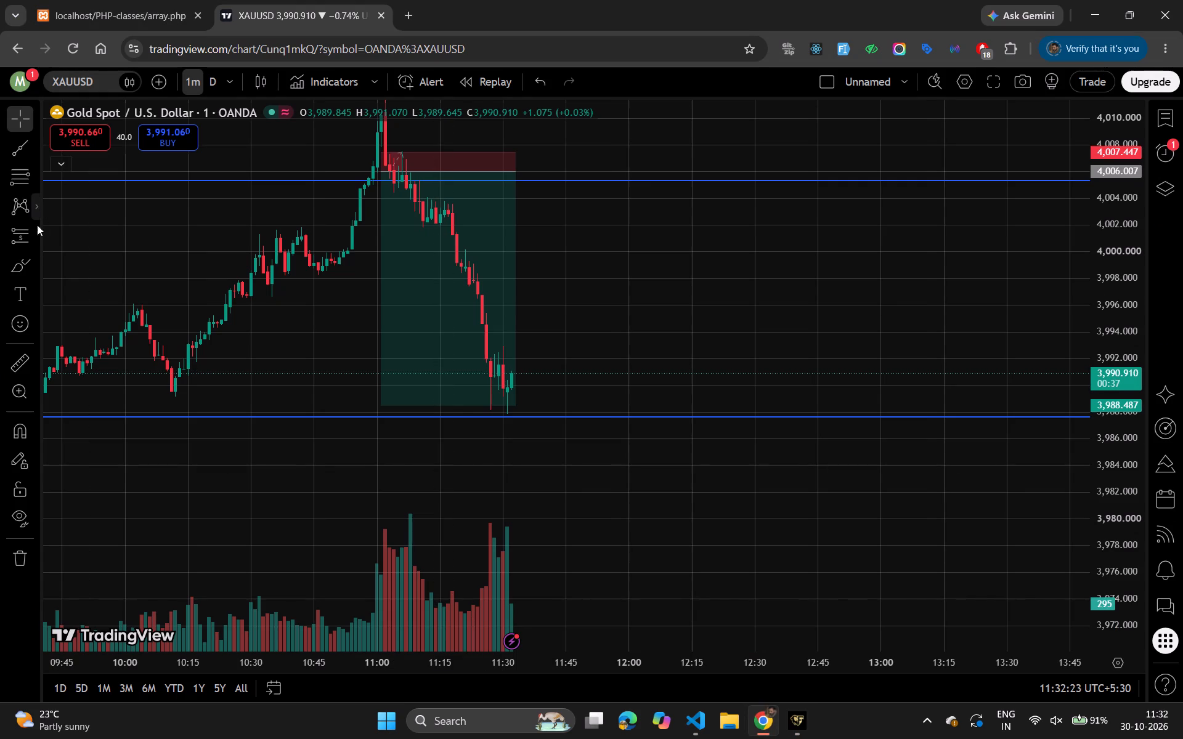
Measure the price move with the ruler from the short position's entry at about 4,006.24, and clear the measurement.
left_click(20, 360)
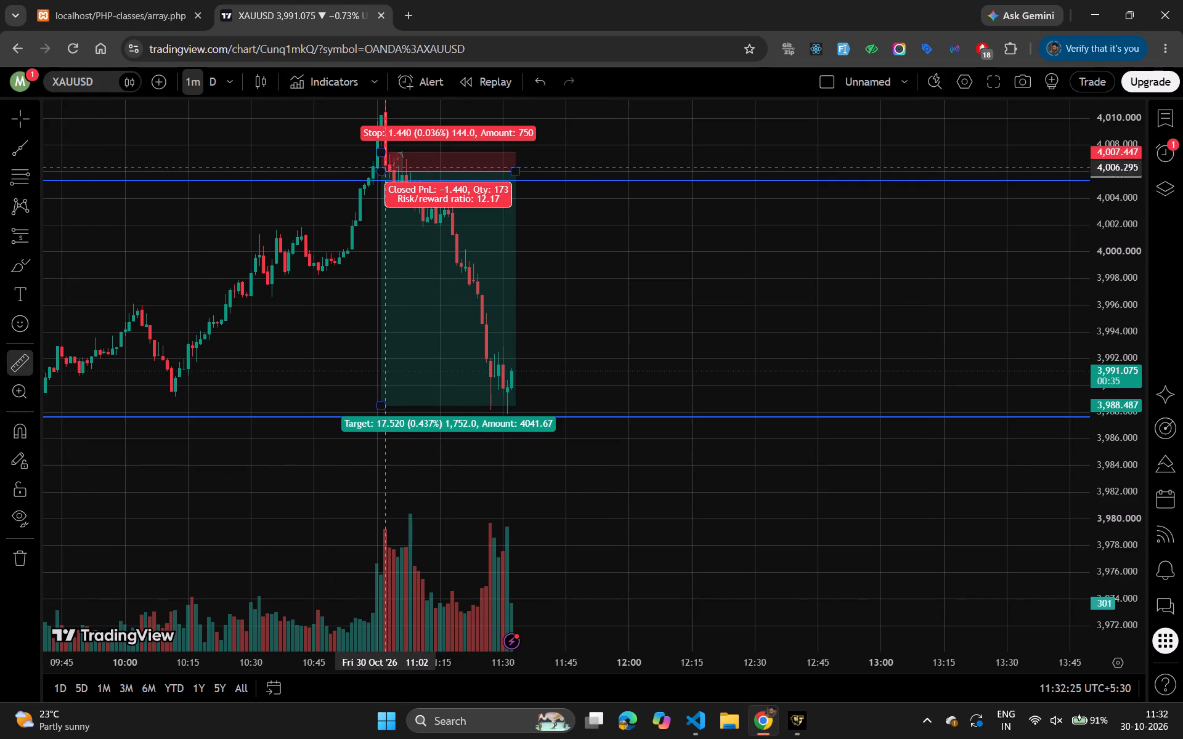
left_click(385, 168)
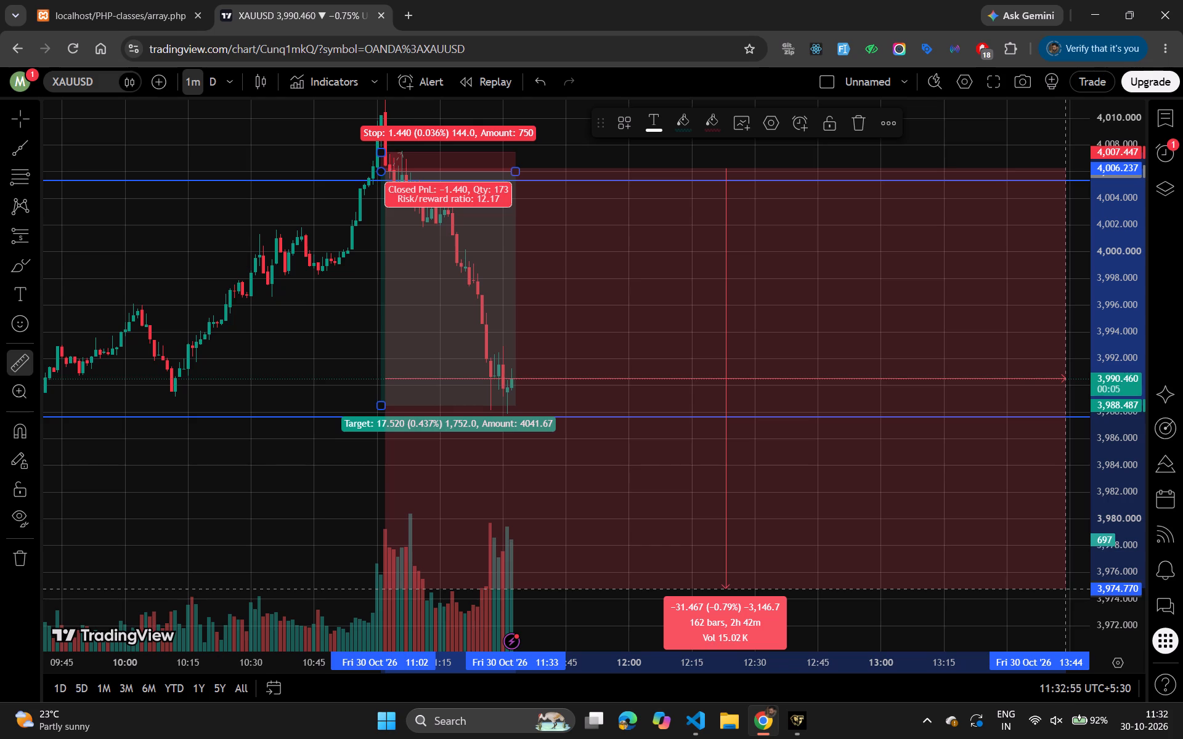
left_click(229, 487)
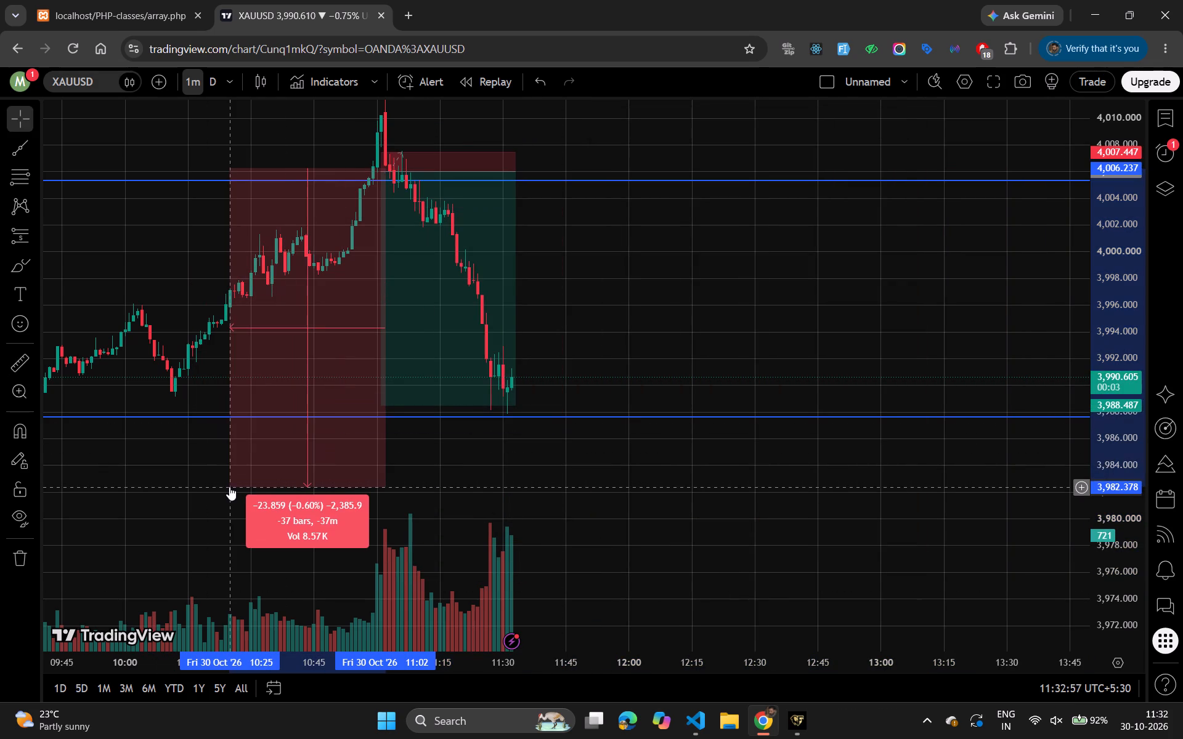
left_click(184, 475)
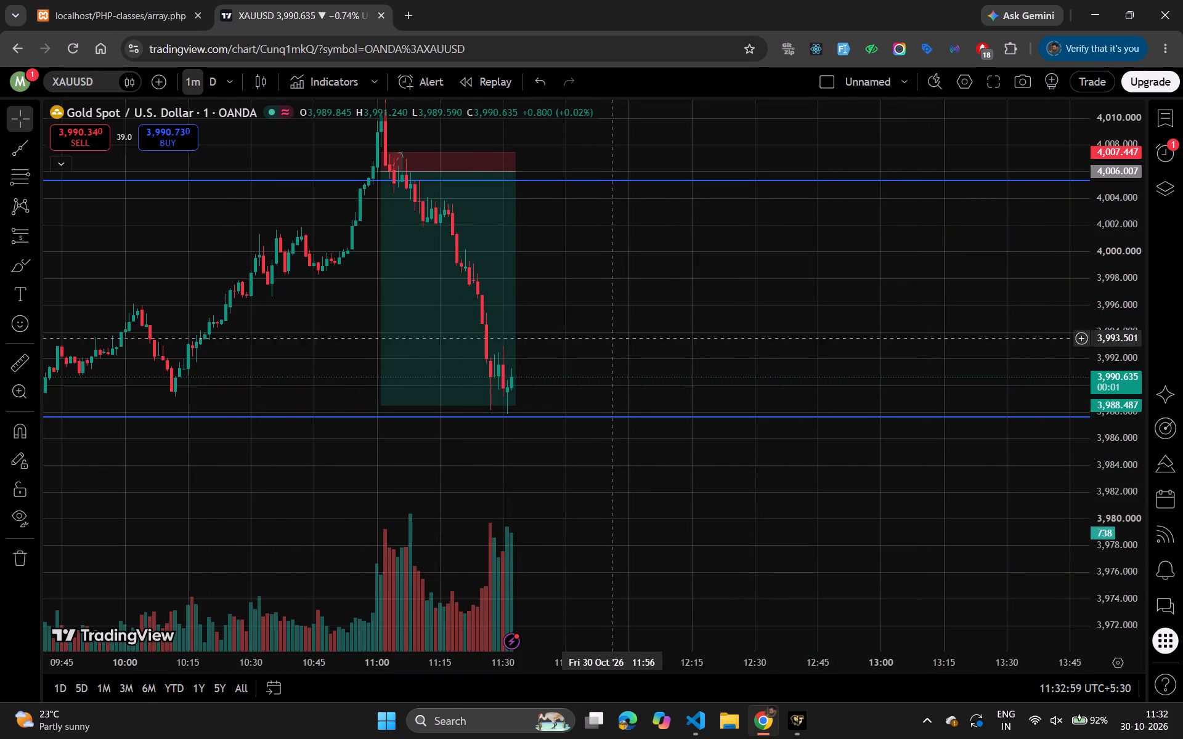
Examine gold's recent price action on the 1-minute chart and the latest candles around the two blue rays on the daily chart.
left_click_drag(669, 326, 350, 379)
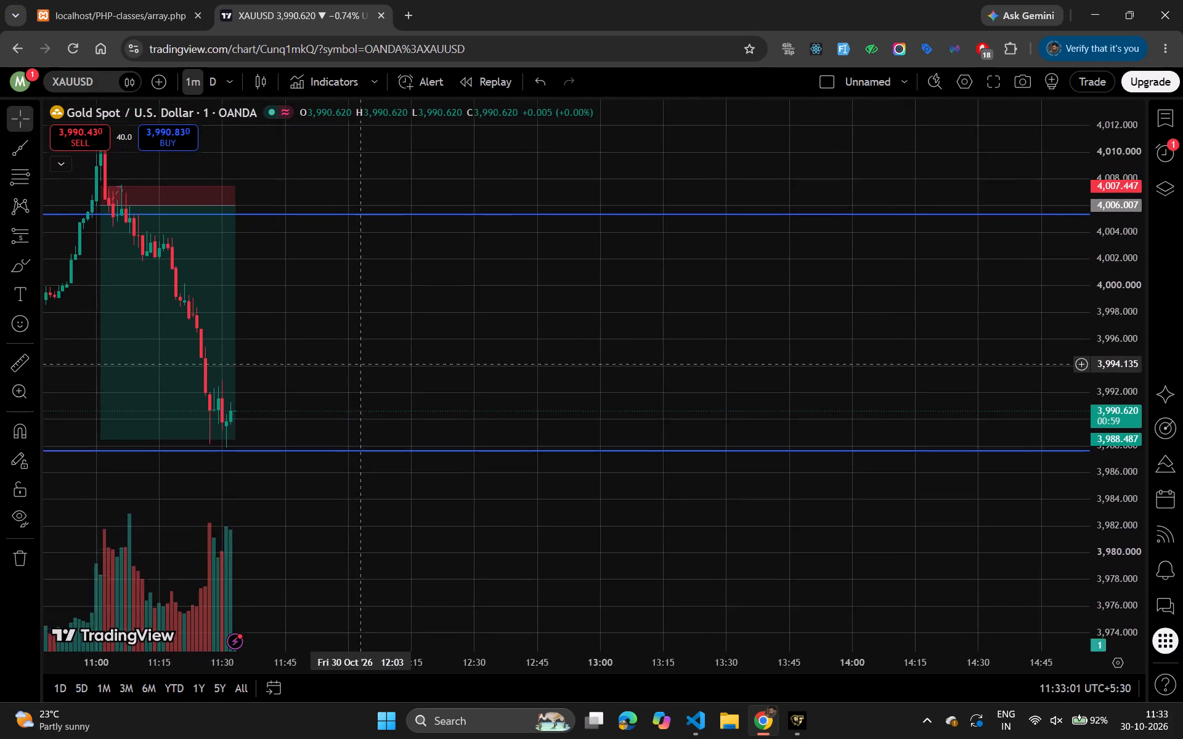
left_click_drag(350, 379, 423, 413)
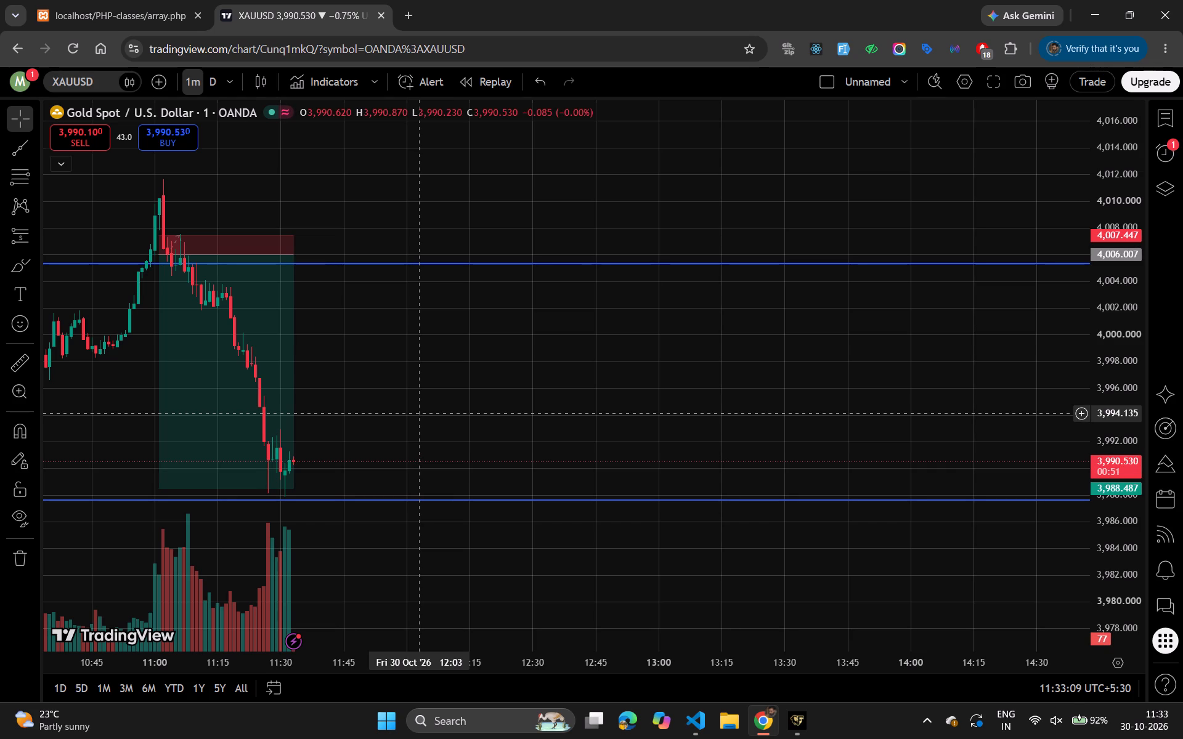
left_click_drag(423, 413, 433, 414)
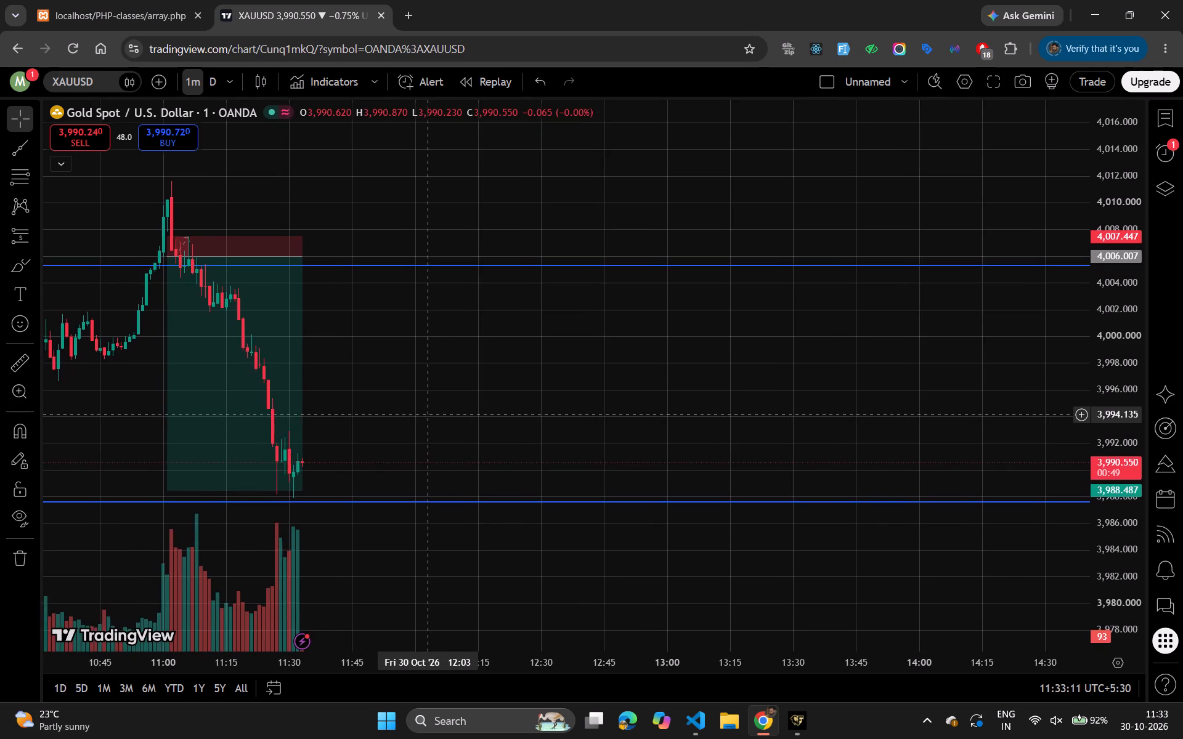
left_click_drag(433, 414, 986, 337)
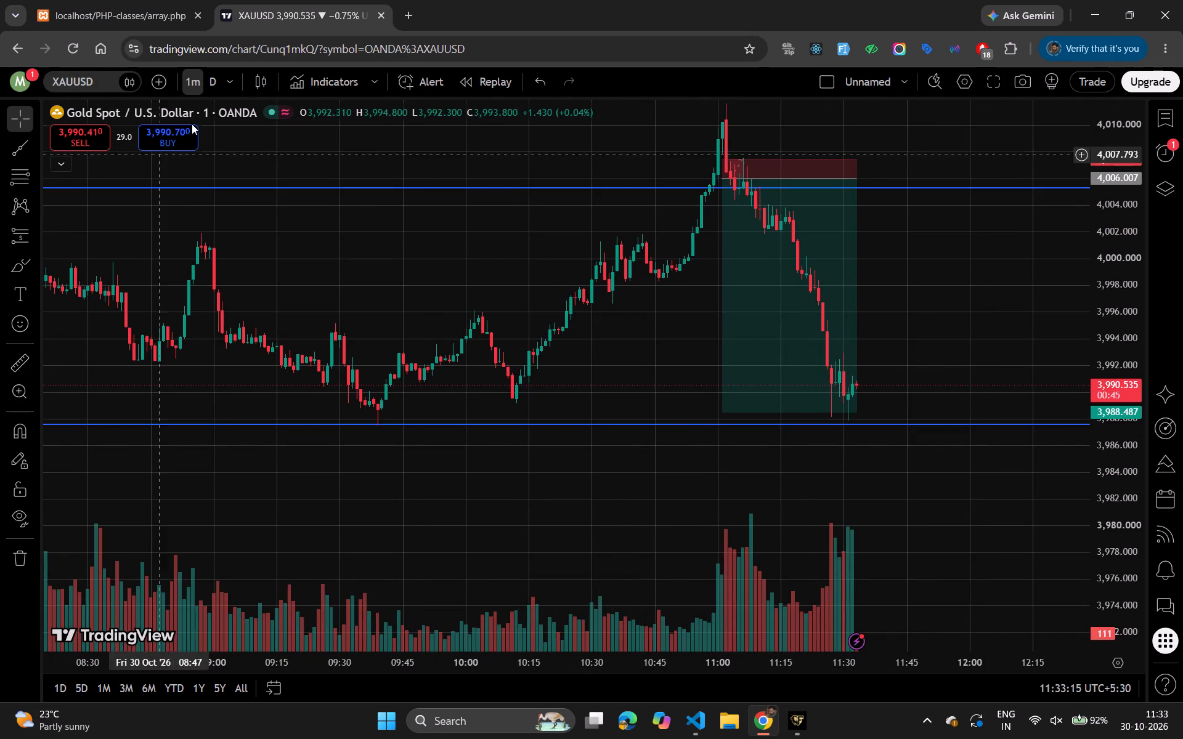
left_click(211, 91)
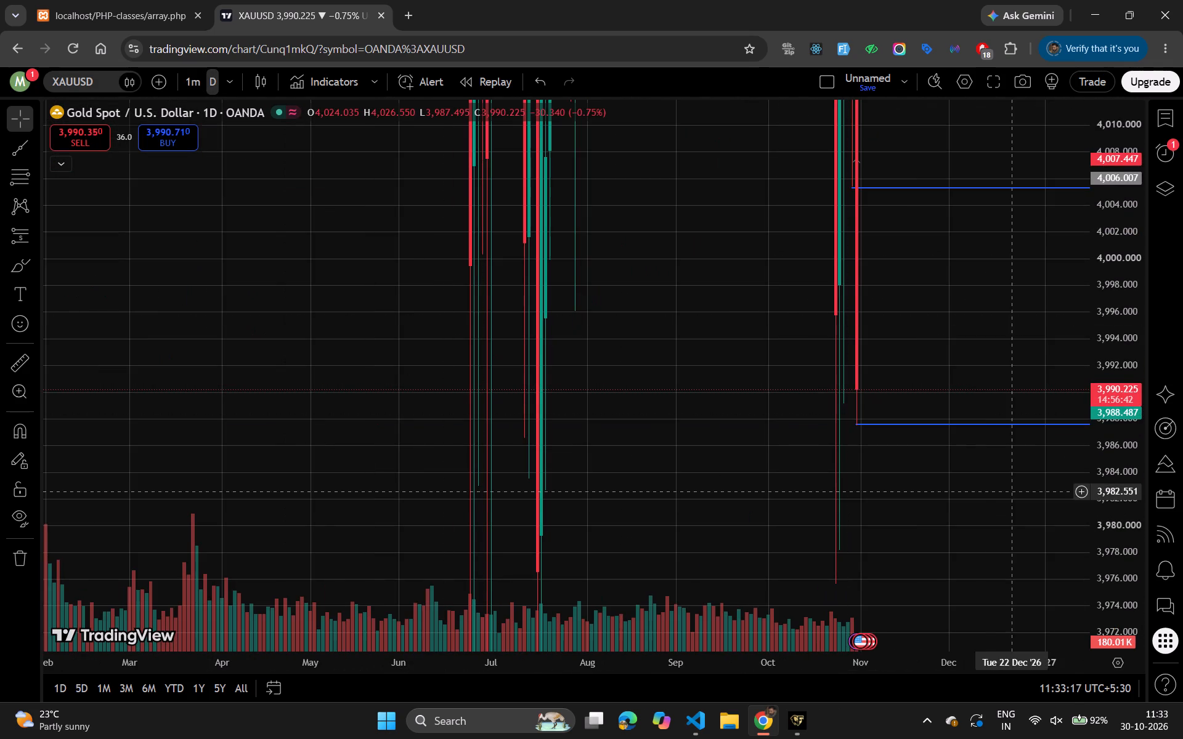
left_click_drag(944, 514, 672, 495)
left_click_drag(1139, 344, 1138, 347)
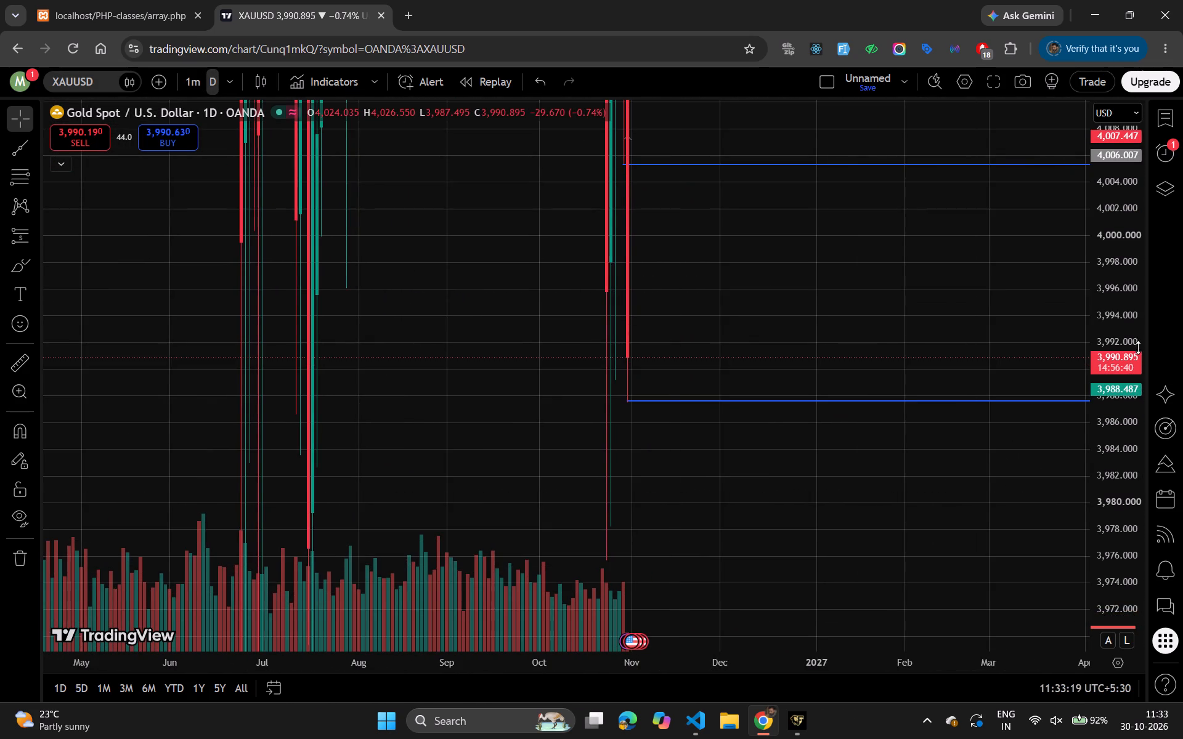
left_click_drag(1138, 347, 1104, 611)
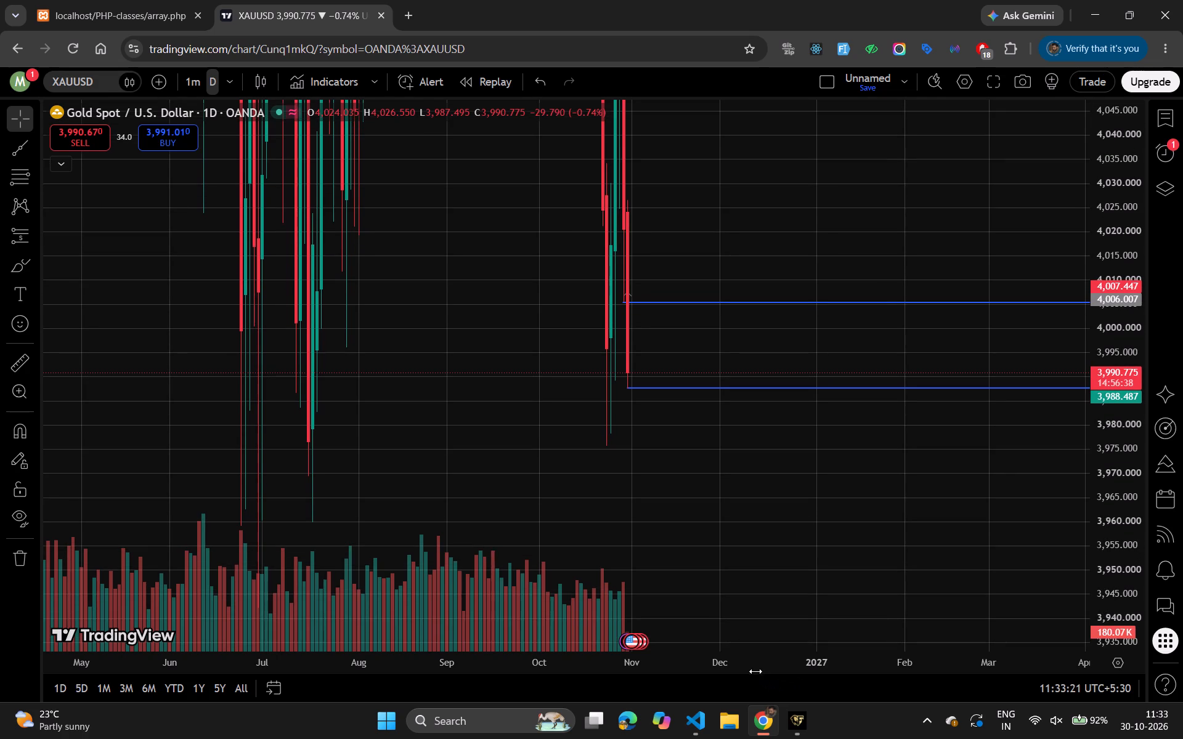
left_click_drag(755, 670, 439, 598)
left_click_drag(335, 508, 506, 523)
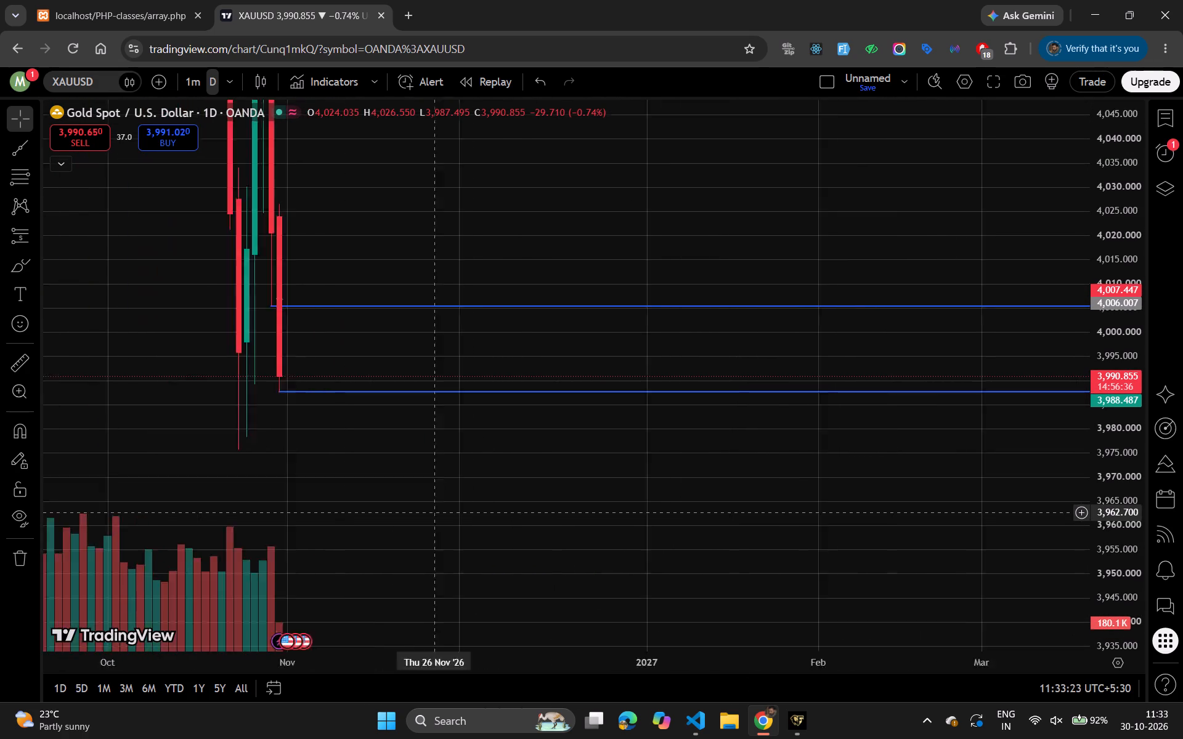
left_click_drag(506, 523, 583, 549)
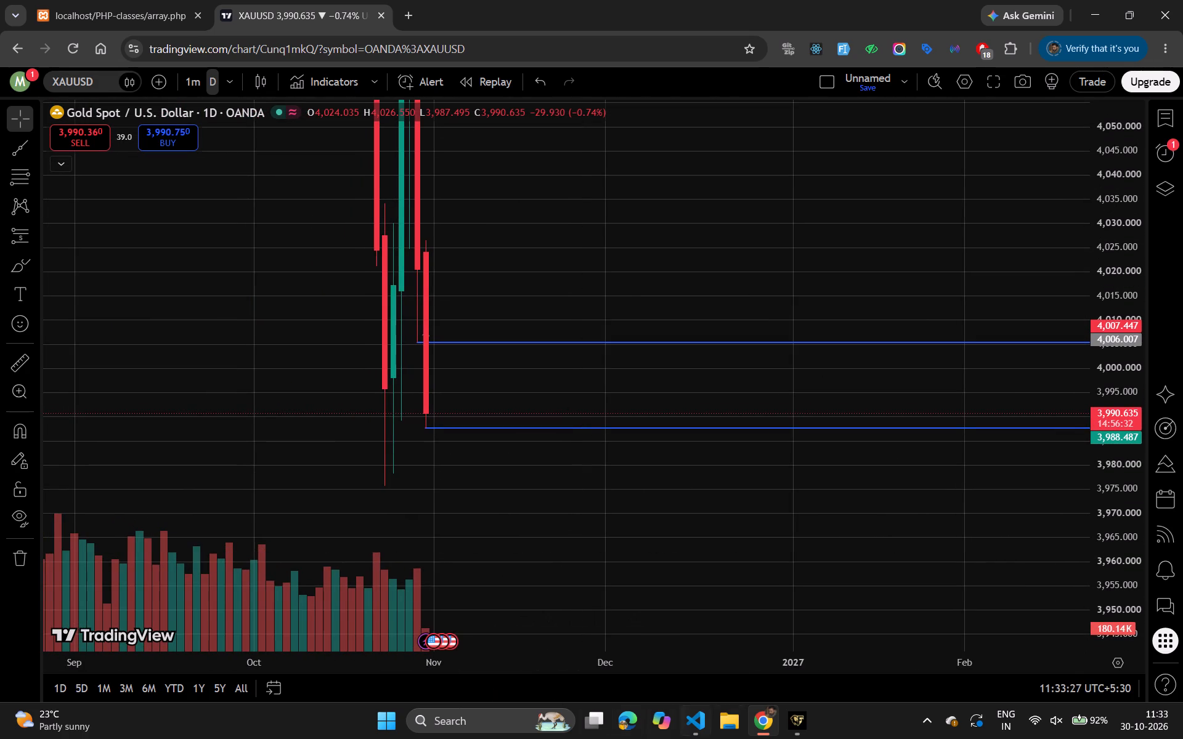
Compare the XAUUSD.x chart in MetaTrader 5 with TradingView's gold chart set back to the 1-minute timeframe.
left_click(800, 725)
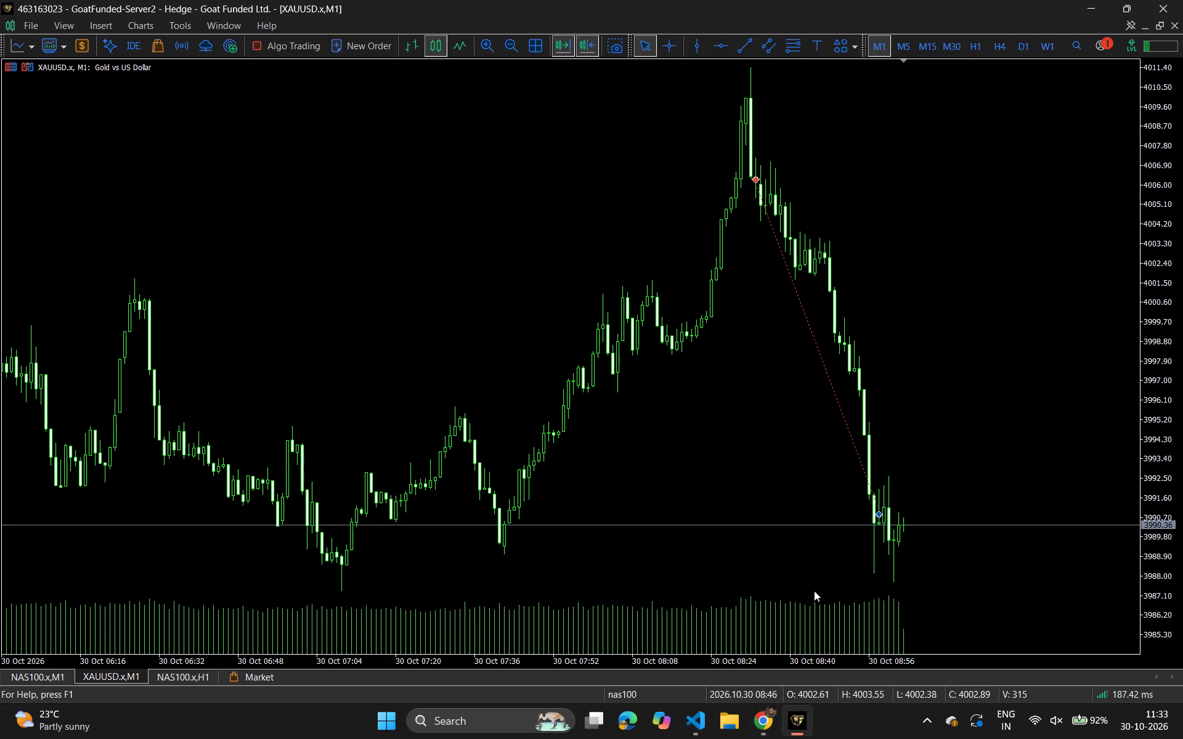
left_click(769, 724)
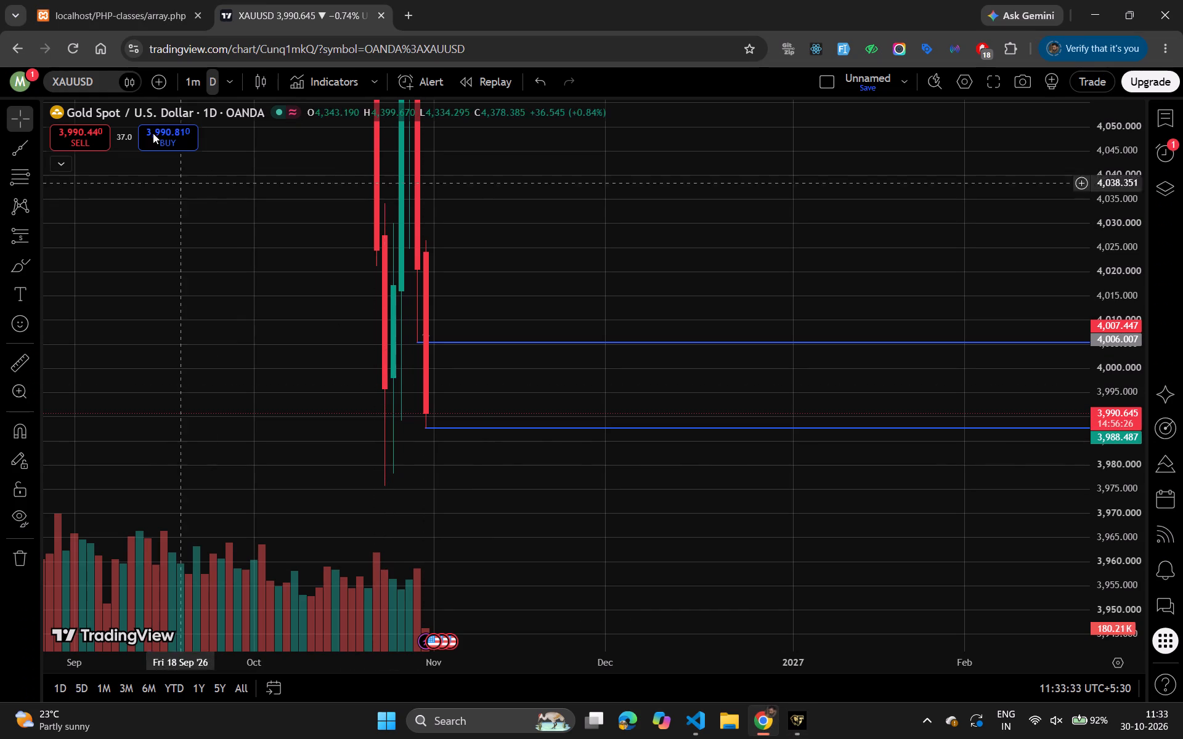
left_click(187, 83)
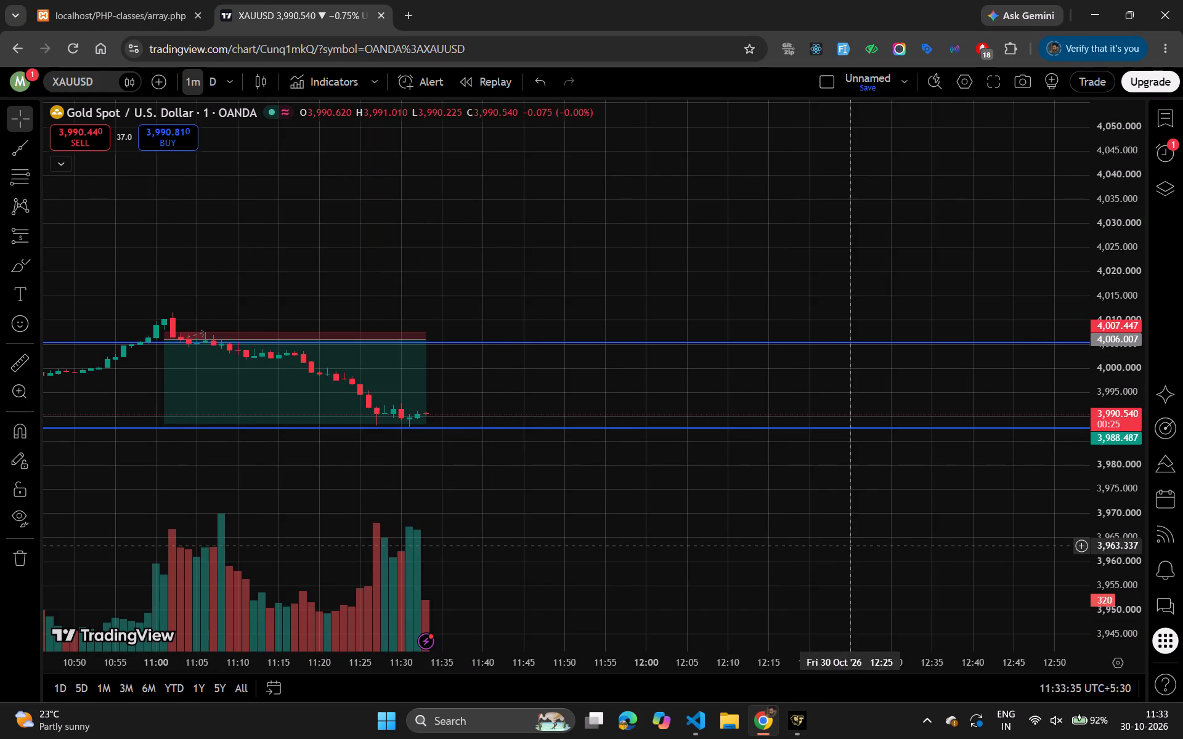
left_click_drag(1119, 602, 1155, 170)
left_click_drag(872, 248, 1028, 200)
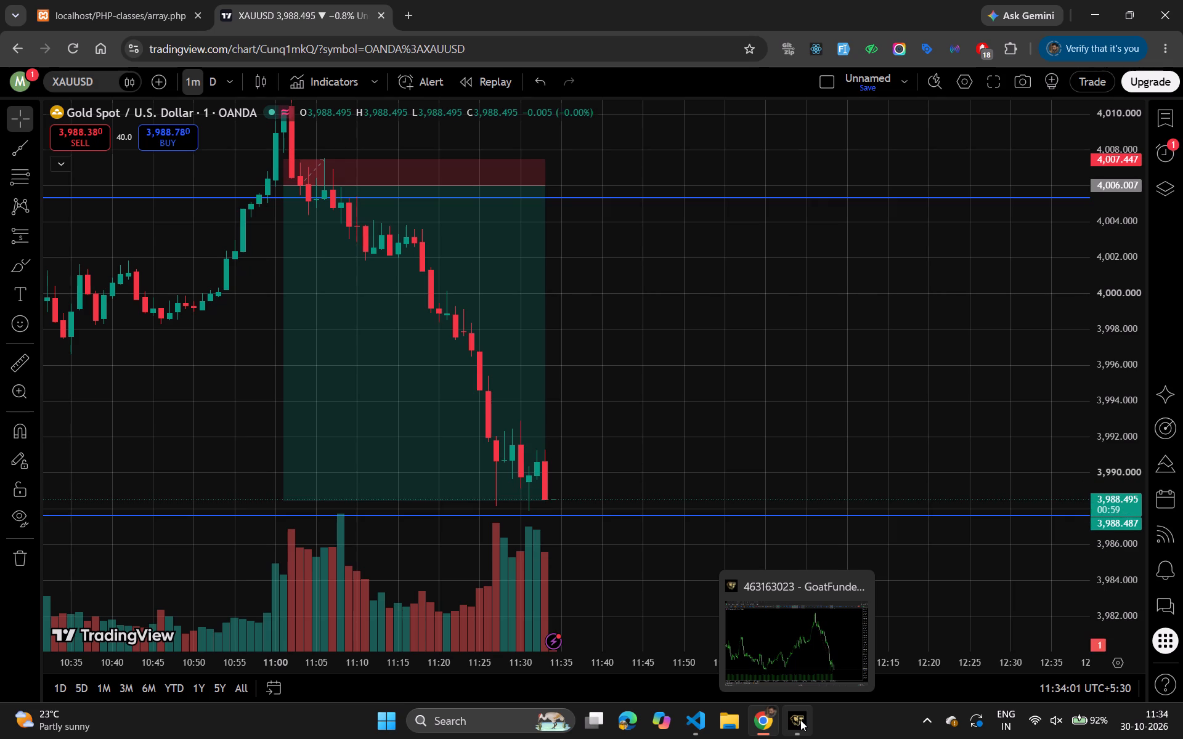
left_click(760, 727)
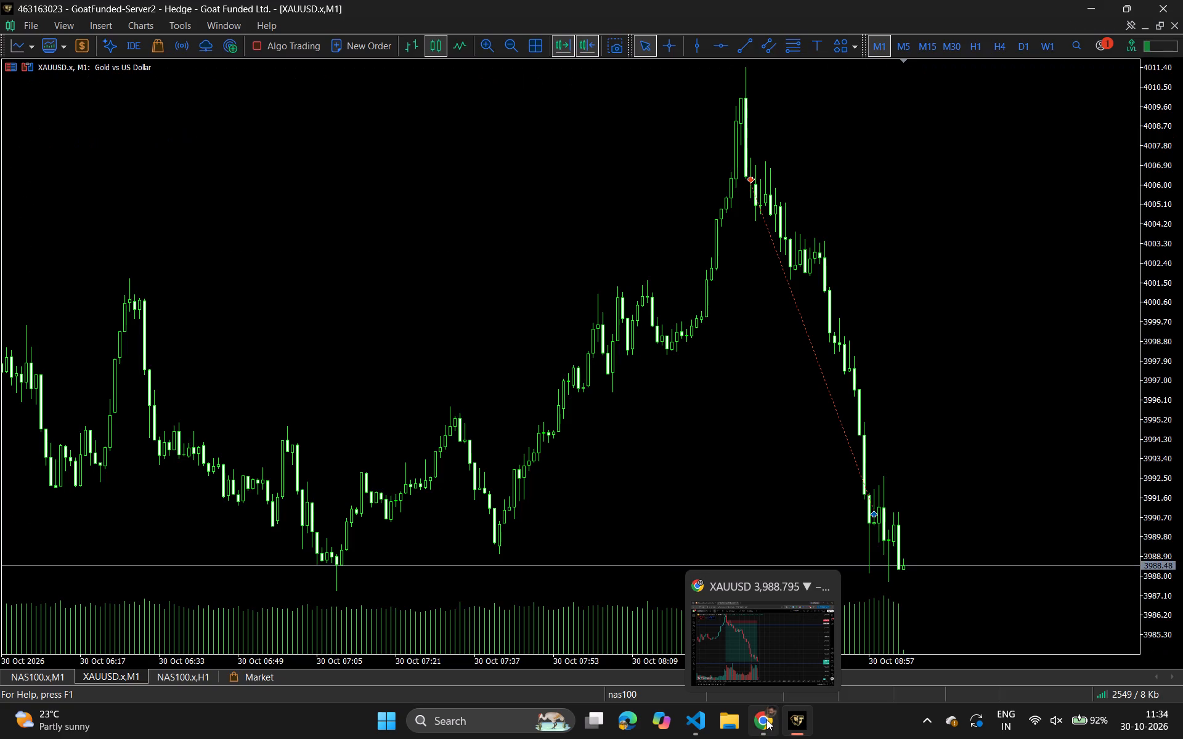
left_click(766, 719)
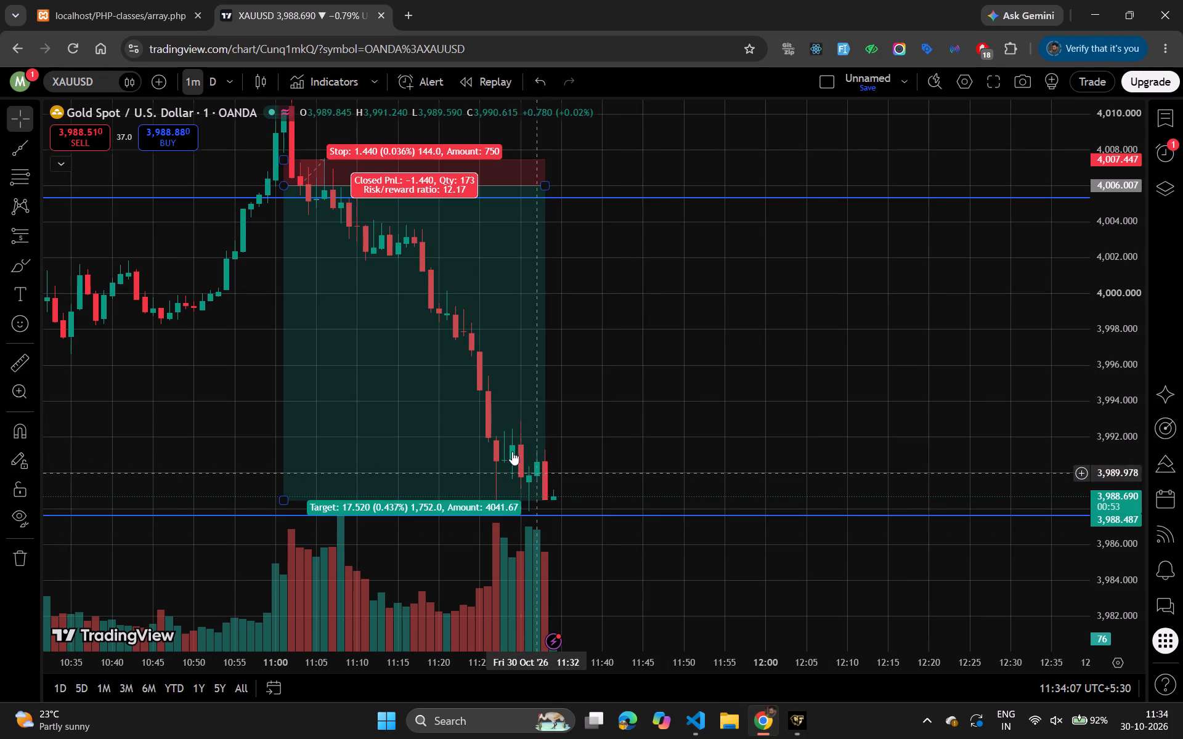
On gold's daily chart, move the lower blue ray to the latest candle's low at about 3,987.43.
left_click(217, 76)
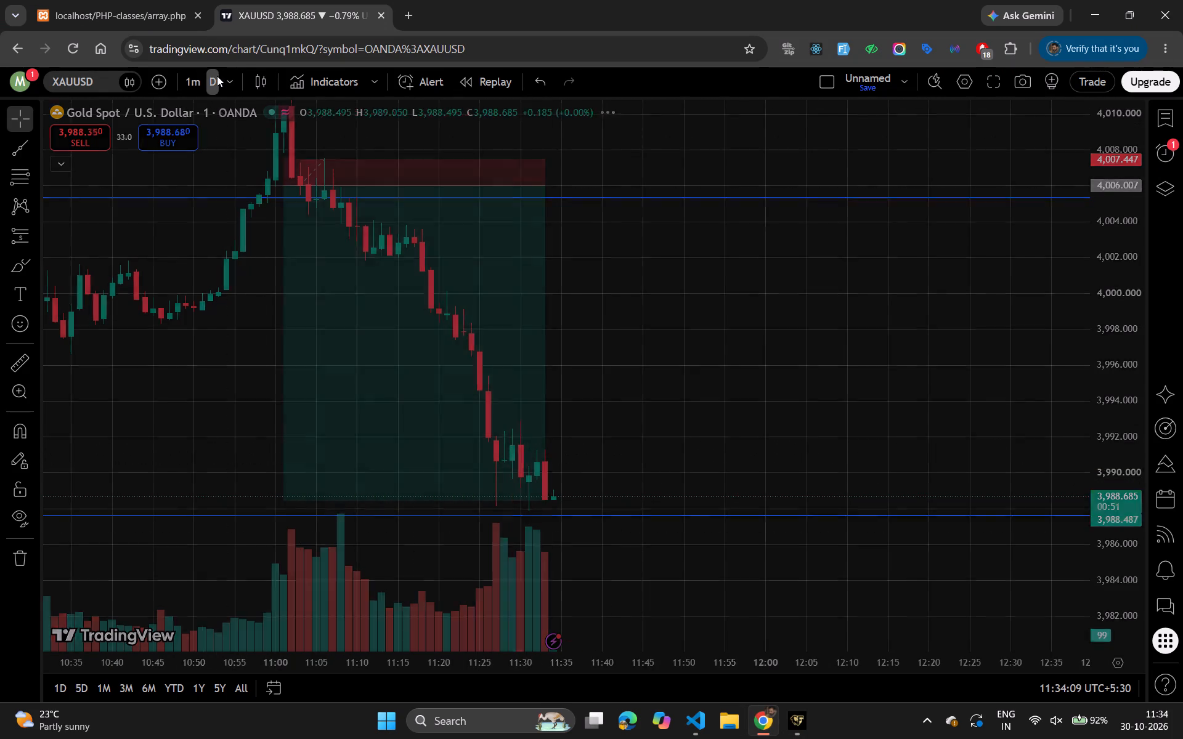
left_click(581, 517)
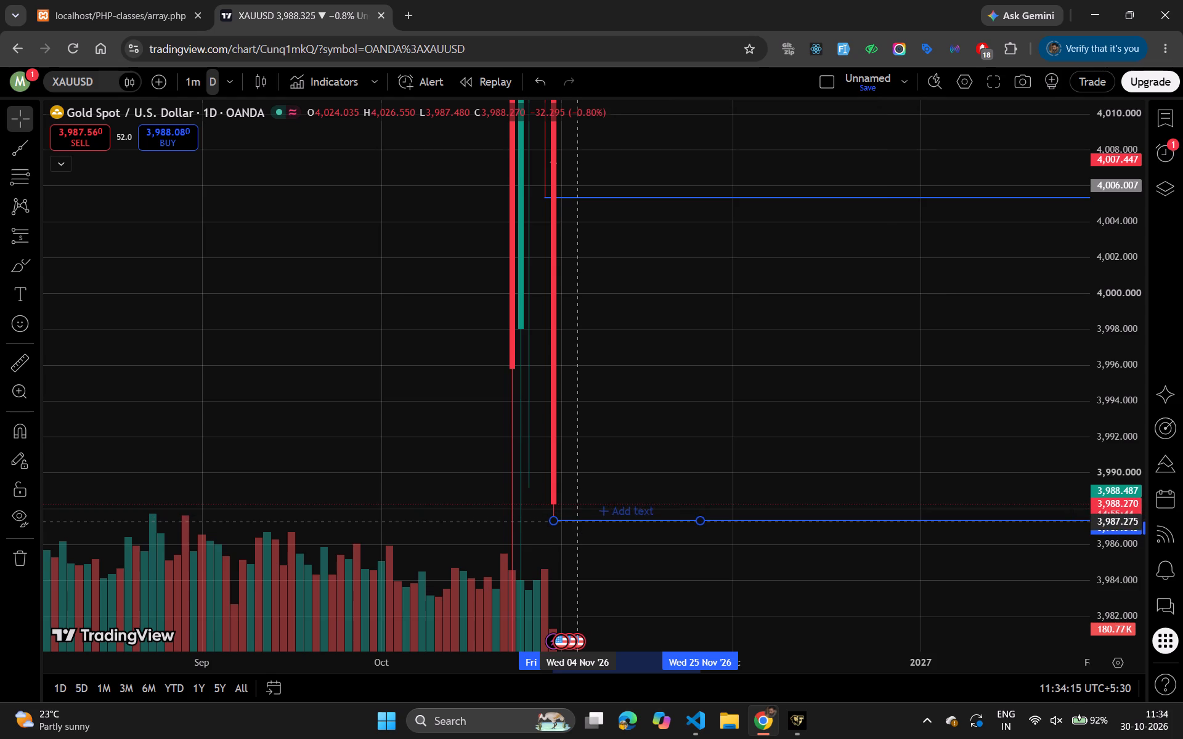
left_click(590, 542)
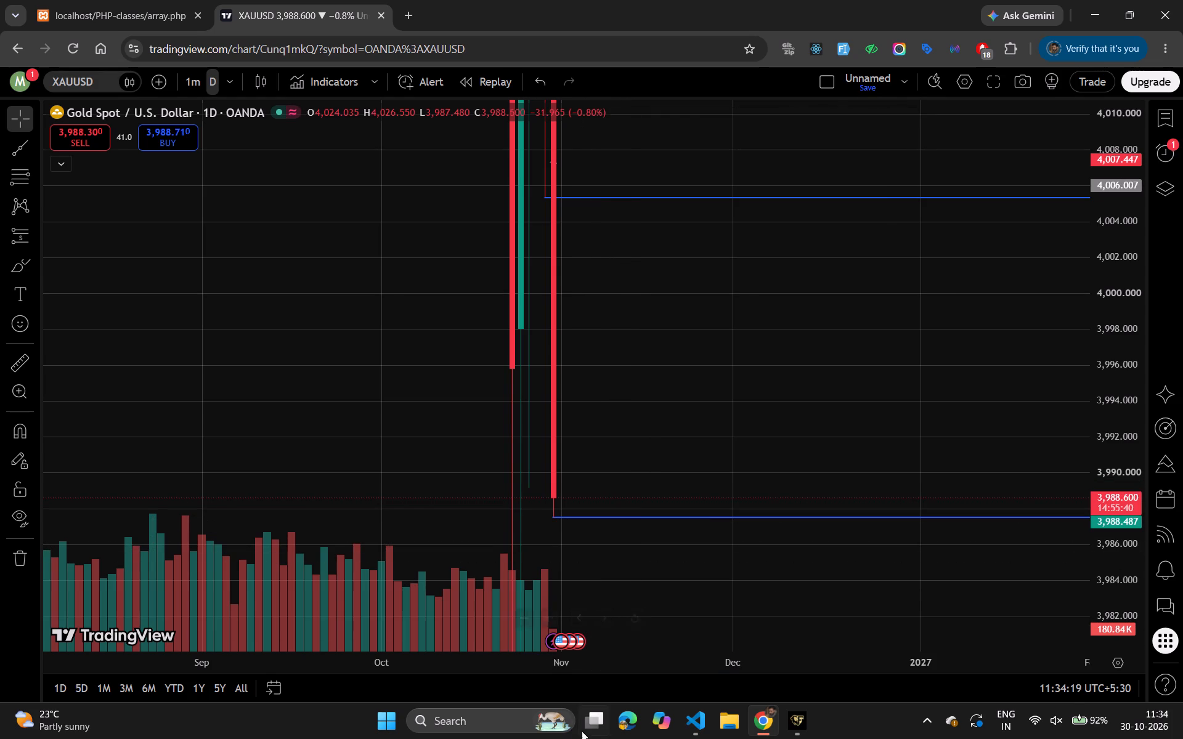
left_click_drag(580, 668, 0, 561)
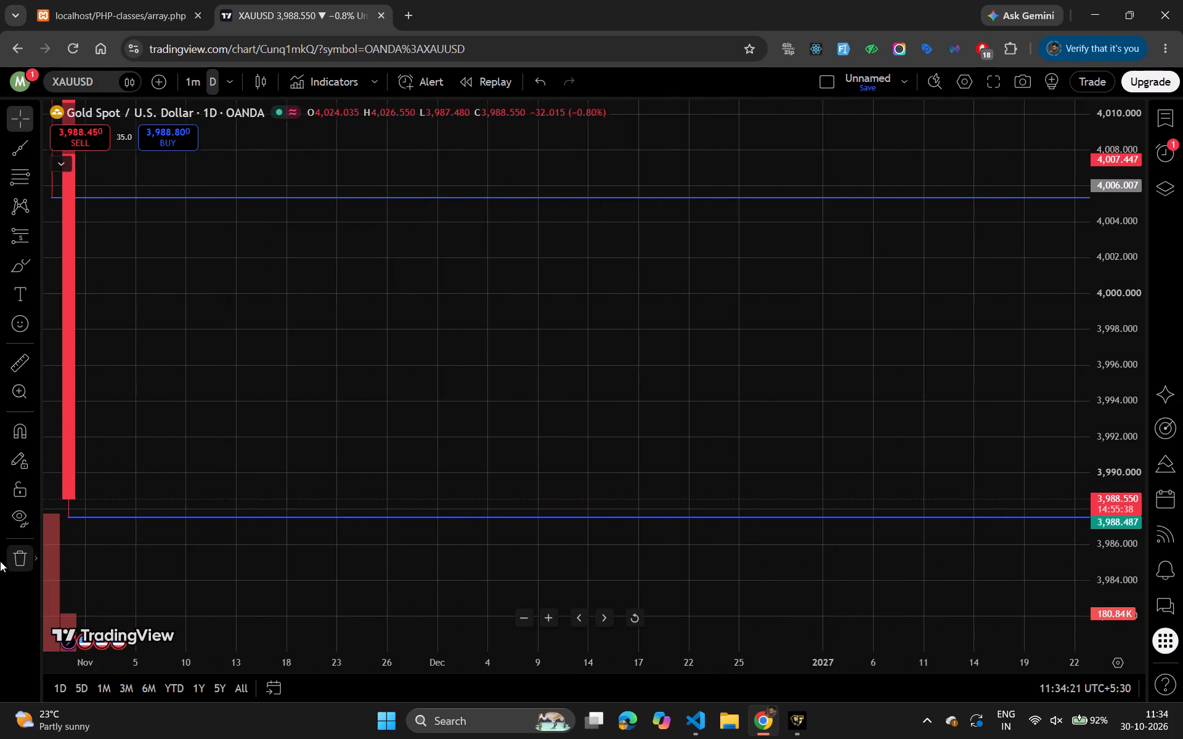
left_click_drag(423, 354, 775, 403)
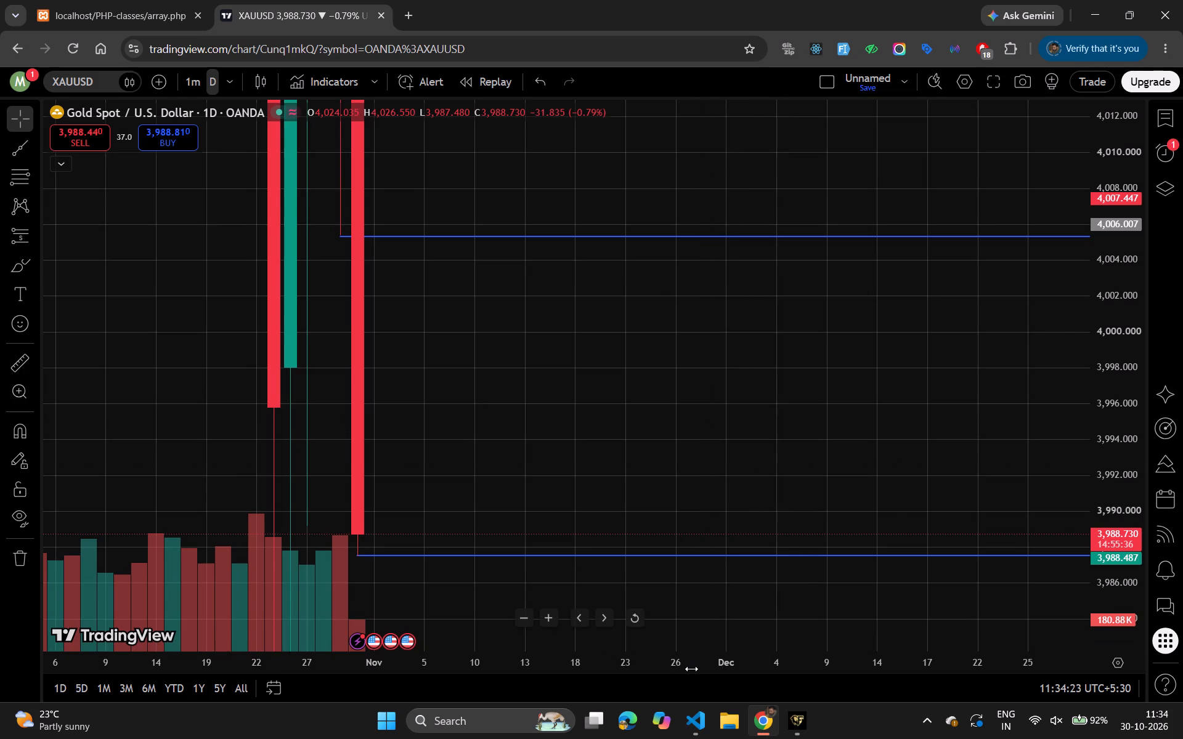
left_click_drag(691, 669, 494, 657)
left_click_drag(532, 411, 818, 387)
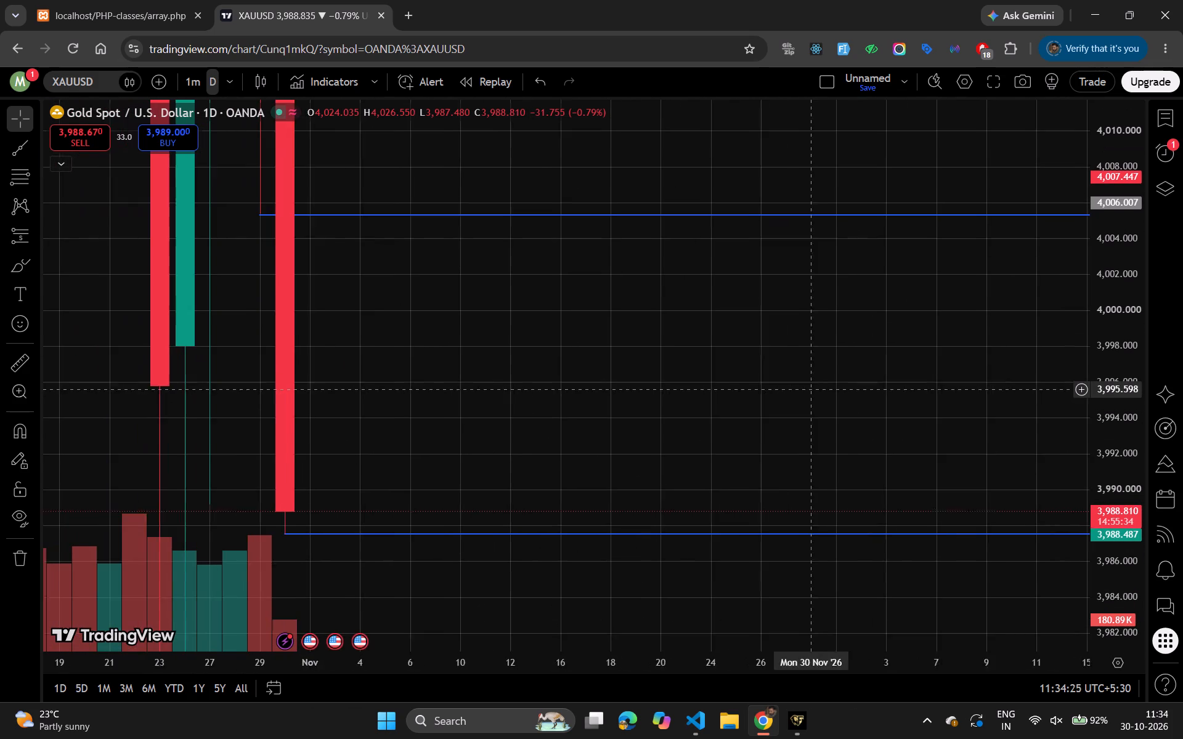
left_click_drag(529, 535, 522, 535)
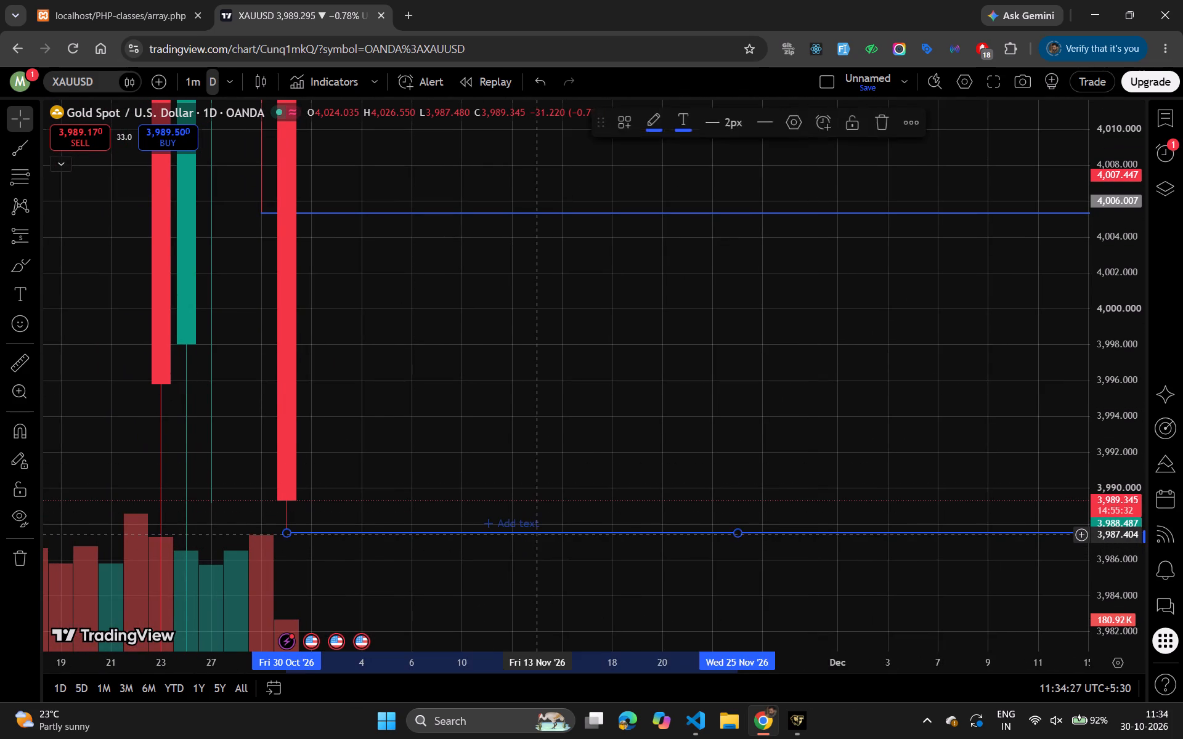
left_click_drag(522, 535, 504, 540)
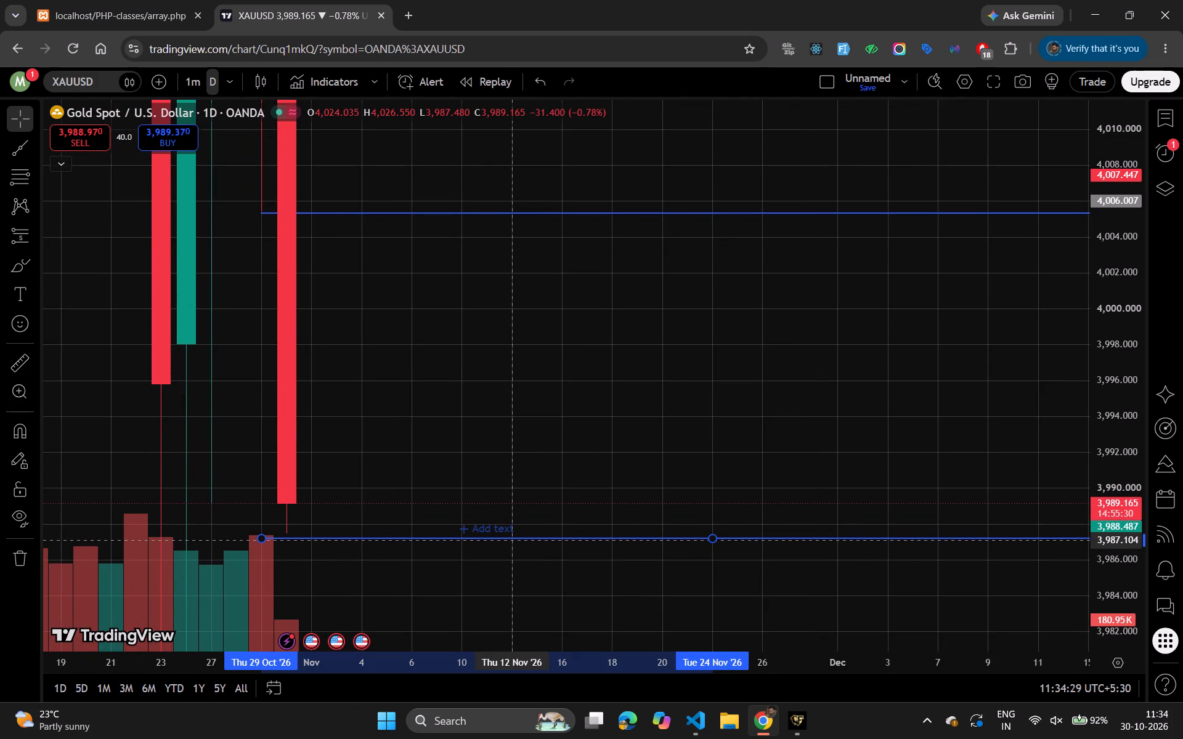
left_click_drag(504, 540, 503, 534)
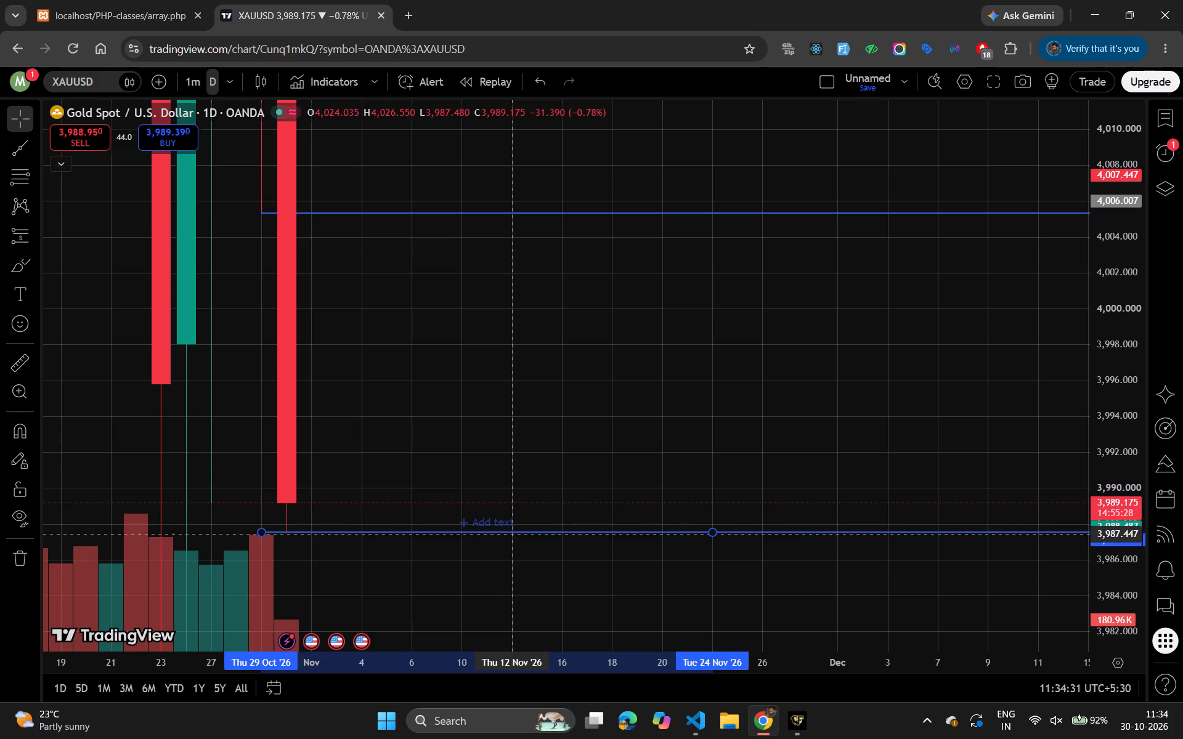
left_click_drag(503, 534, 503, 536)
left_click(503, 536)
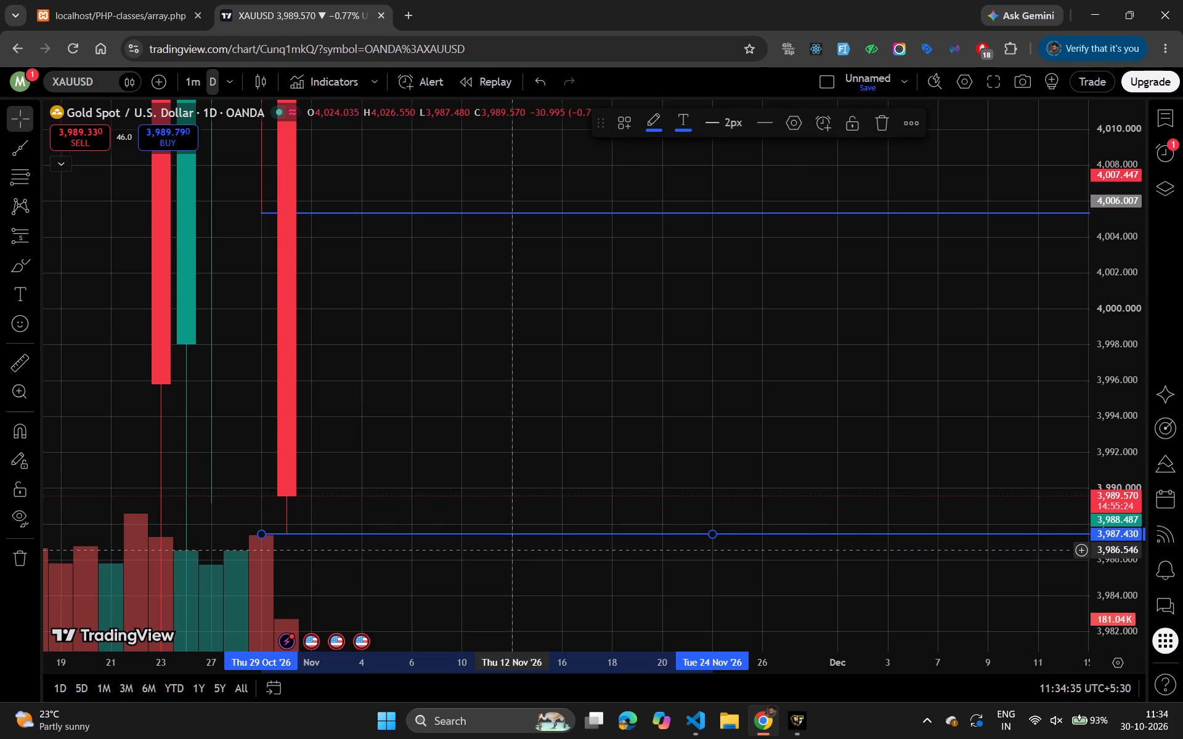
left_click(506, 557)
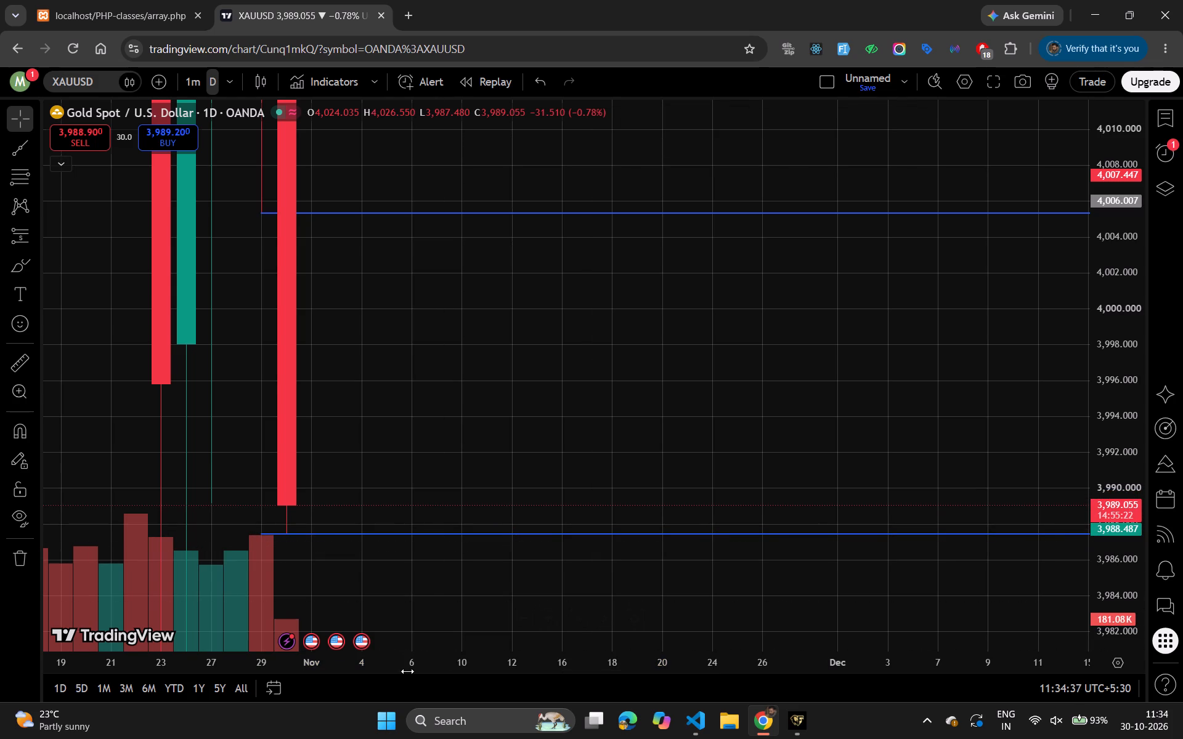
Return to gold's 1-minute chart and delete the short position drawing that starts at 11:01.
left_click(196, 80)
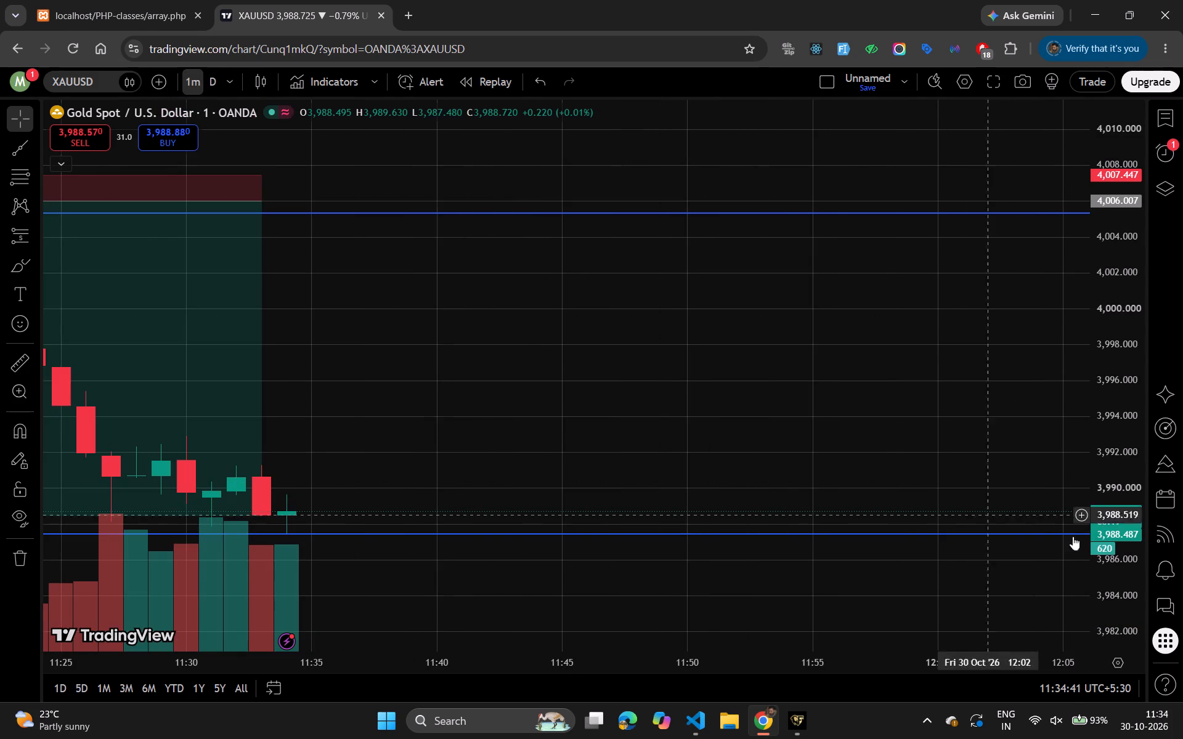
left_click_drag(1093, 536, 1083, 352)
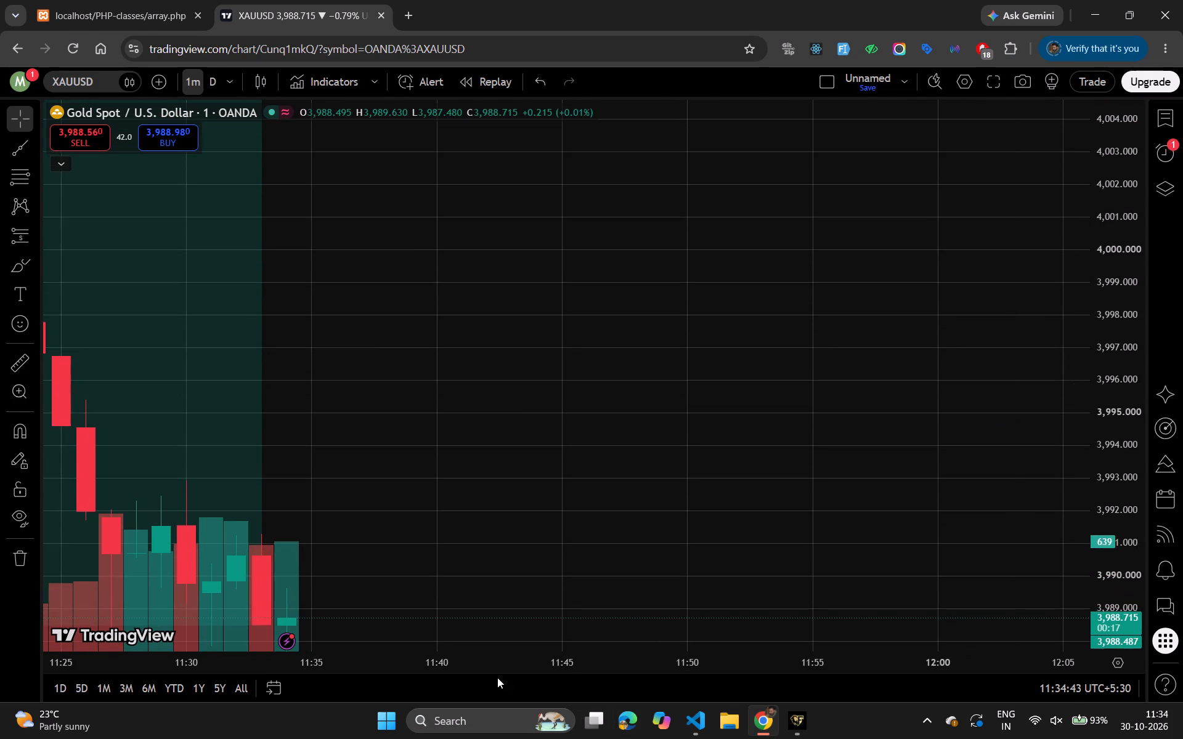
left_click_drag(495, 660, 837, 585)
left_click_drag(815, 473, 699, 251)
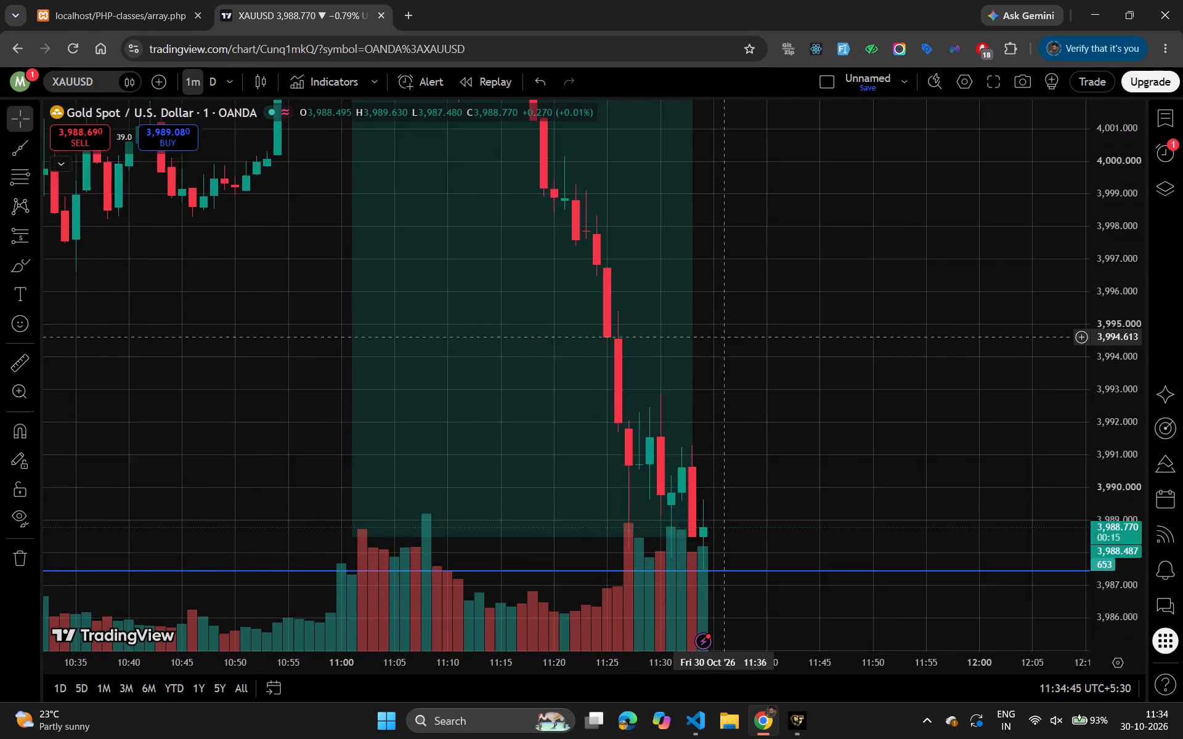
left_click_drag(699, 251, 670, 190)
left_click_drag(1127, 304, 1131, 438)
left_click_drag(860, 499, 682, 470)
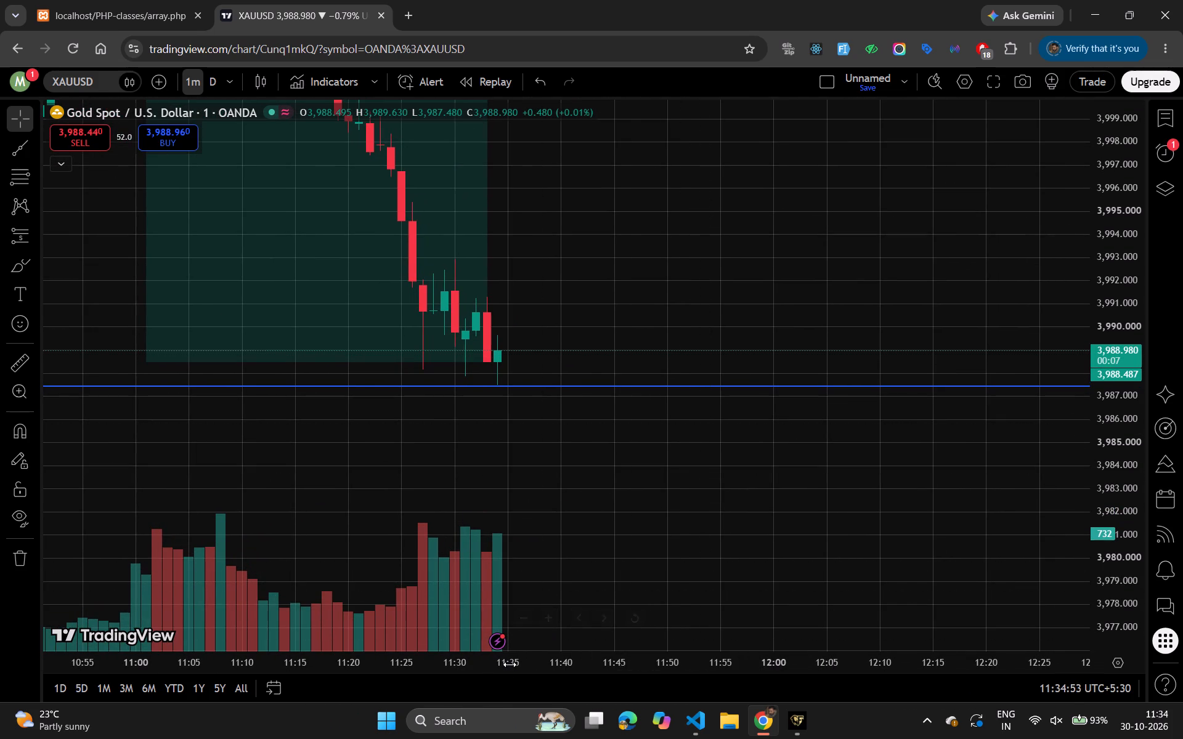
left_click_drag(510, 664, 658, 645)
left_click_drag(1122, 302, 1152, 479)
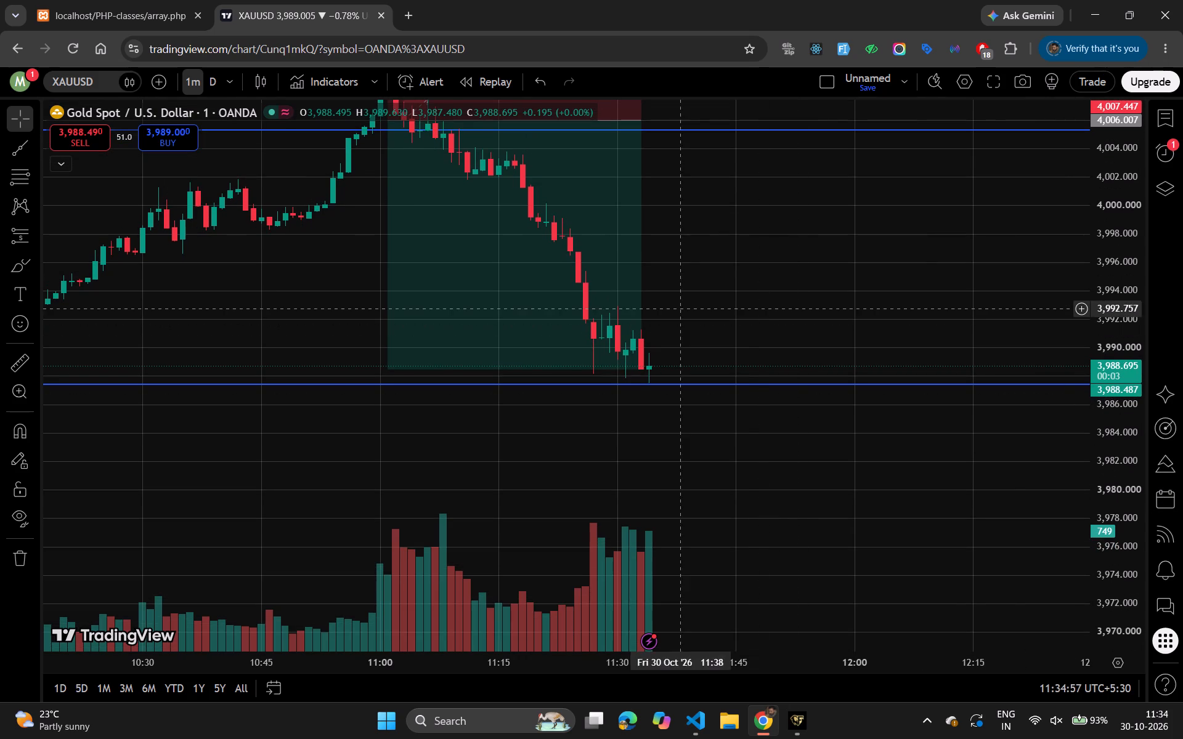
left_click(619, 286)
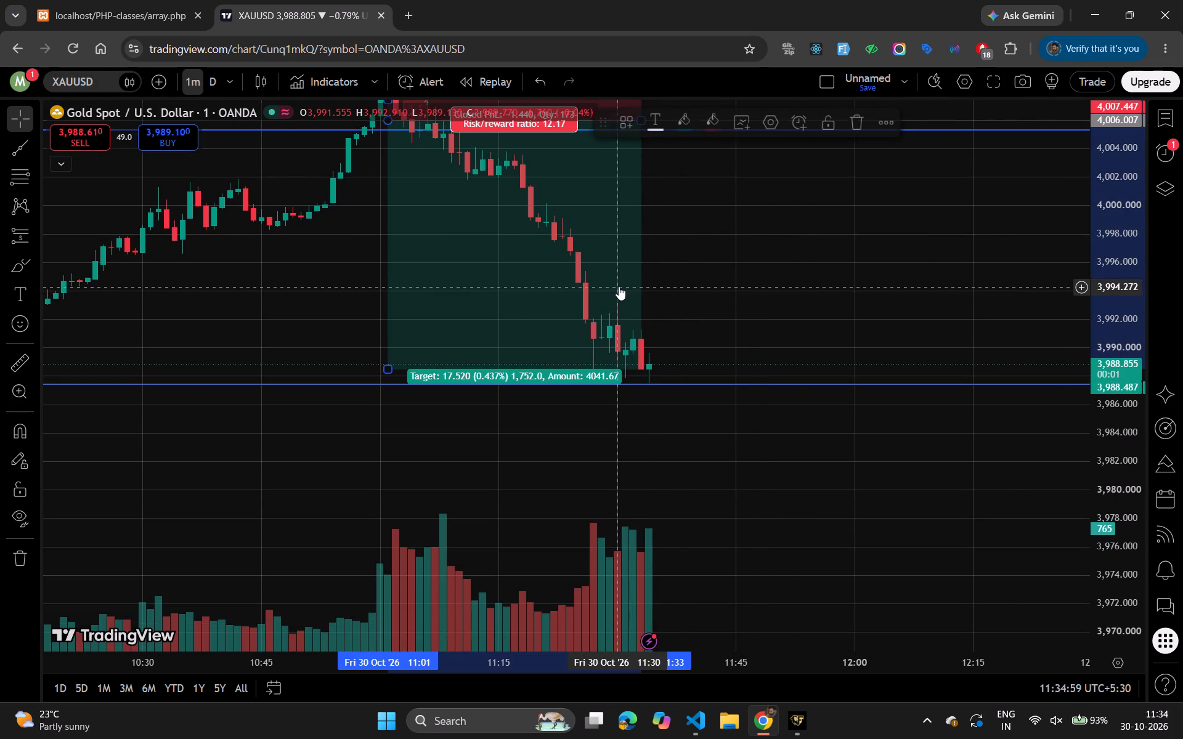
left_click(854, 131)
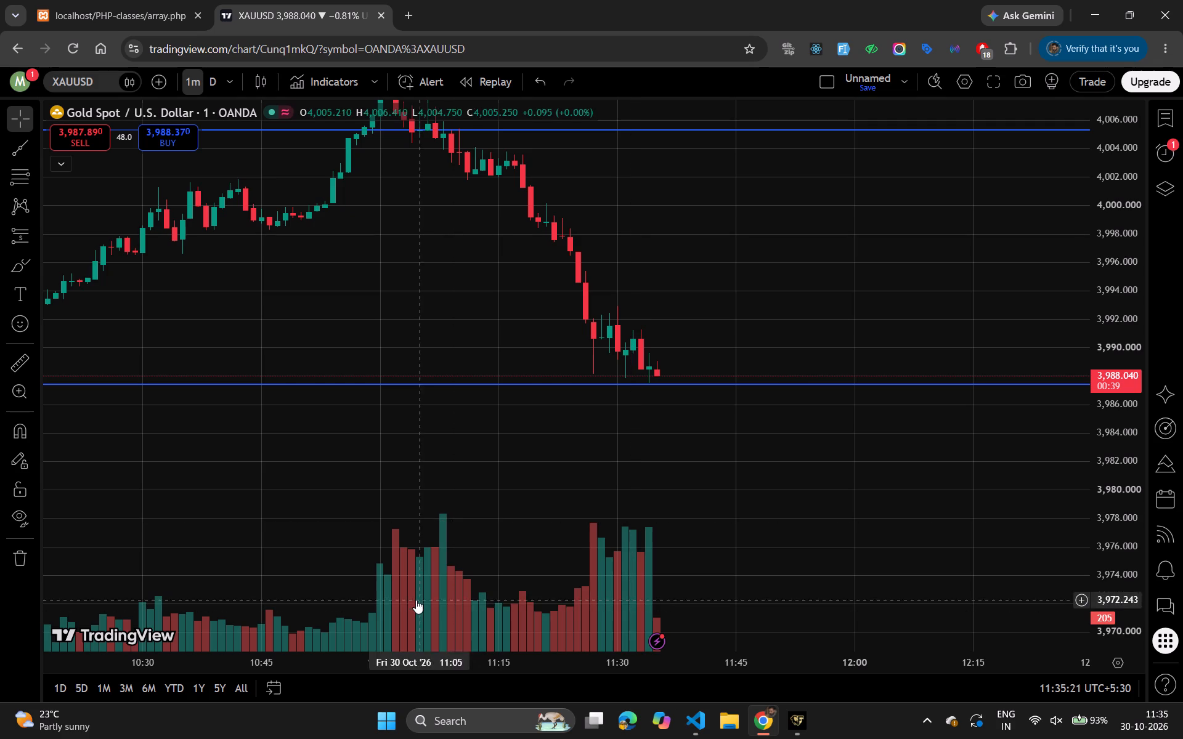
Switch to MetaTrader 5, examine the XAUUSD.x chart and the account's trade history, and close the history view again.
left_click(799, 726)
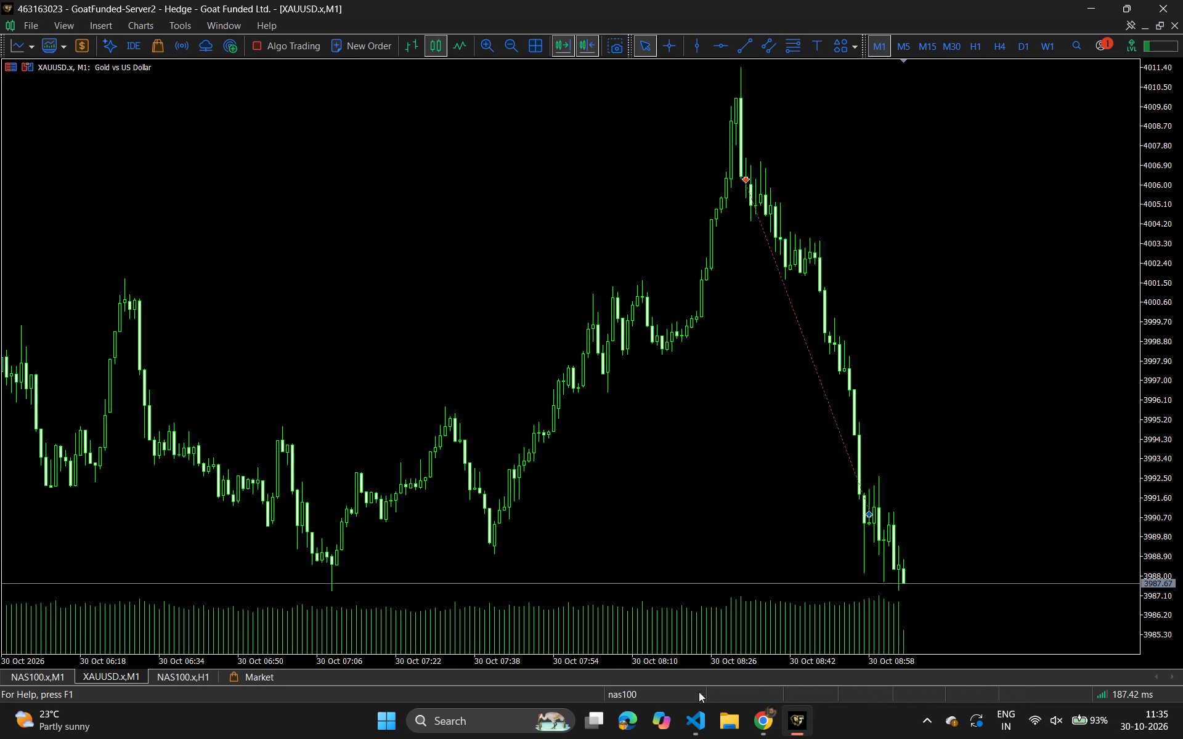
right_click(770, 738)
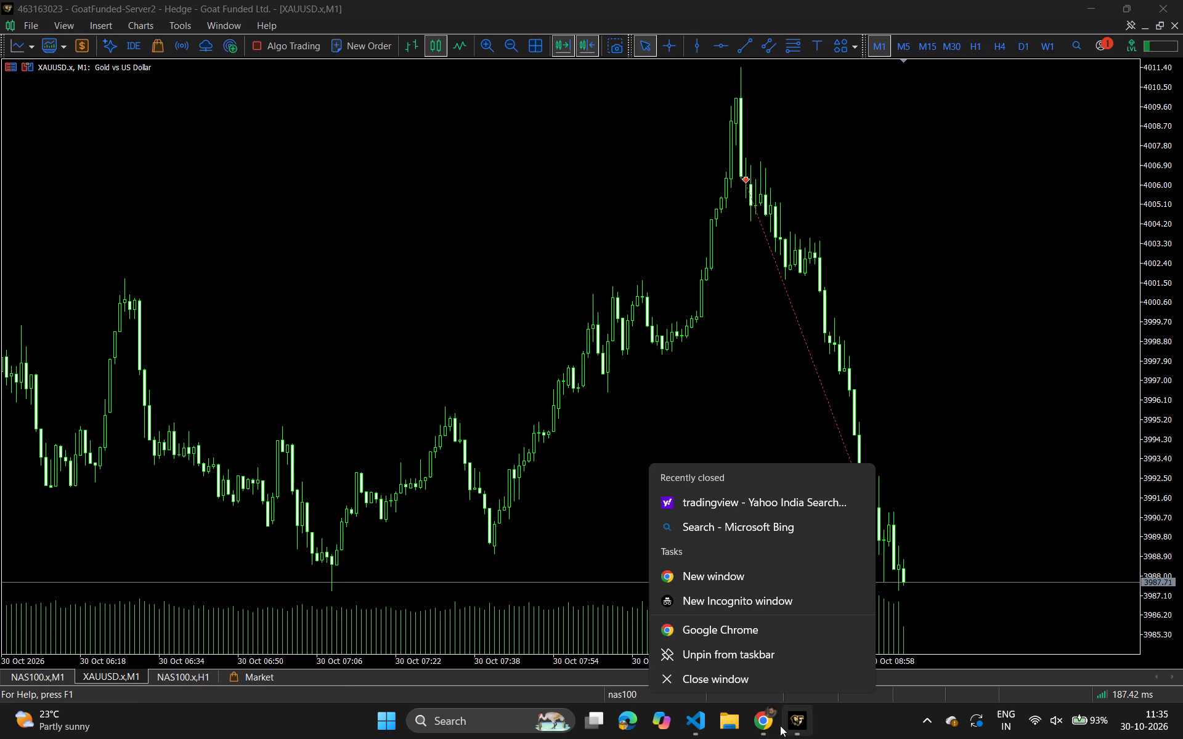
left_click(760, 727)
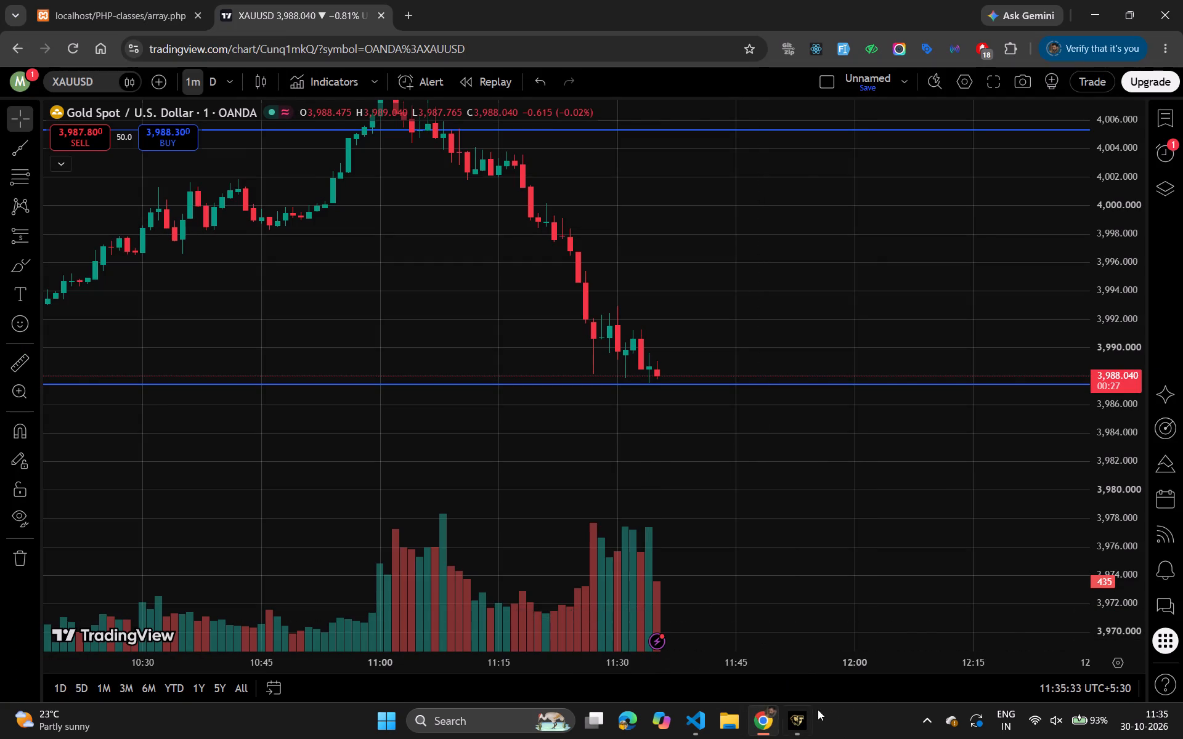
left_click(789, 721)
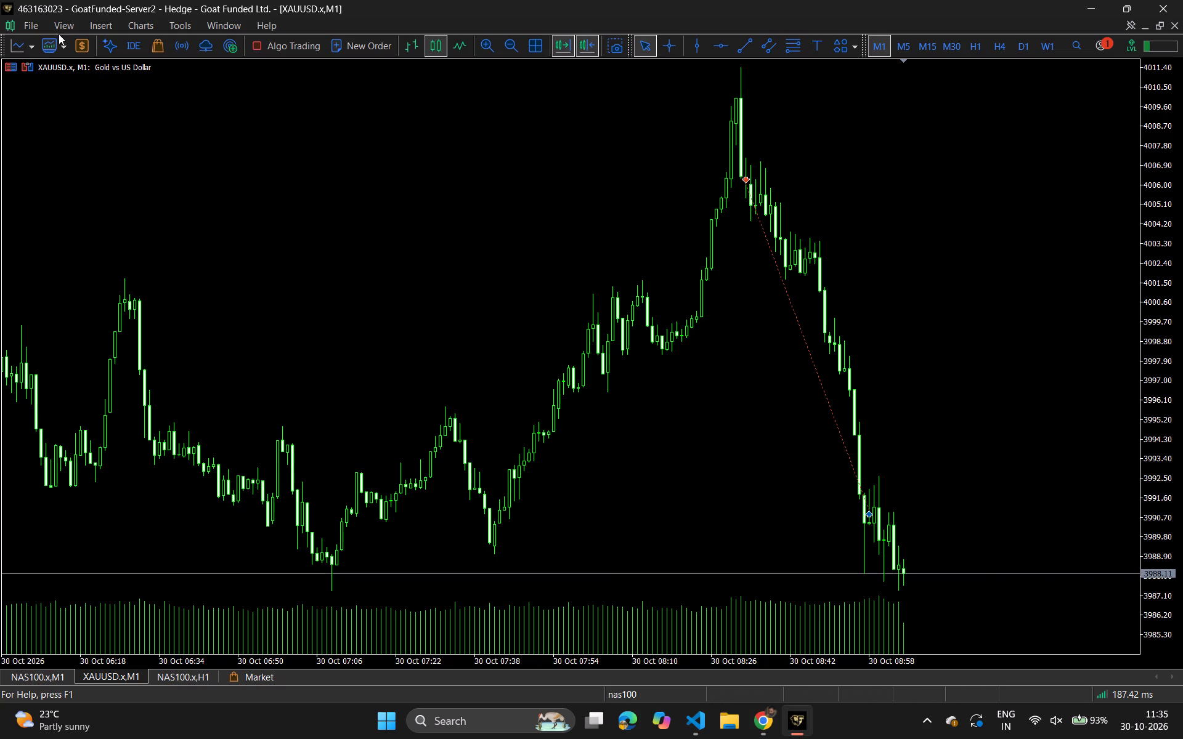
left_click(58, 26)
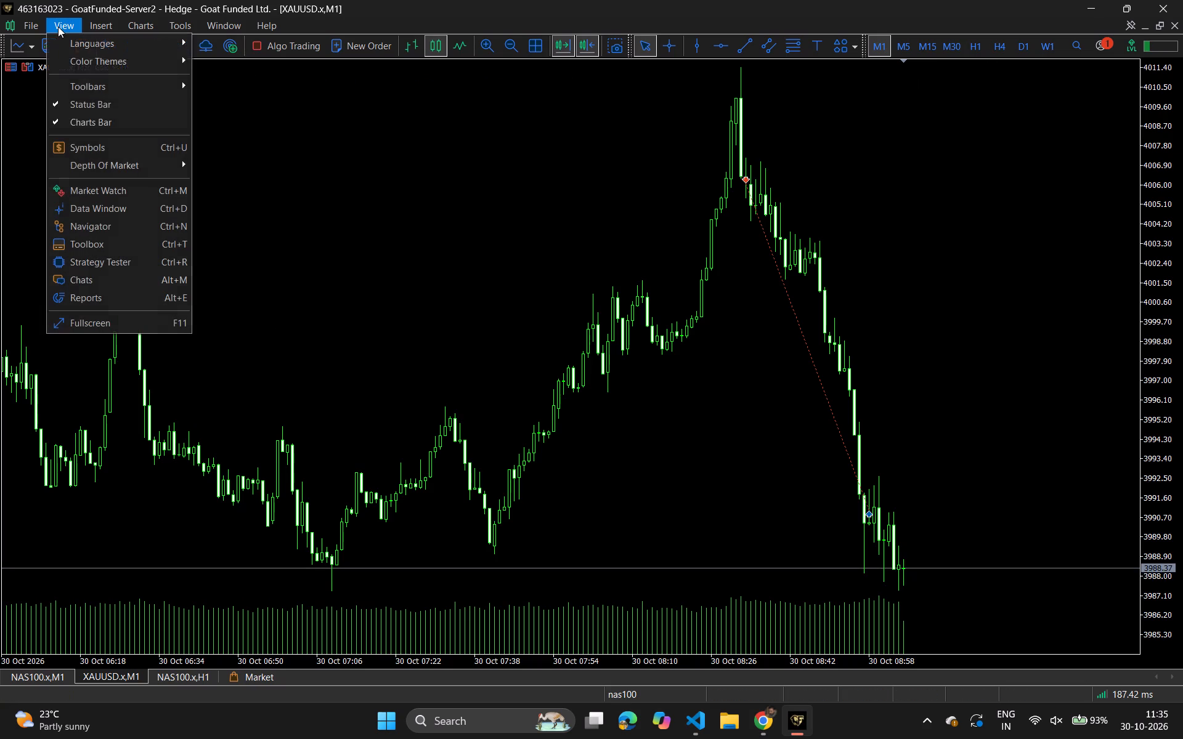
left_click(132, 236)
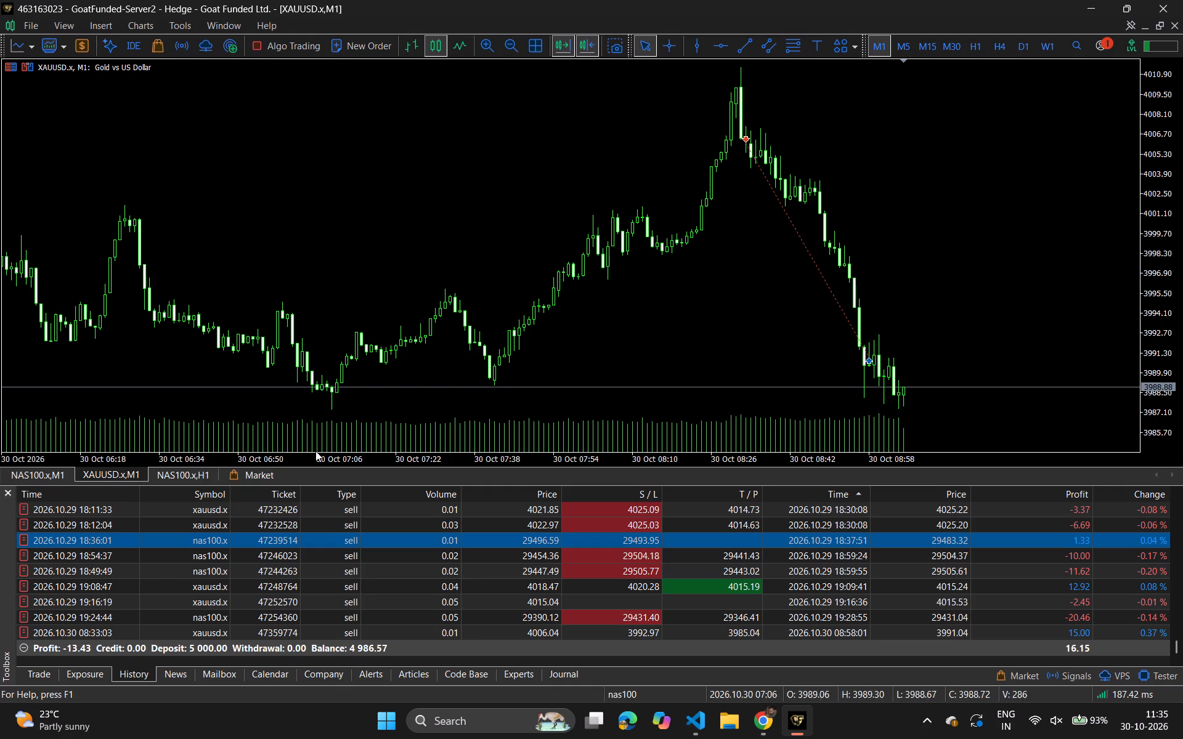
left_click(7, 497)
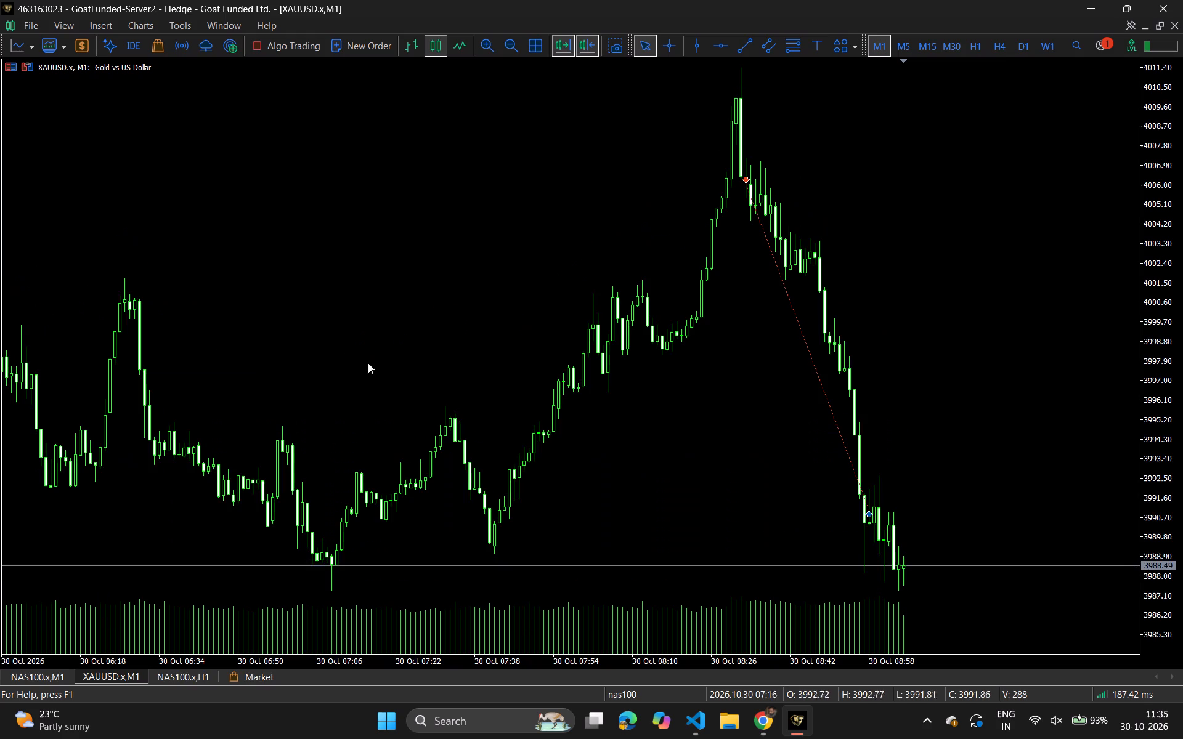
key("ctrl+t")
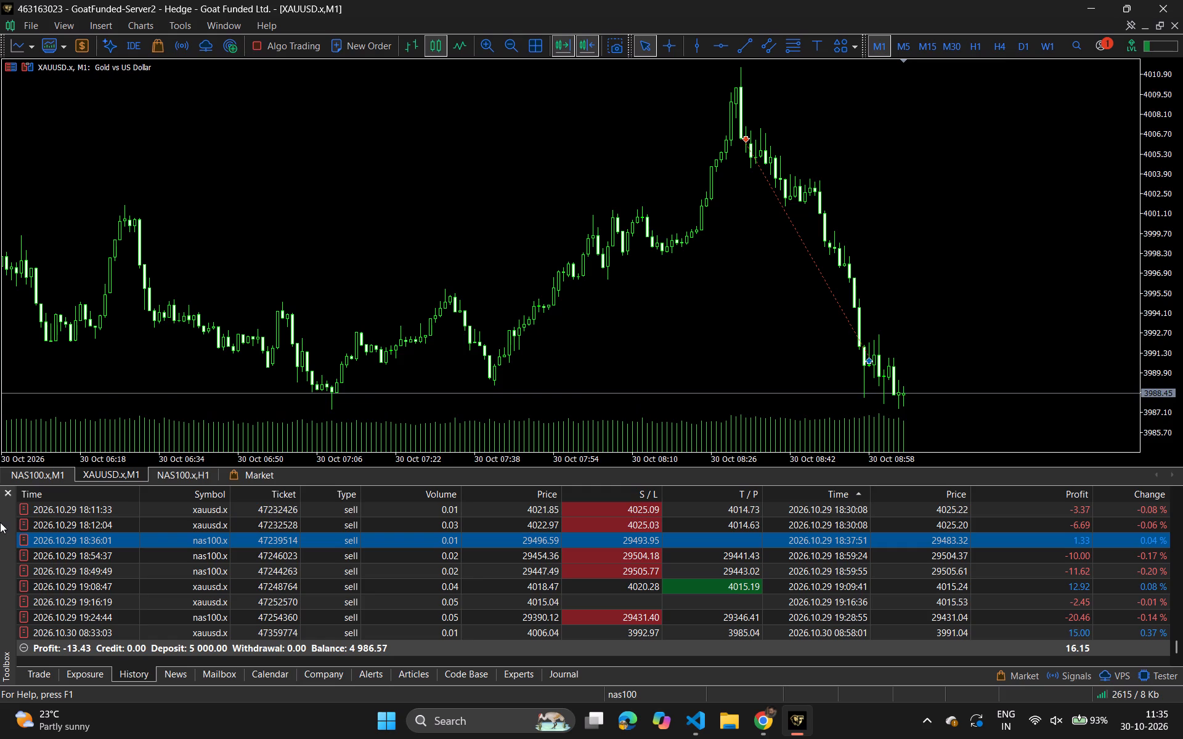
left_click(9, 496)
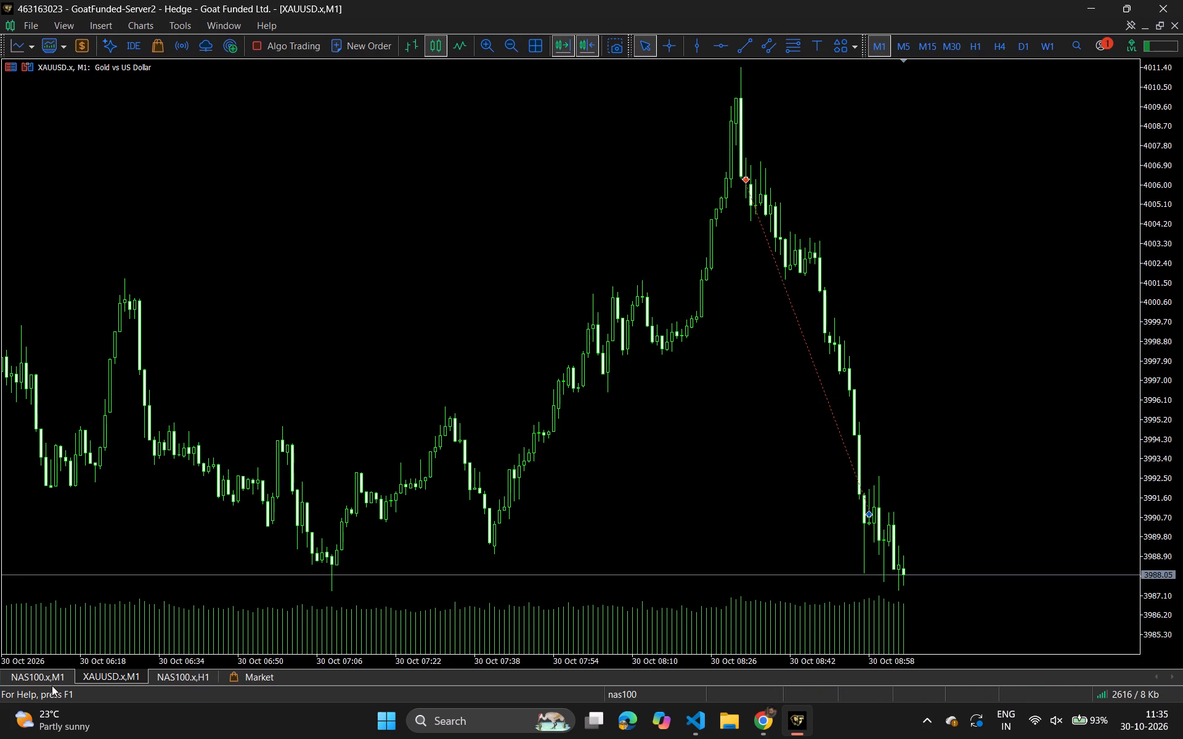
Switch back to TradingView in Chrome and change the chart's symbol to IG's NASDAQ (US Tech 100 Cash).
key("alt+Tab")
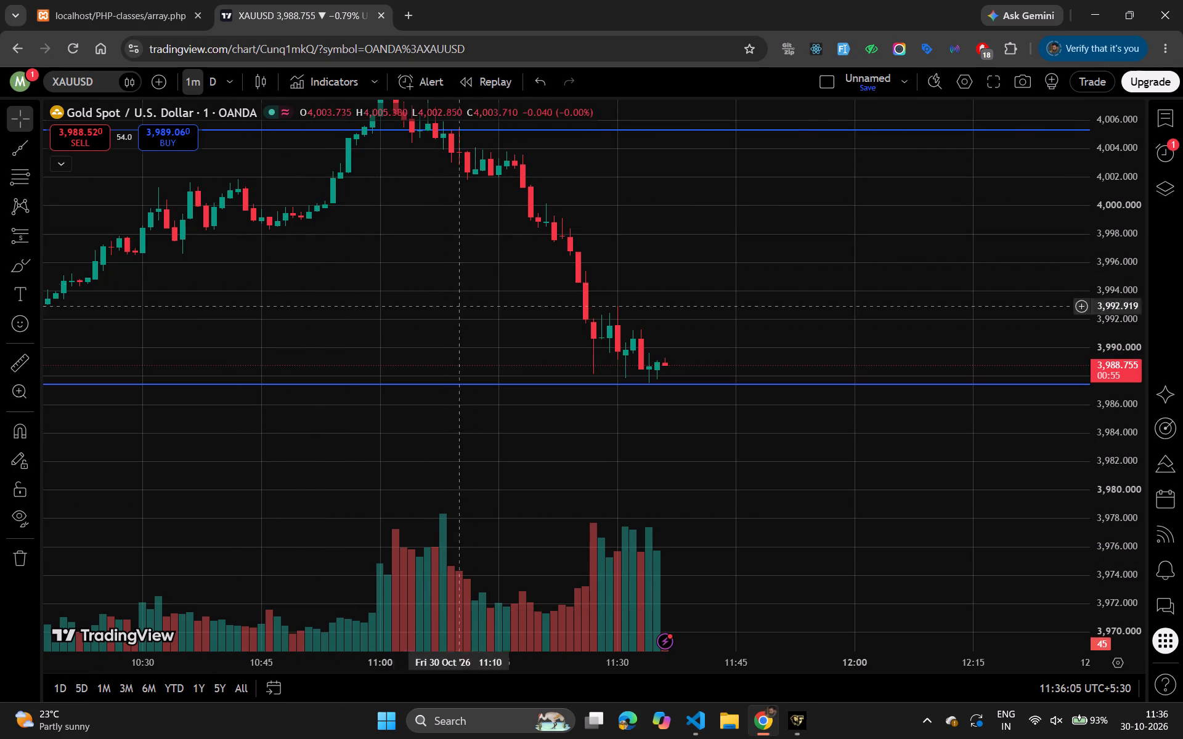
left_click(100, 85)
key("BackSpace")
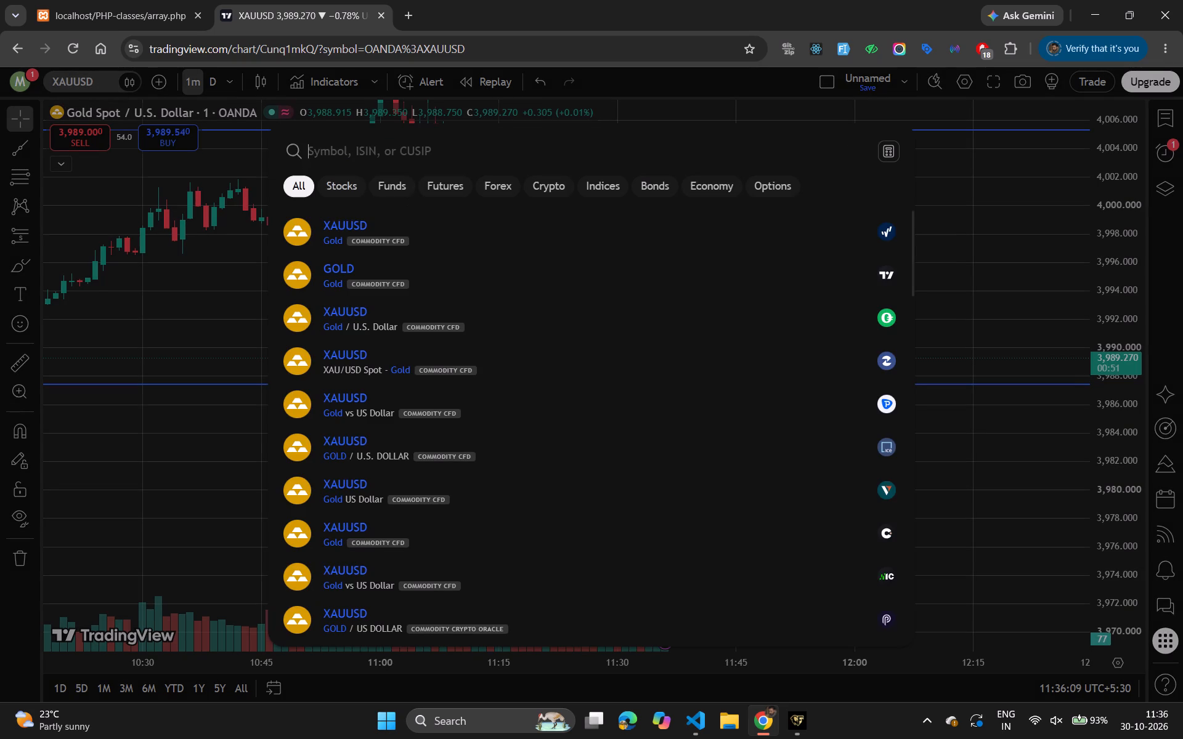
left_click(465, 281)
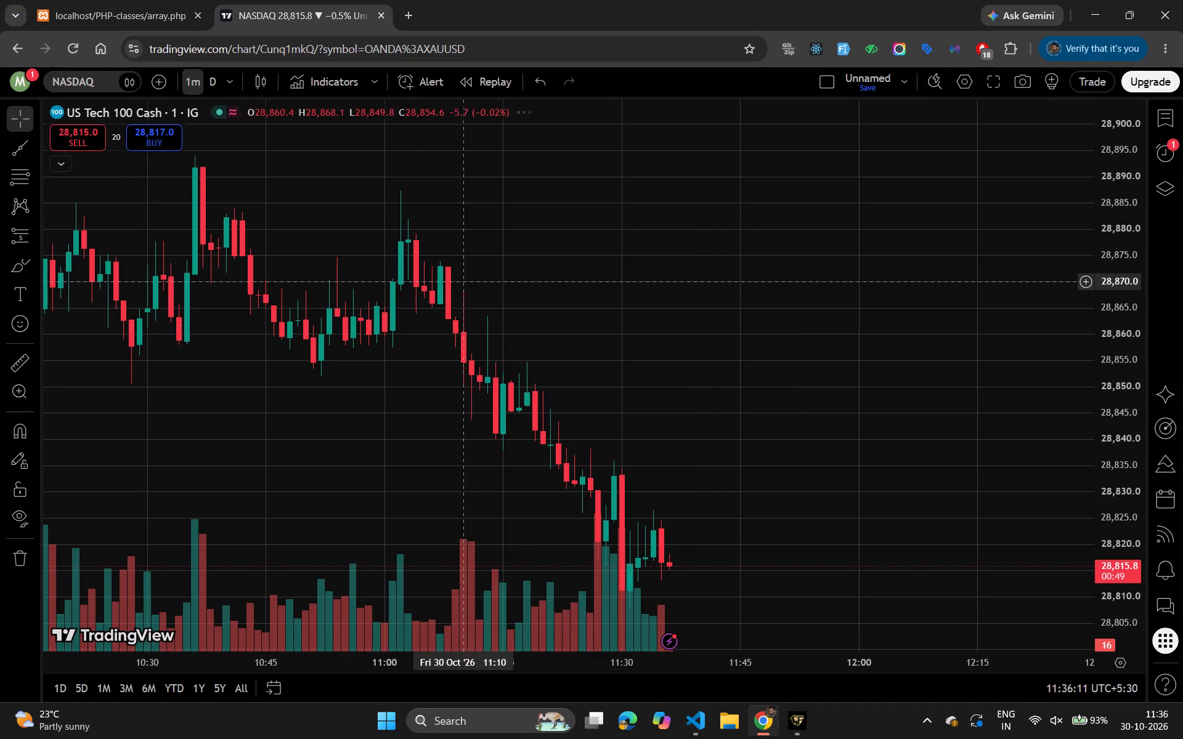
On NASDAQ's daily chart, draw a horizontal ray from 28 Oct '26 along the latest candle's low at about 28,675.6.
left_click_drag(707, 412, 482, 198)
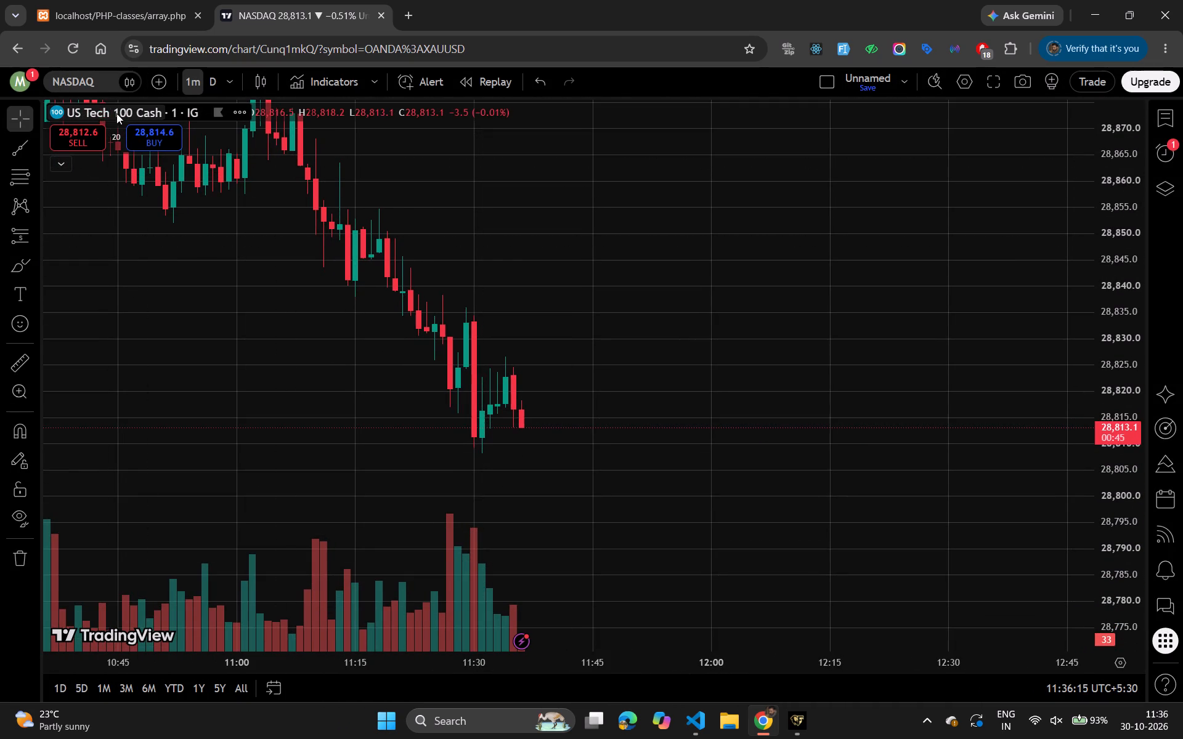
left_click(213, 85)
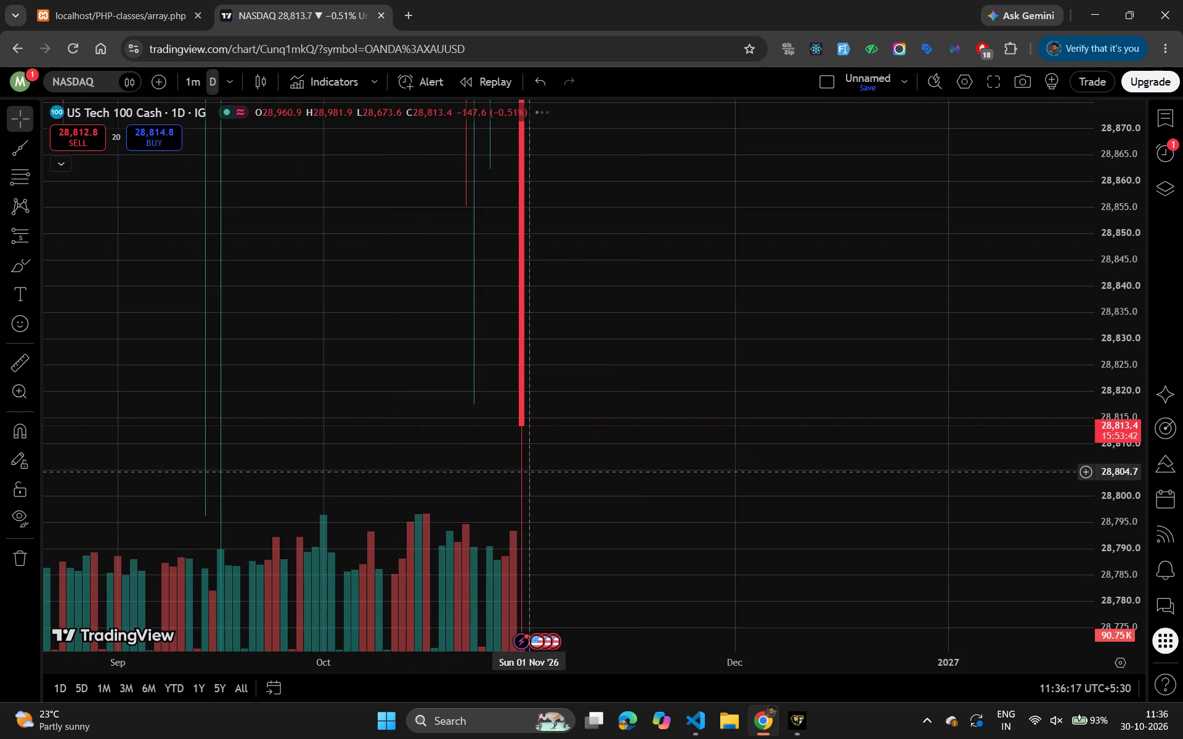
left_click_drag(1120, 305, 1117, 738)
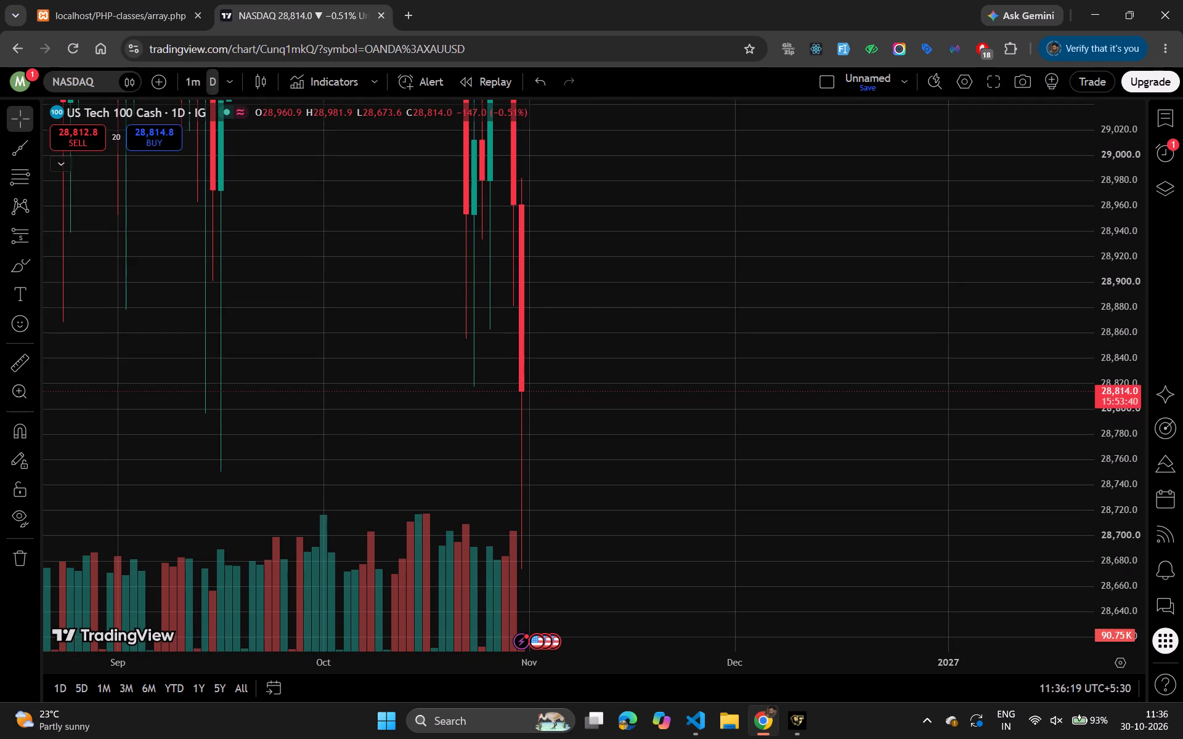
left_click_drag(1121, 411, 1182, 628)
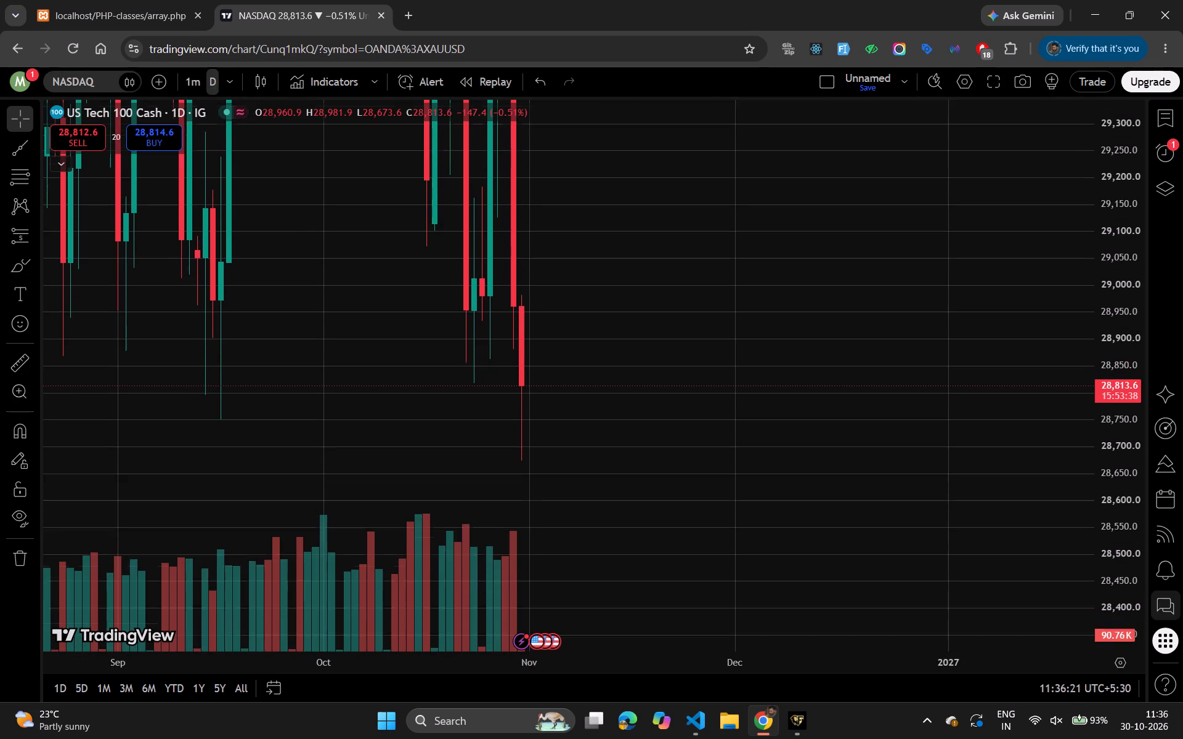
left_click_drag(1182, 628, 1182, 654)
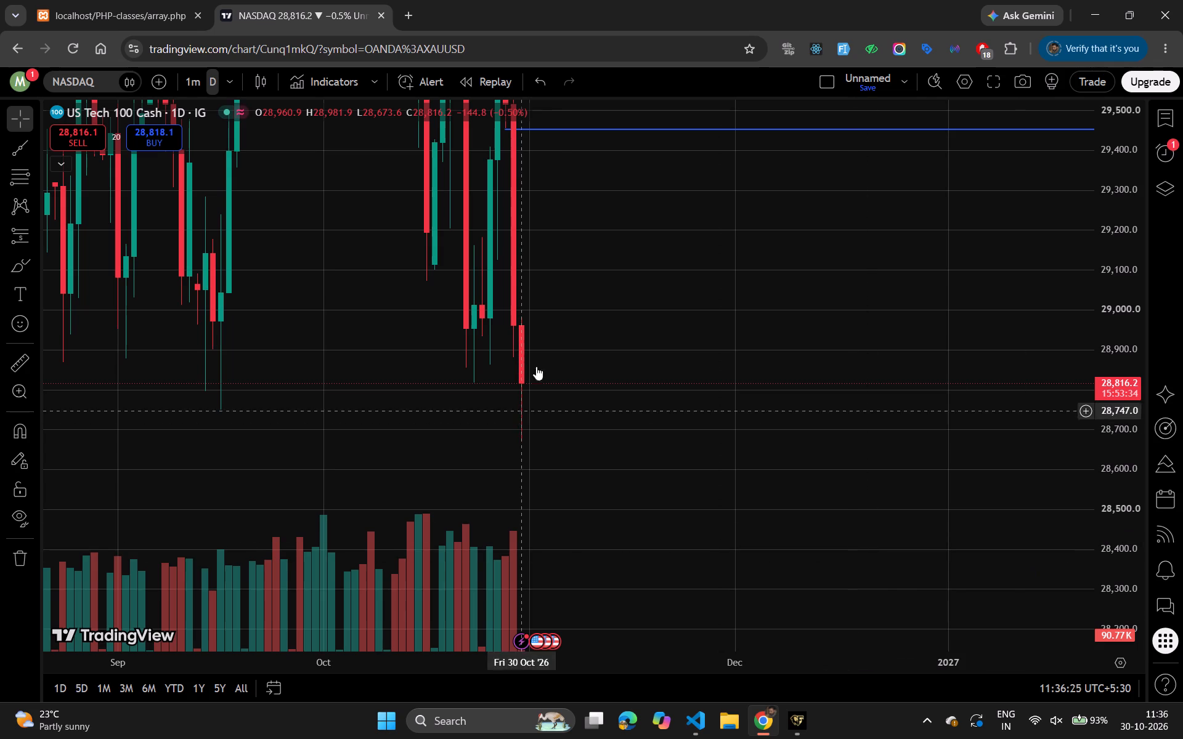
left_click_drag(613, 195, 641, 345)
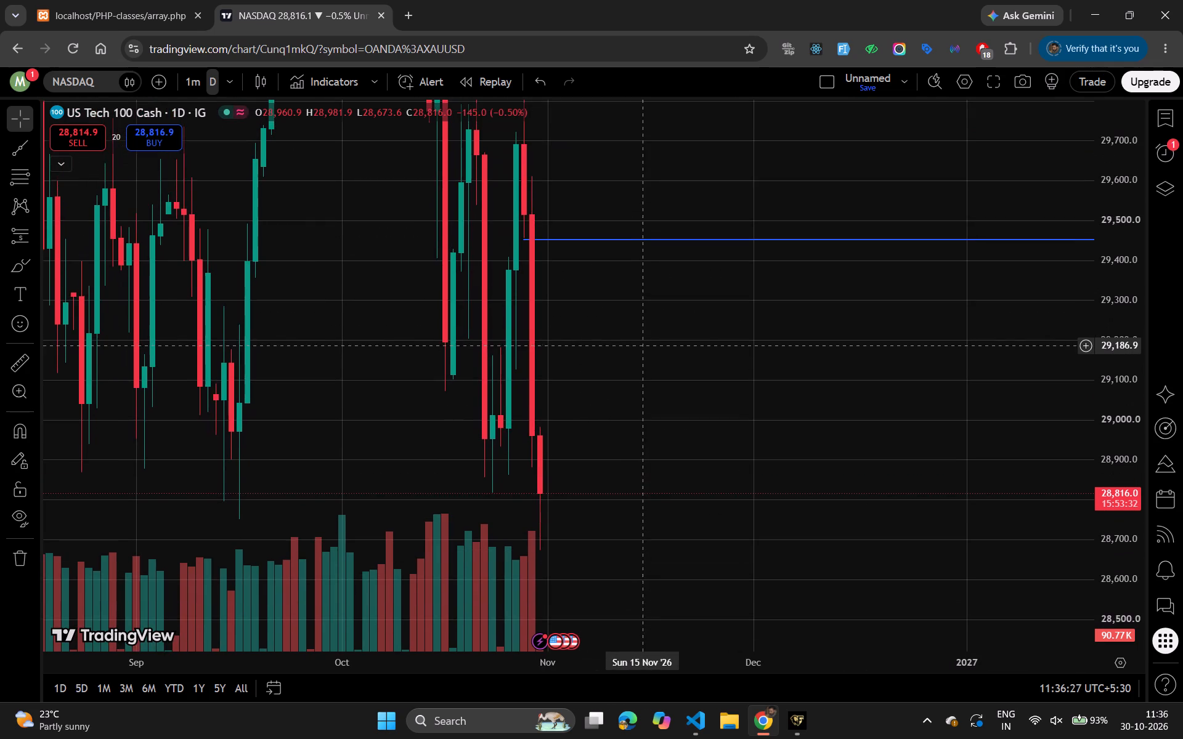
left_click_drag(641, 345, 581, 292)
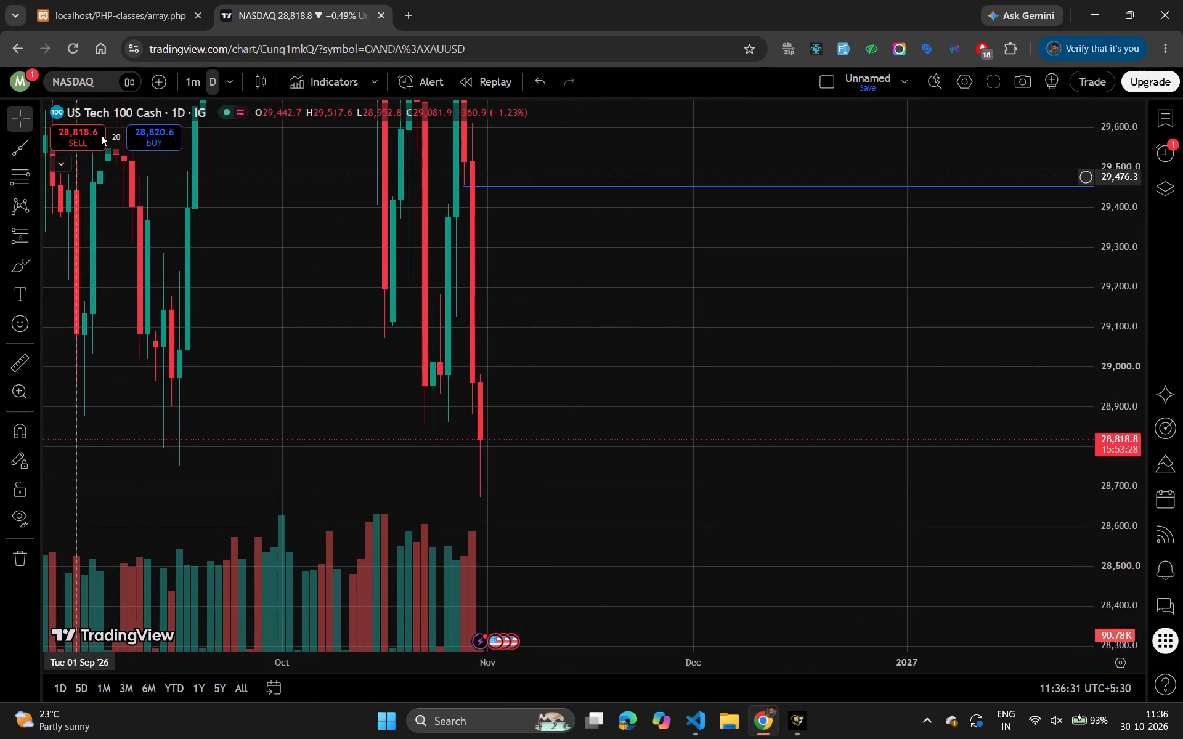
left_click(21, 154)
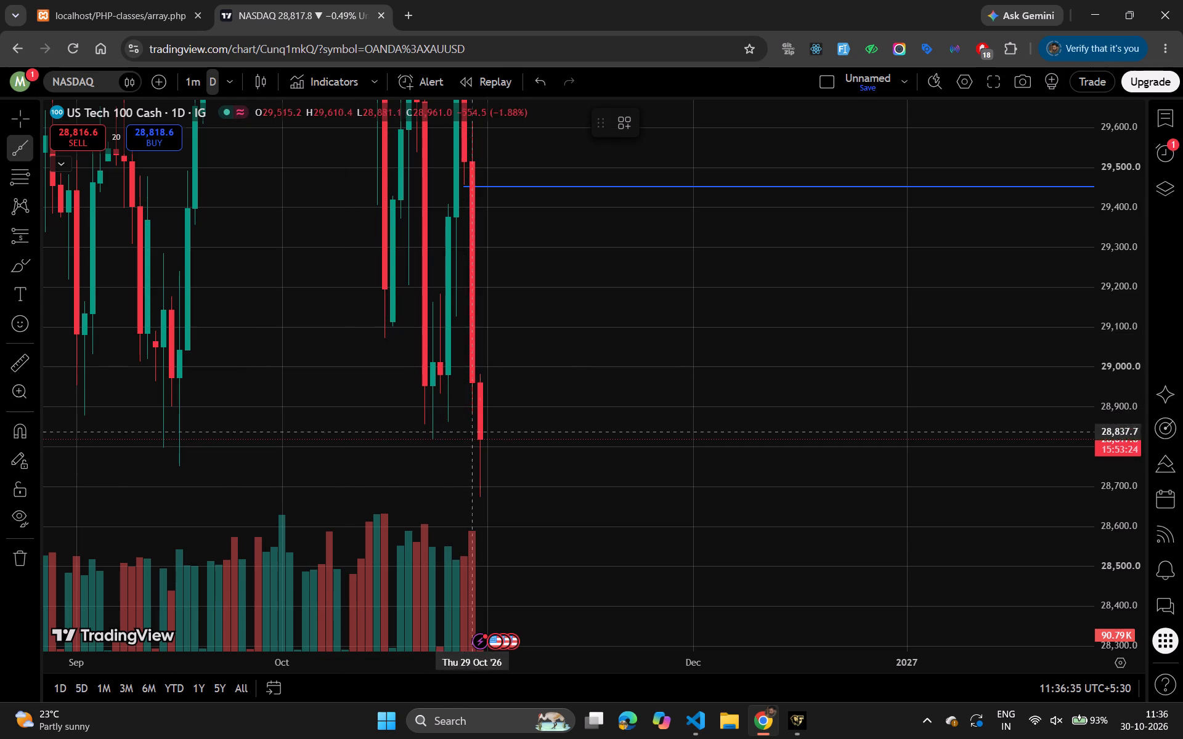
left_click(465, 496)
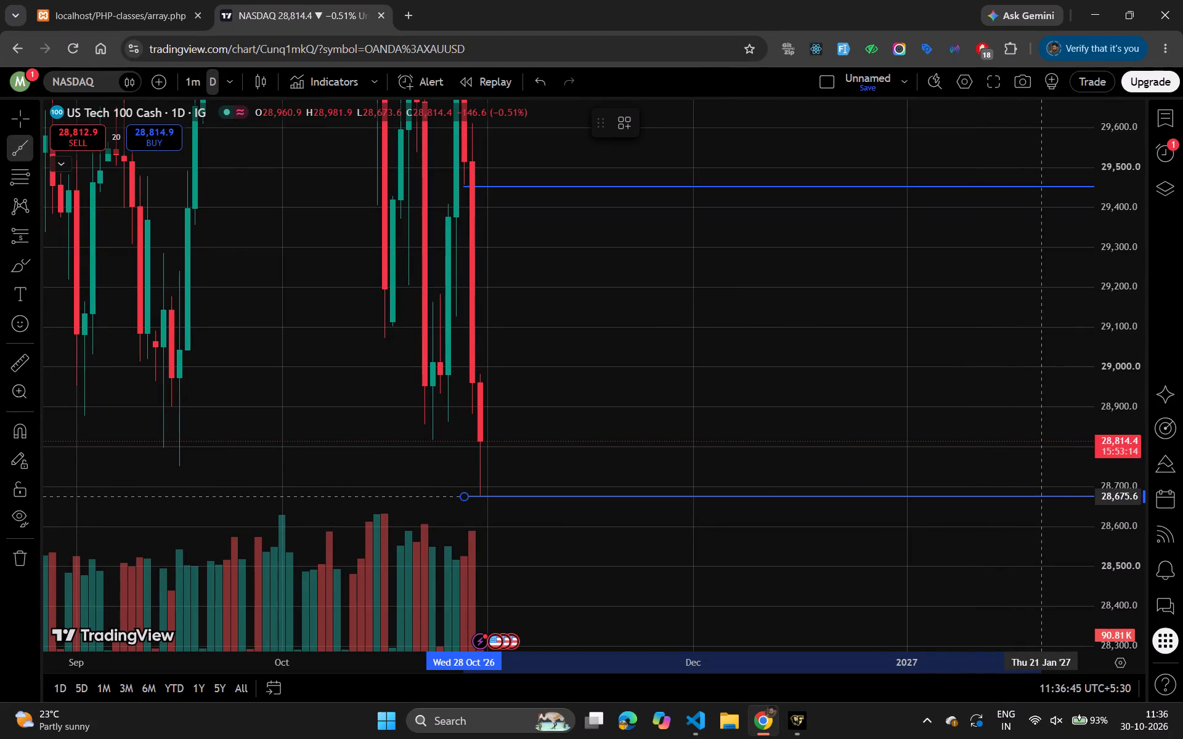
left_click(1041, 496)
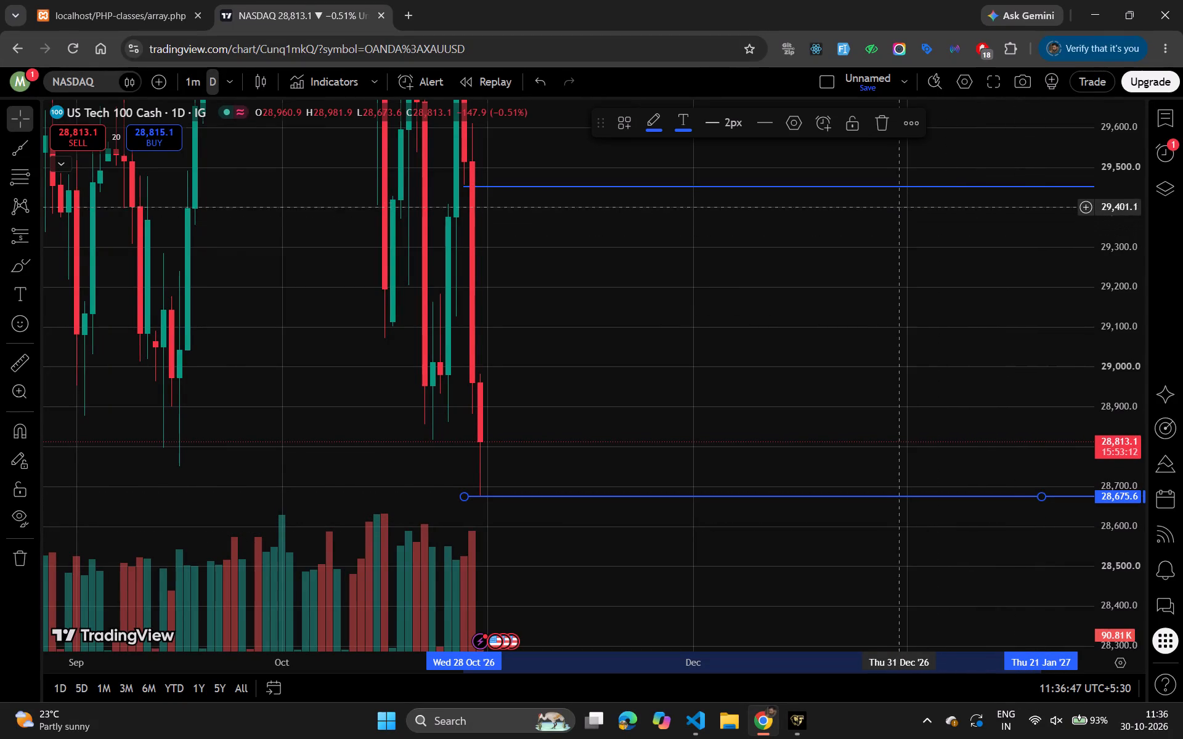
Delete the older blue ray at 29,451.9 from NASDAQ's daily chart.
left_click(890, 188)
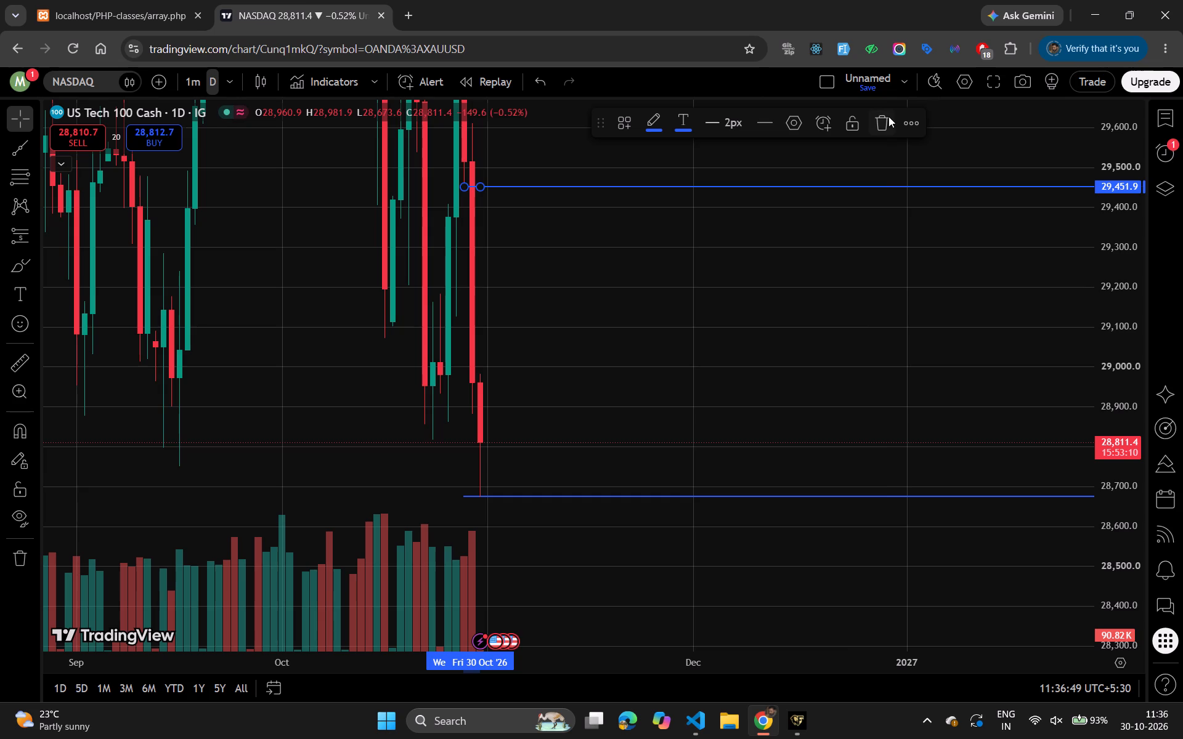
left_click(880, 117)
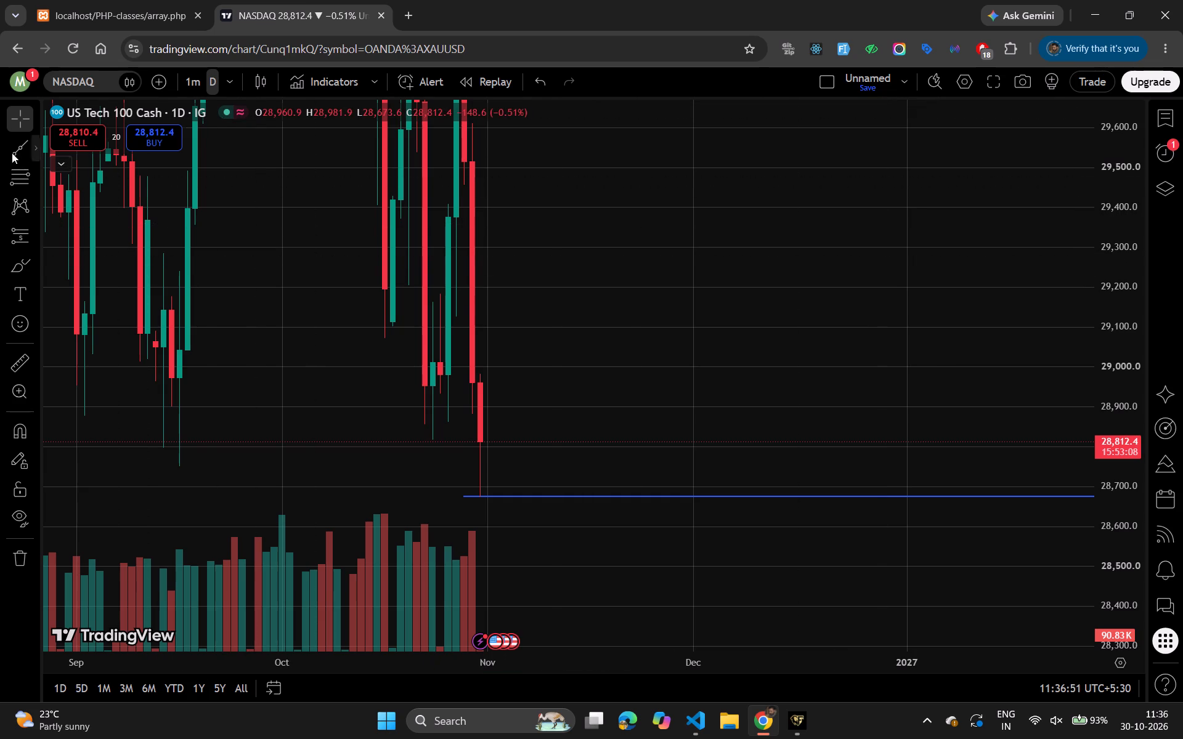
Draw a nearly horizontal ray from 27 Oct '26 along the previous daily candle's low, at about 28,882 to 28,884.
left_click(6, 150)
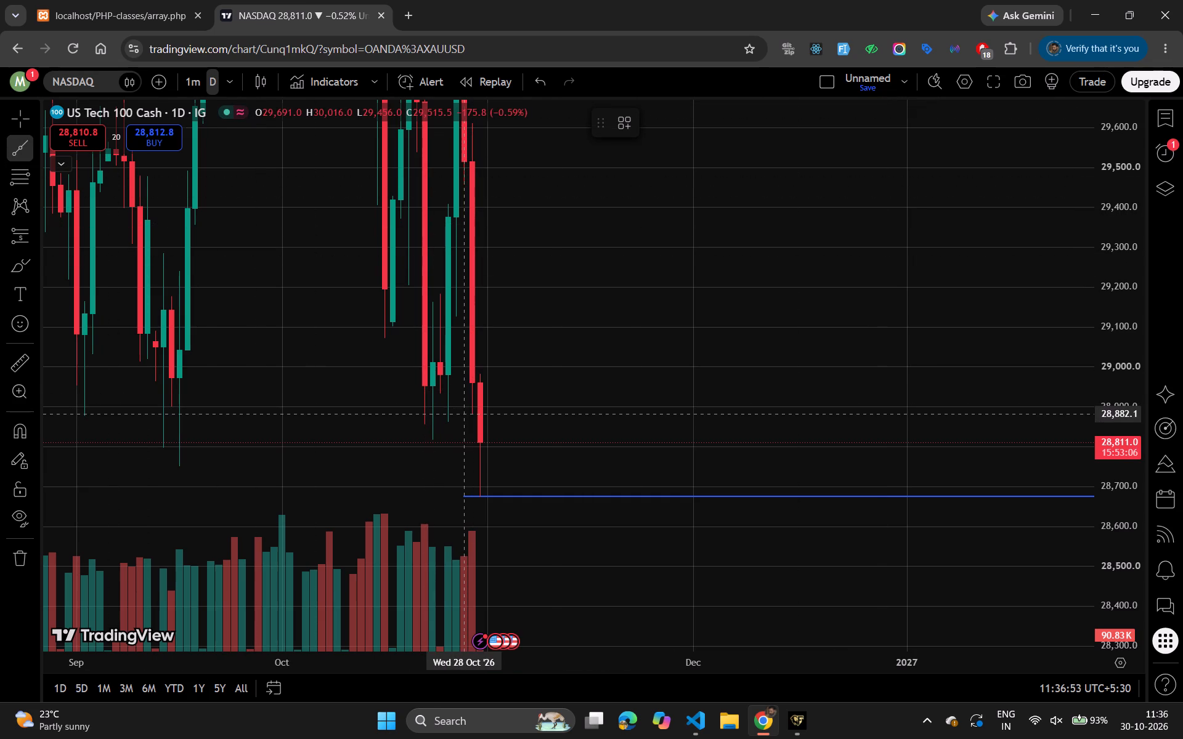
left_click(460, 414)
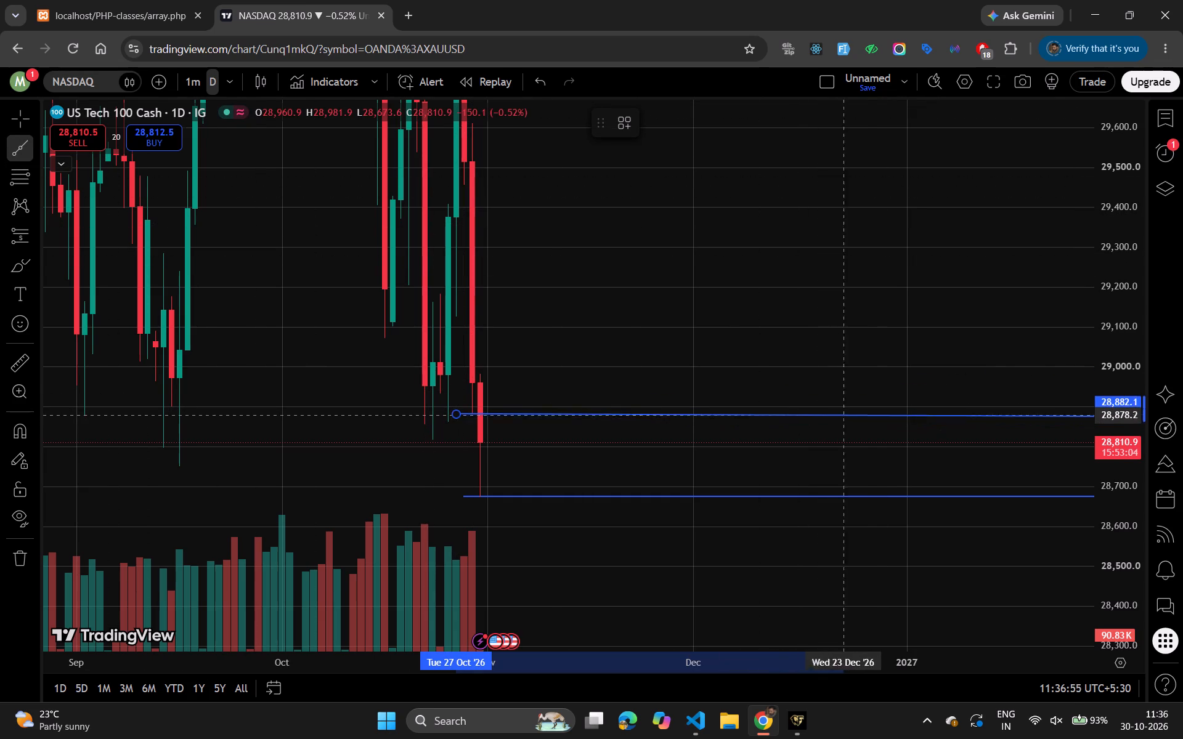
left_click(1028, 413)
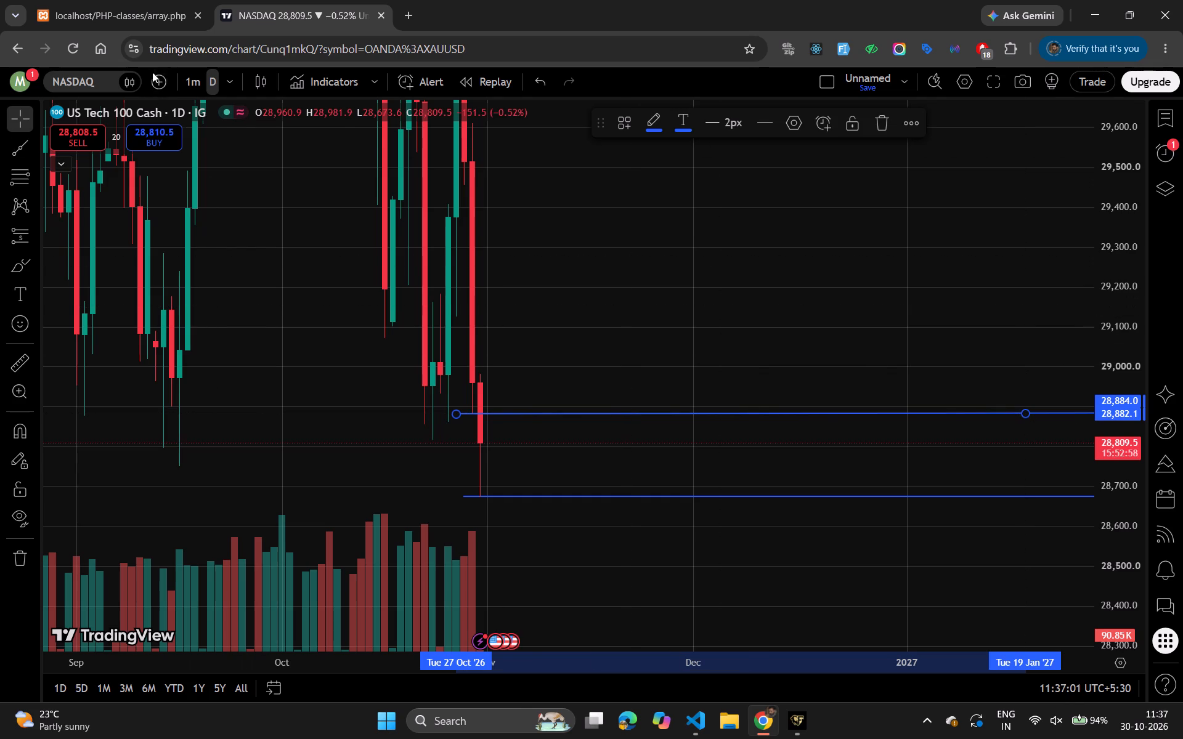
Return NASDAQ to the 1-minute chart and examine the morning's price action against the two blue daily rays.
left_click(192, 79)
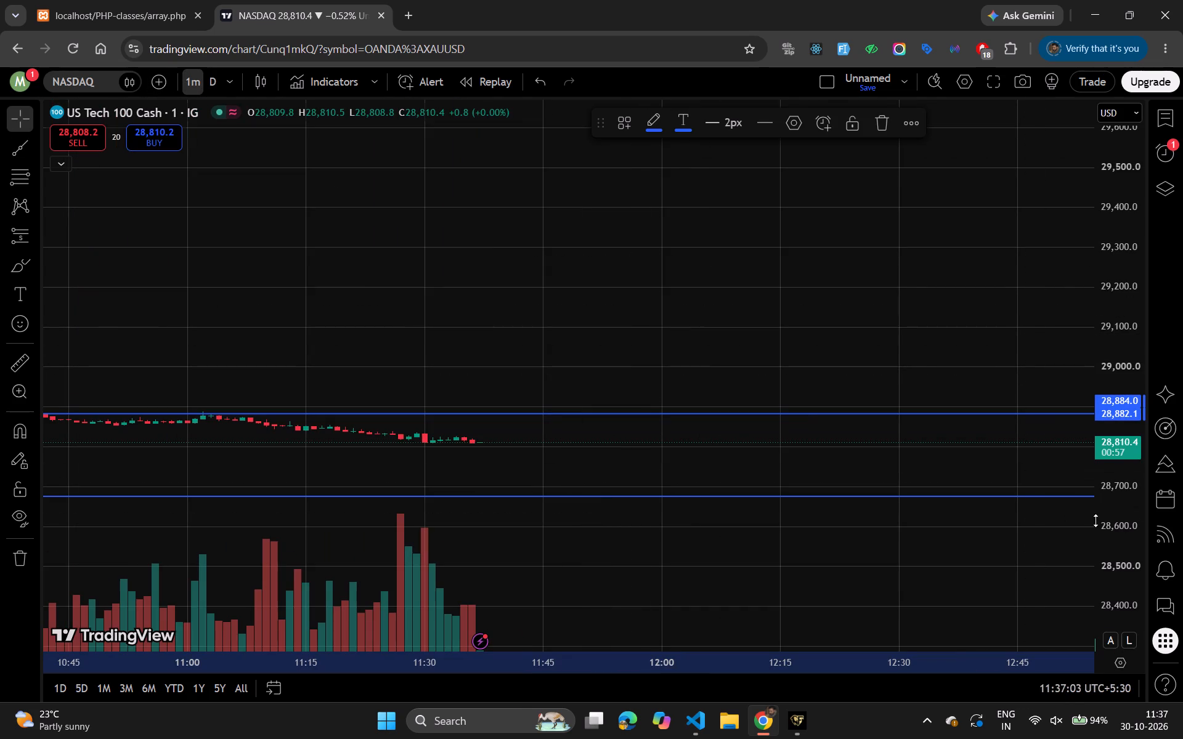
left_click_drag(1131, 546, 1092, 134)
left_click_drag(789, 286, 952, 0)
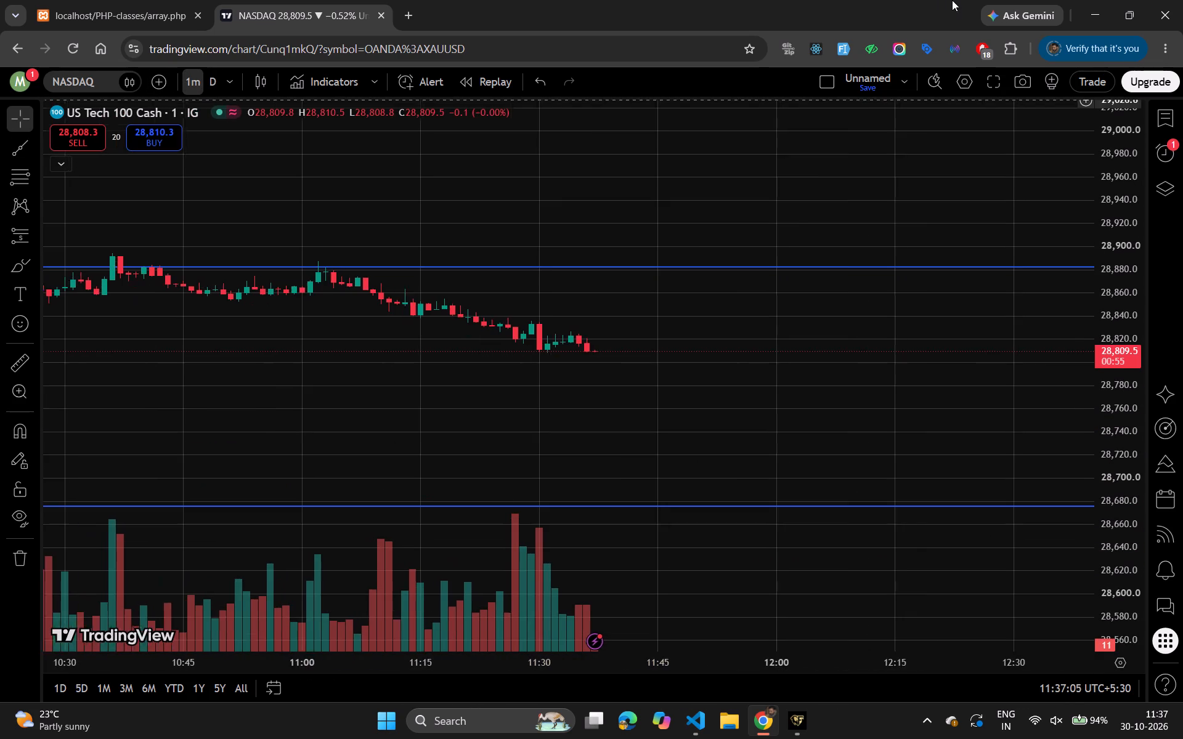
left_click_drag(952, 0, 949, 0)
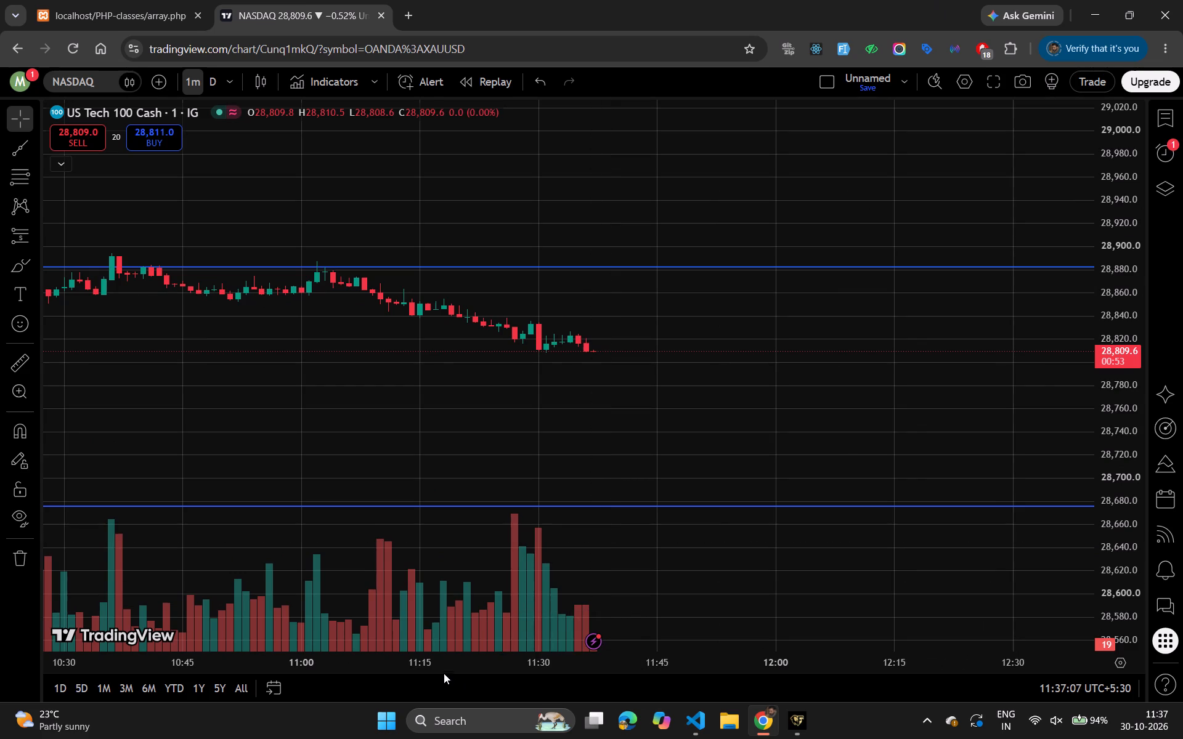
left_click_drag(449, 666, 842, 583)
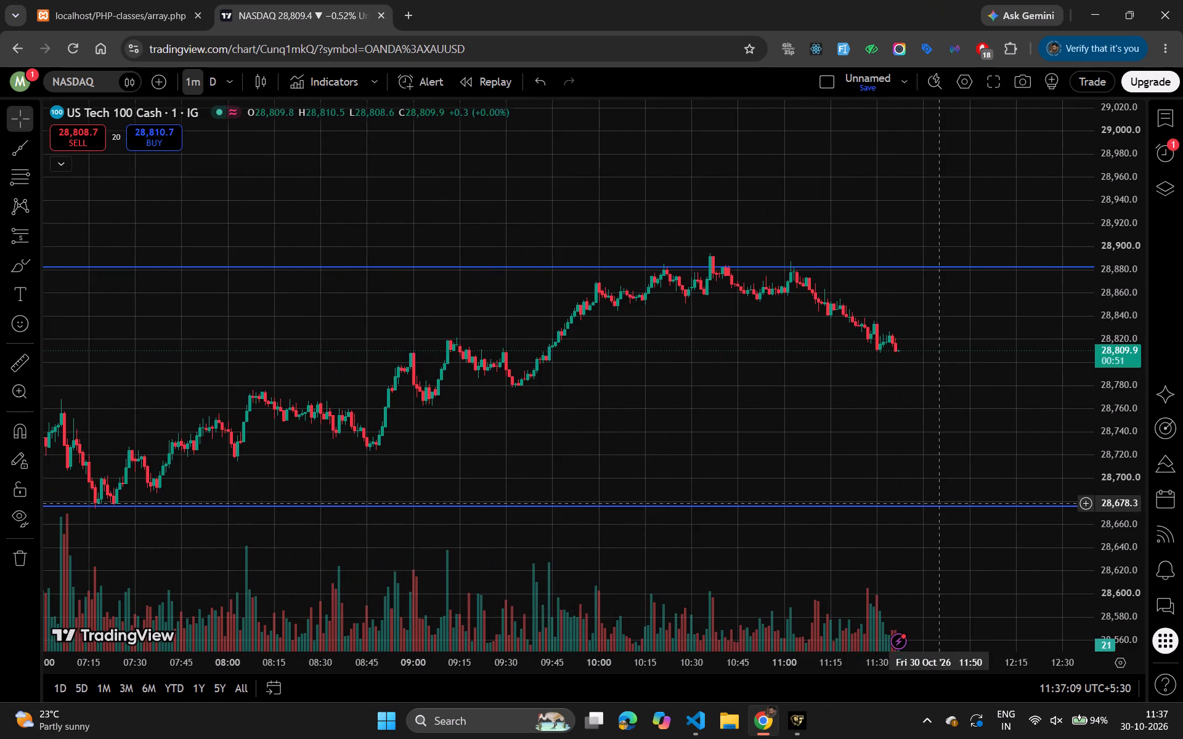
left_click_drag(940, 503, 741, 487)
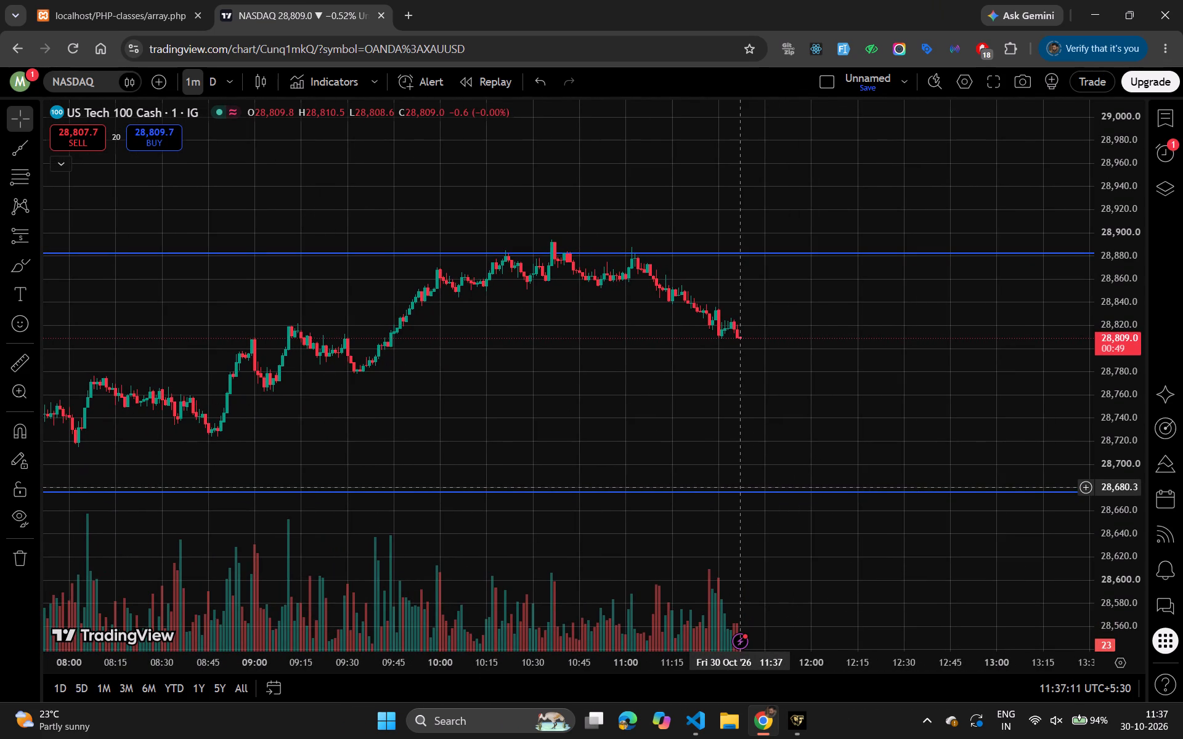
left_click_drag(741, 487, 684, 474)
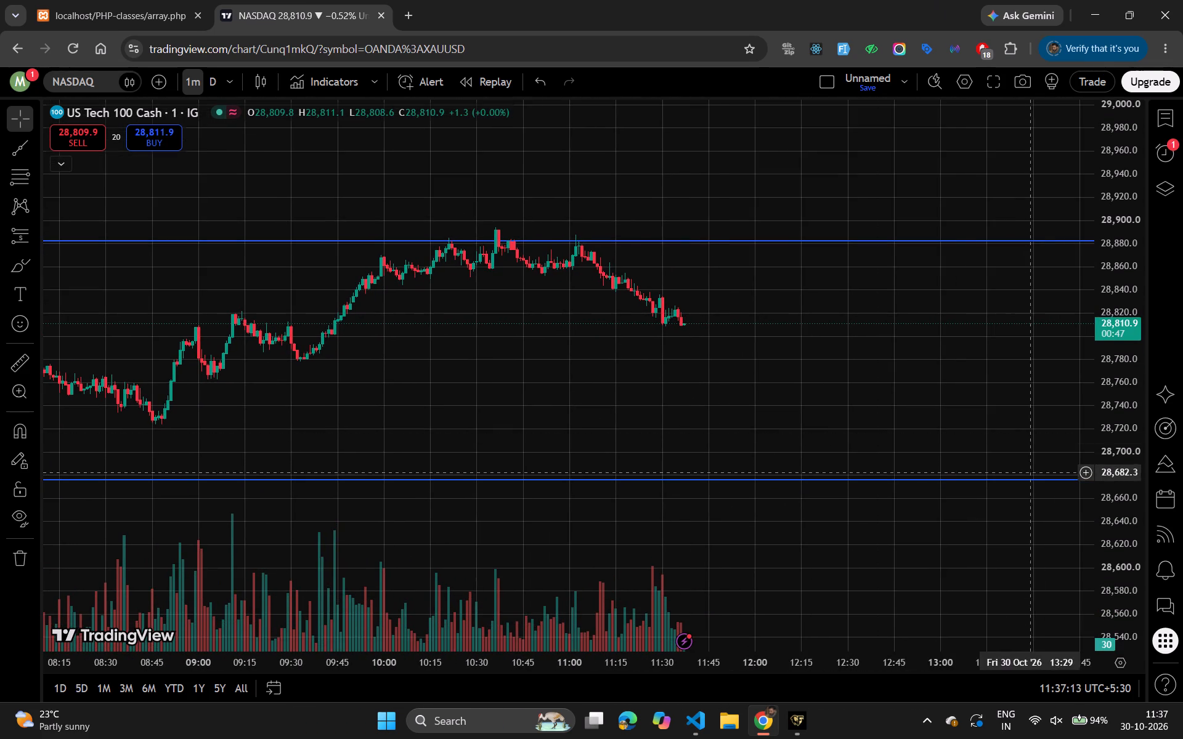
left_click_drag(1104, 456, 1070, 351)
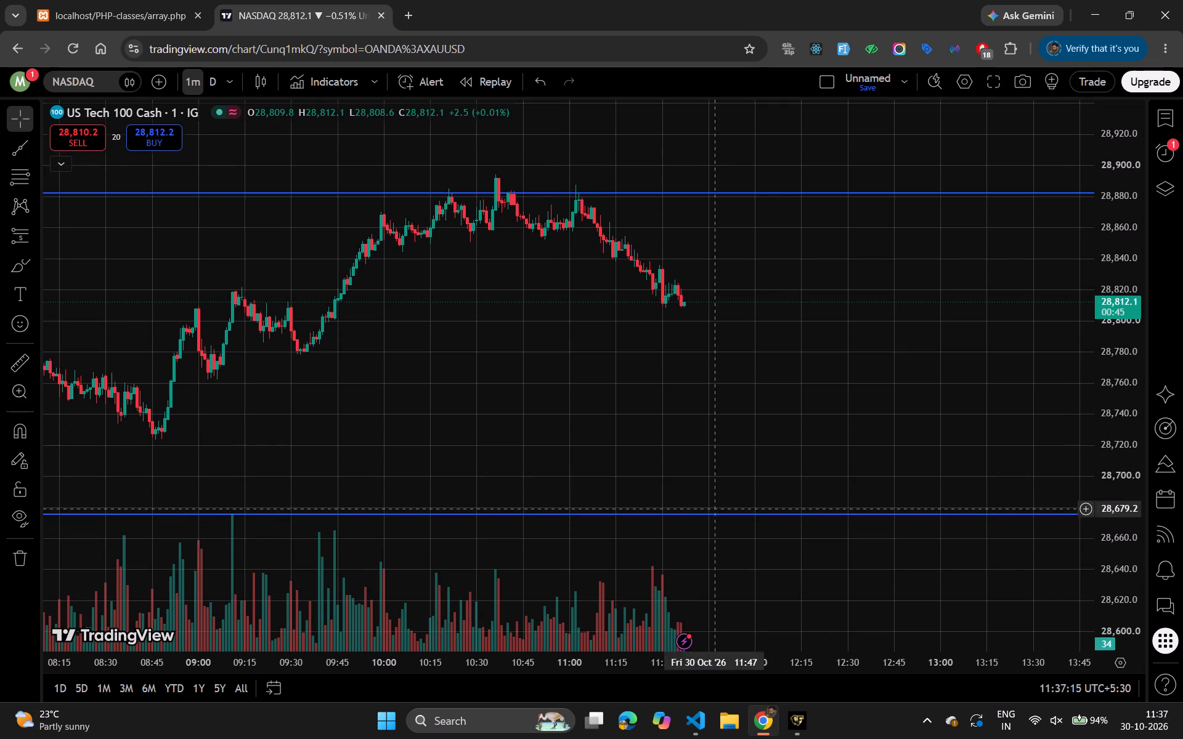
left_click_drag(770, 656, 699, 658)
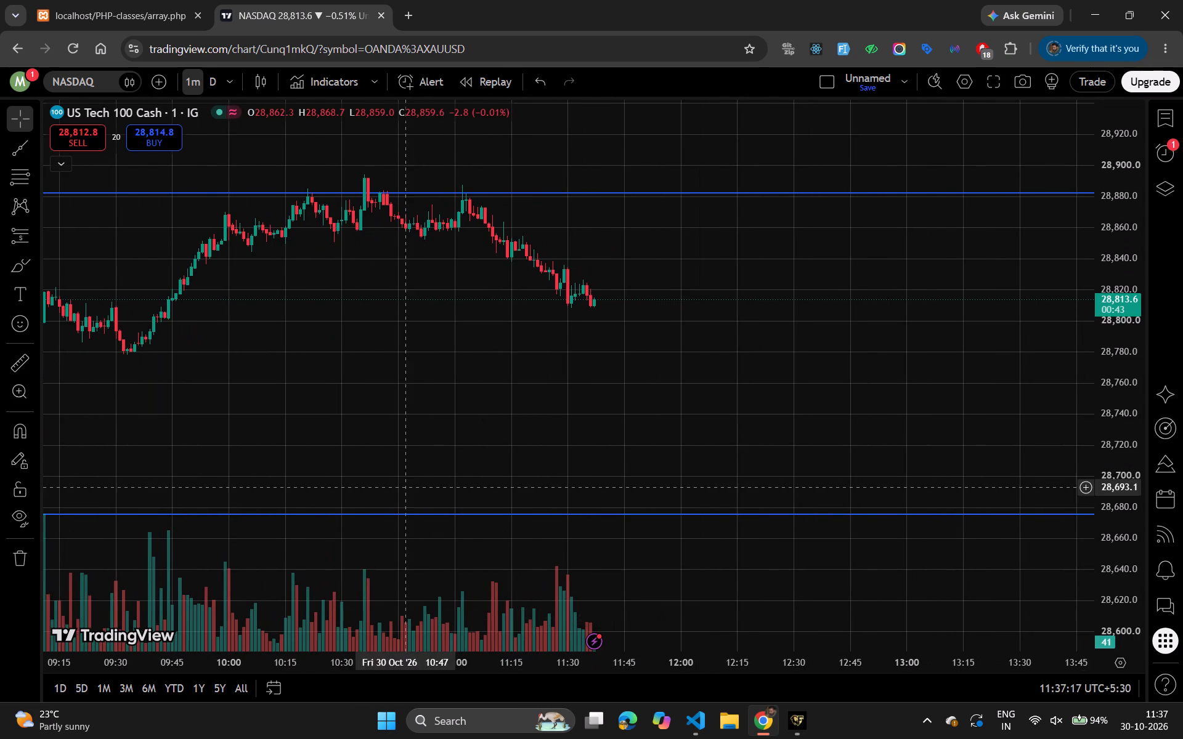
Change the chart's symbol to Pyth's XAUUSD (GOLD / US DOLLAR).
left_click(104, 87)
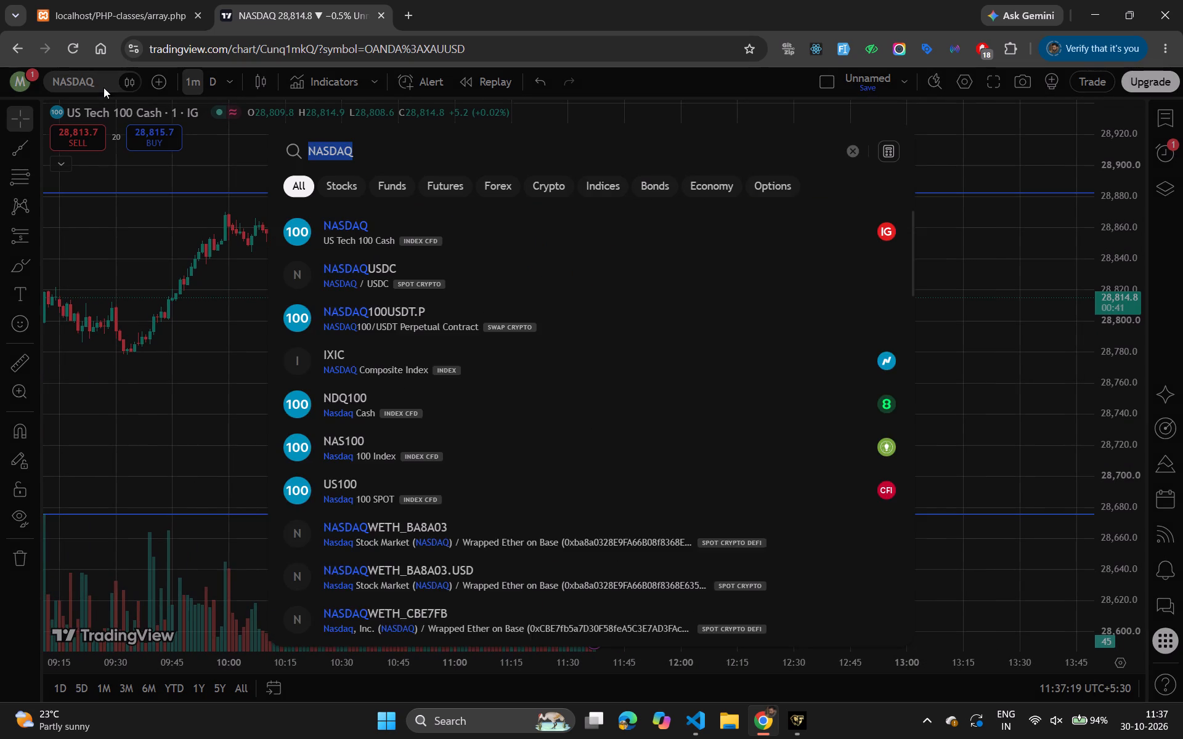
key("BackSpace")
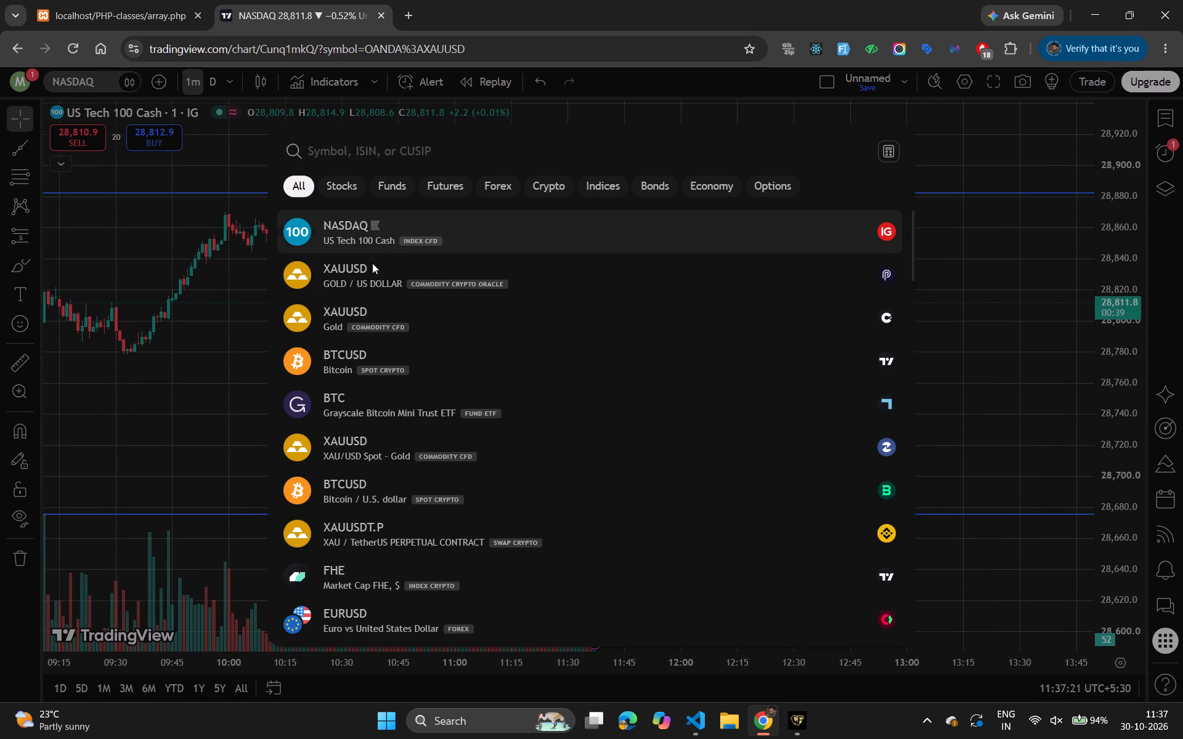
left_click(376, 272)
left_click(328, 272)
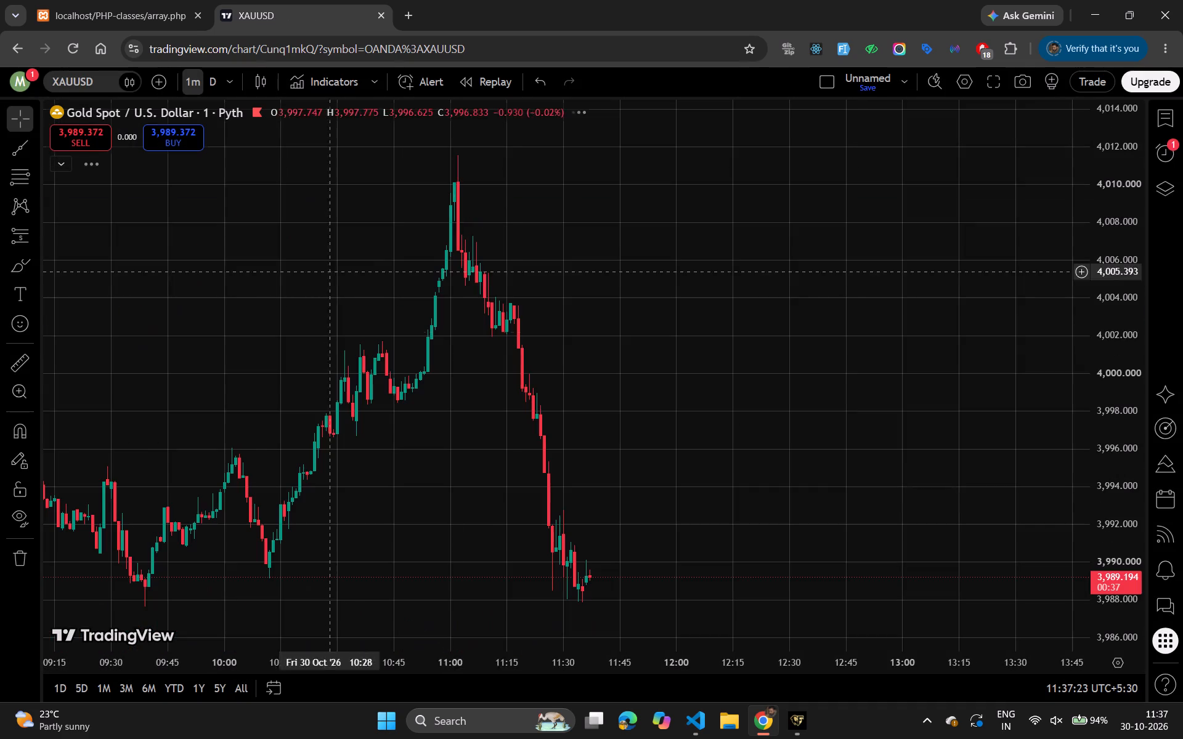
Examine gold's 1-minute price action since about 07:00, including the 11:00 peak and the blue ray above it.
left_click_drag(1107, 374, 1111, 403)
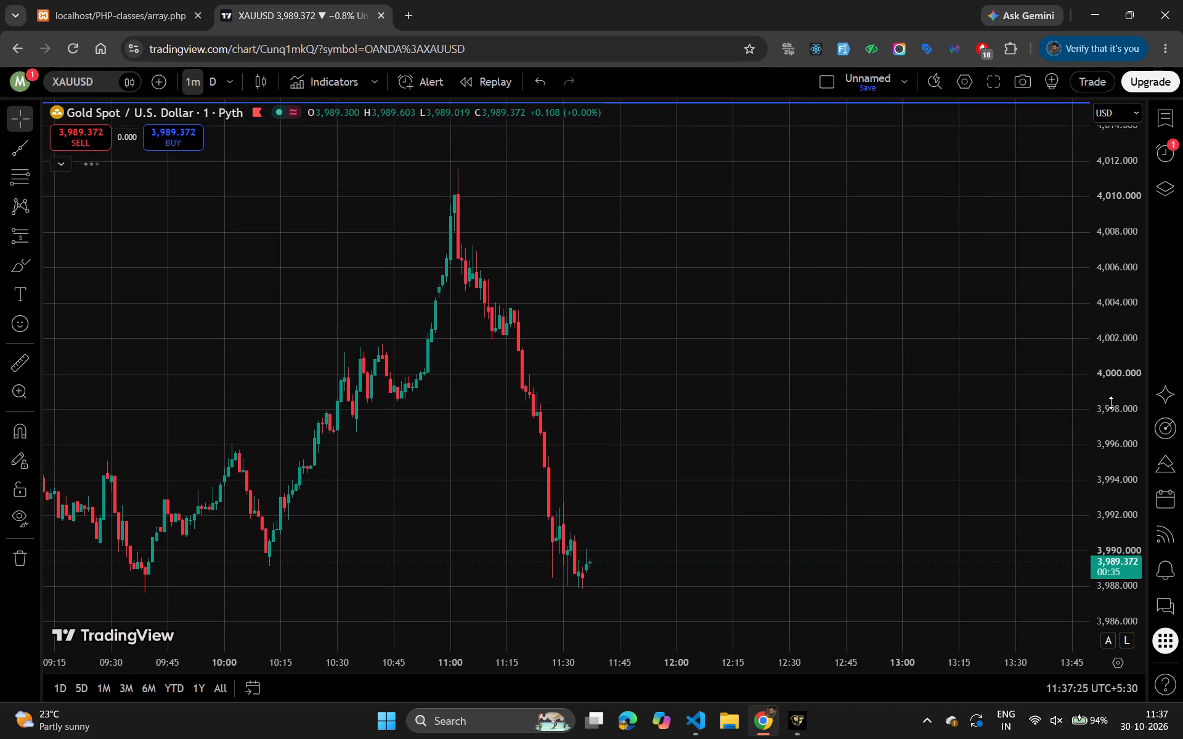
left_click_drag(1111, 403, 1107, 384)
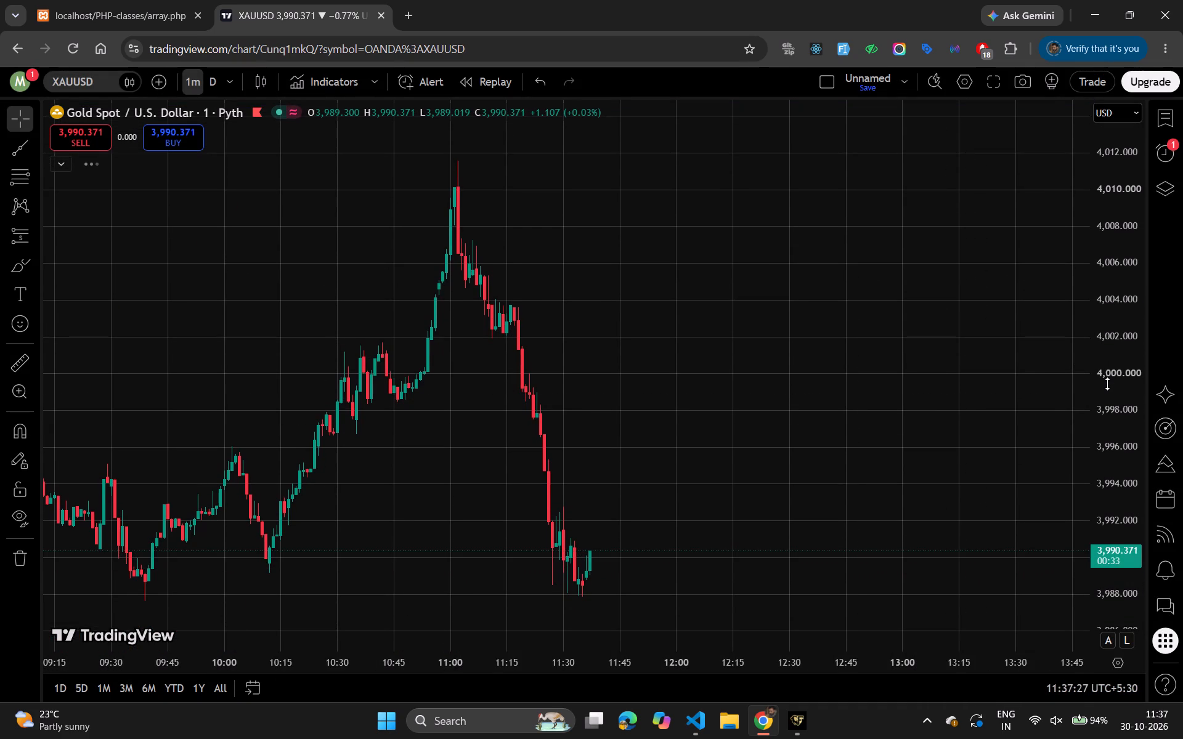
left_click_drag(1107, 384, 1107, 382)
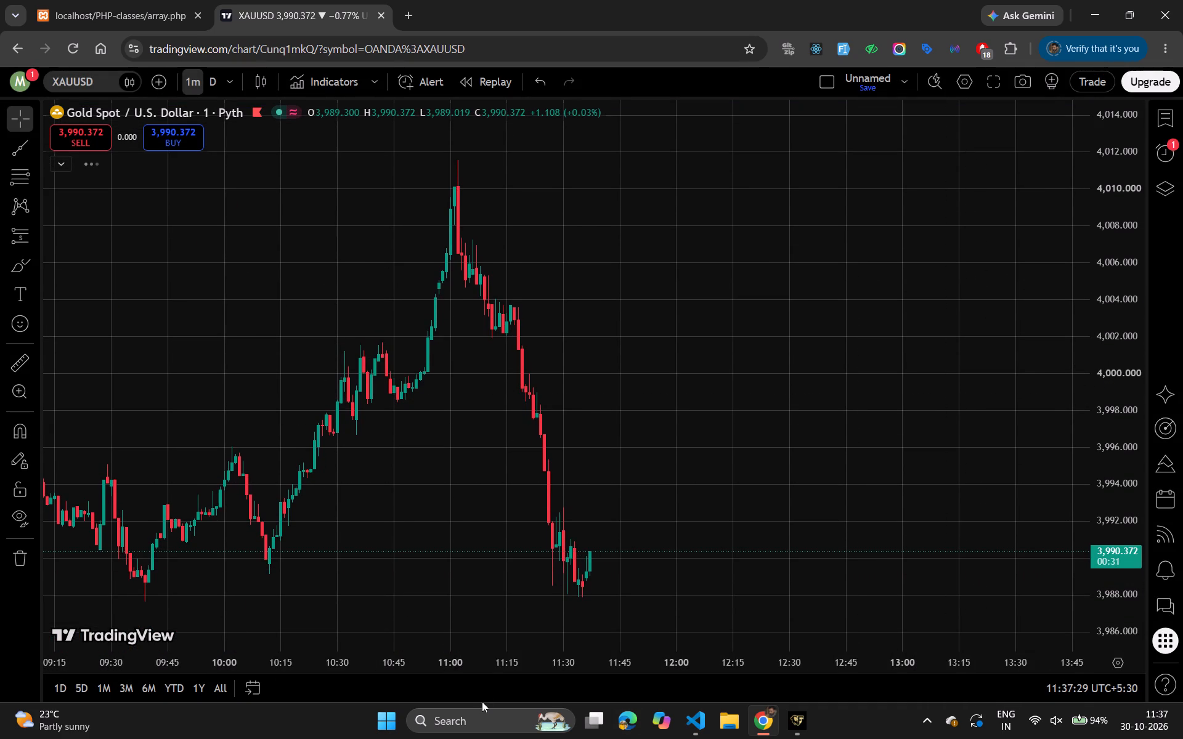
left_click_drag(490, 668, 701, 633)
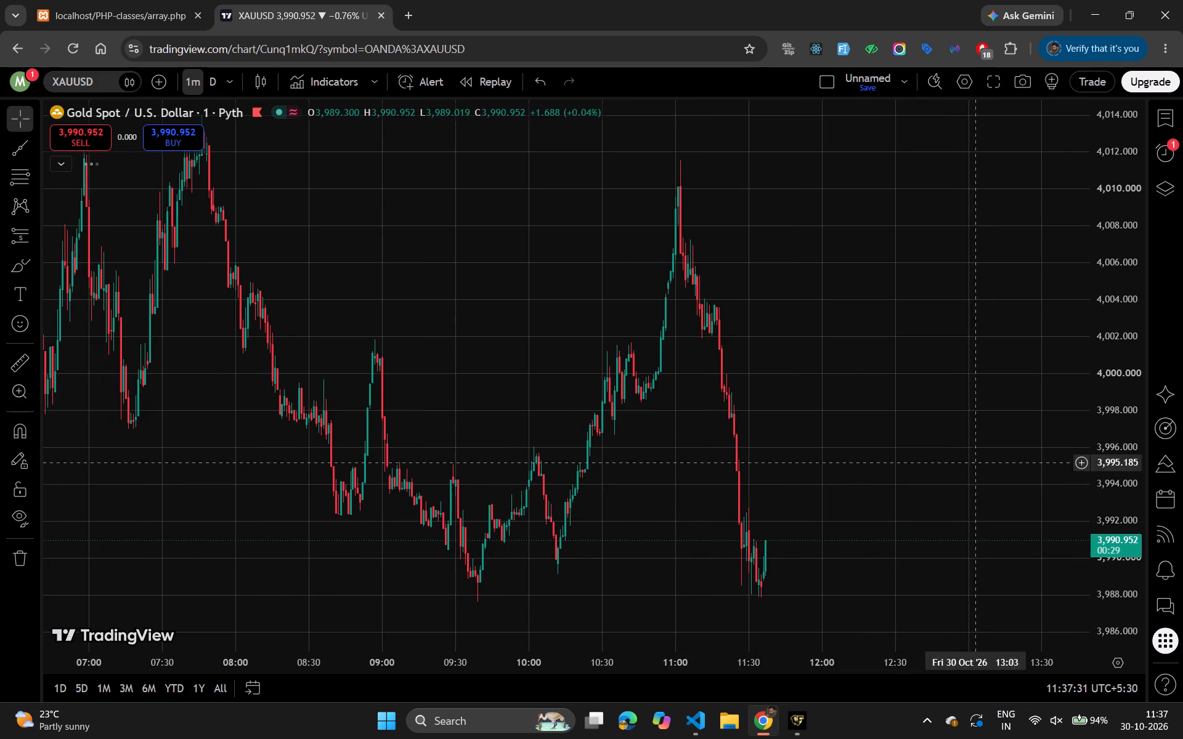
left_click_drag(1120, 411, 1125, 490)
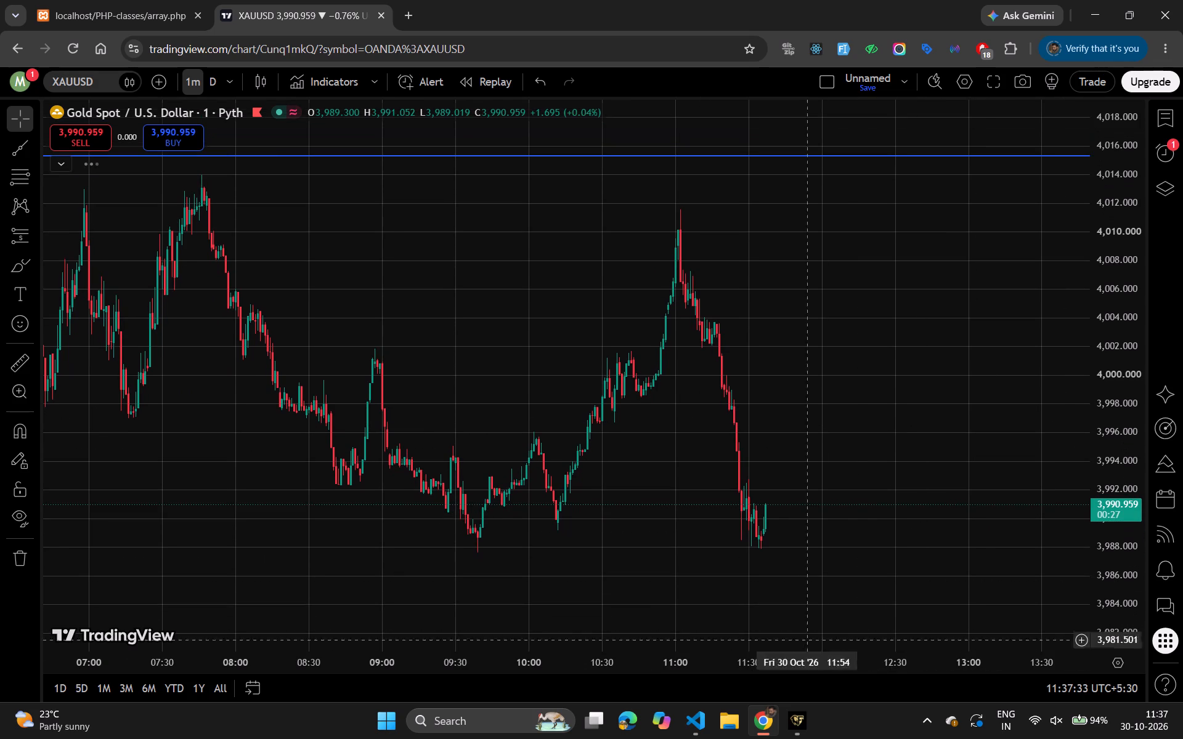
left_click_drag(810, 665, 550, 652)
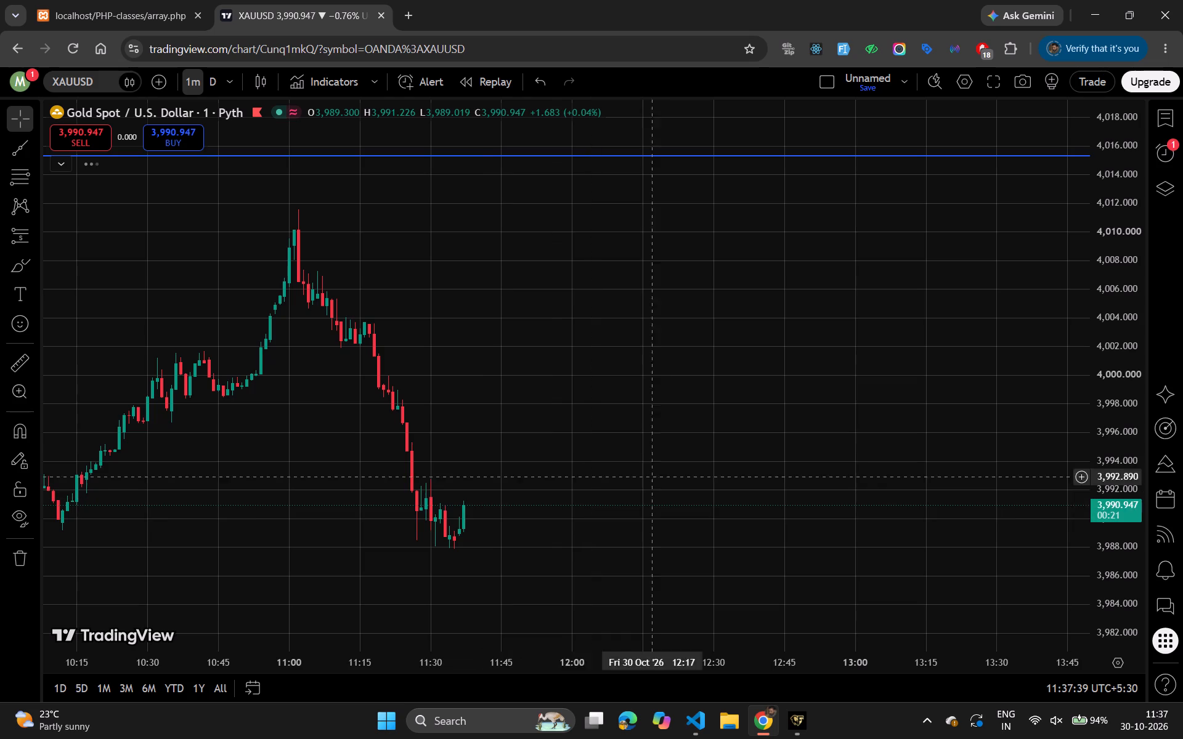
left_click_drag(458, 666, 759, 628)
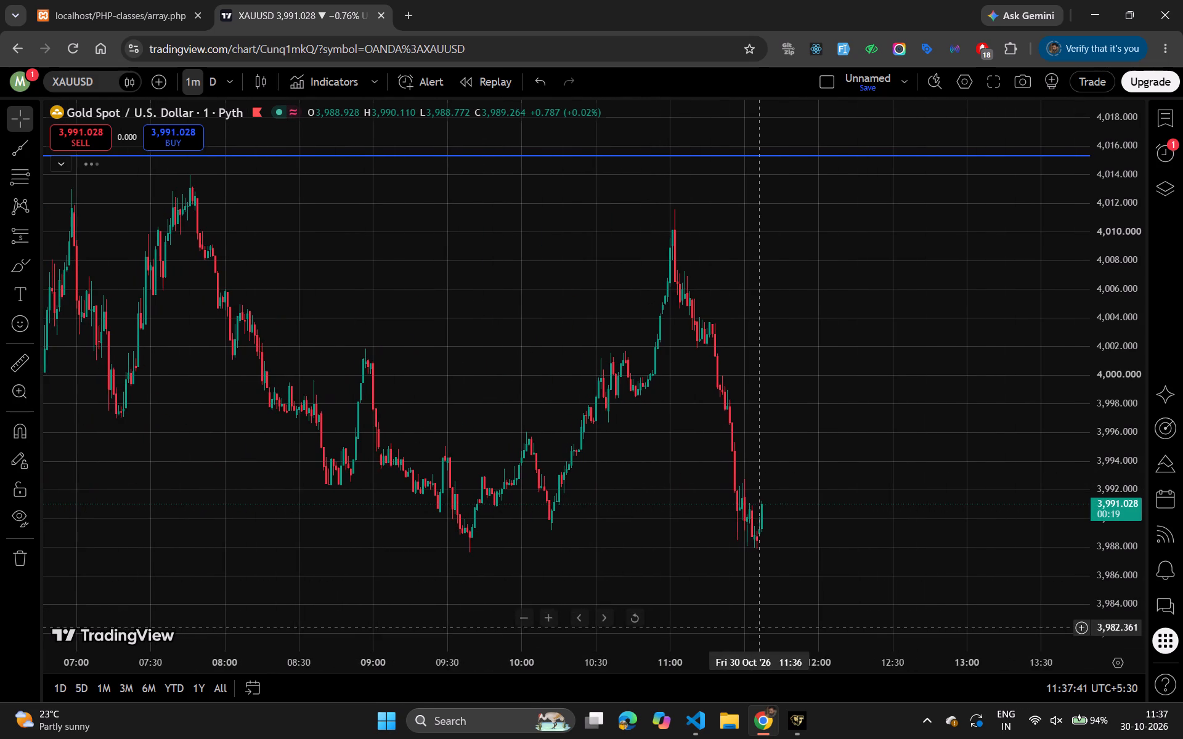
On gold's daily chart, draw a nearly horizontal ray from 27 Oct '26 along the latest candle's low, at about 3,987.6 to 3,987.7.
left_click(215, 89)
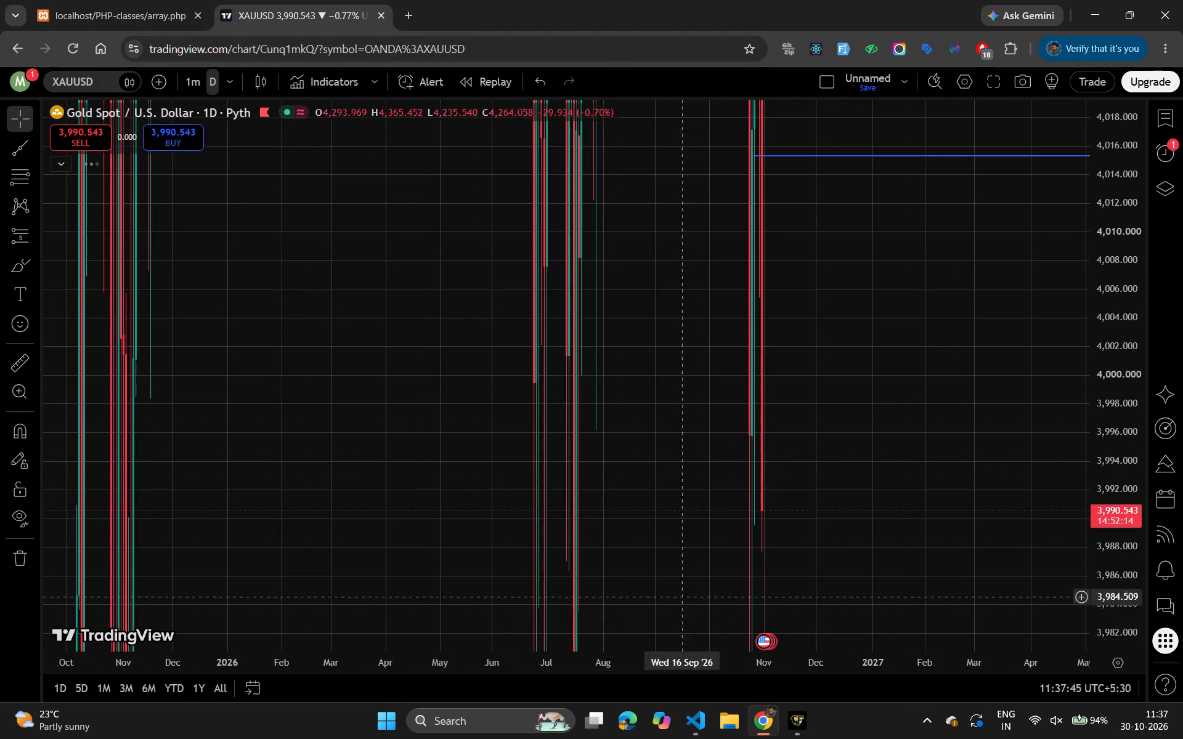
left_click_drag(709, 665, 317, 578)
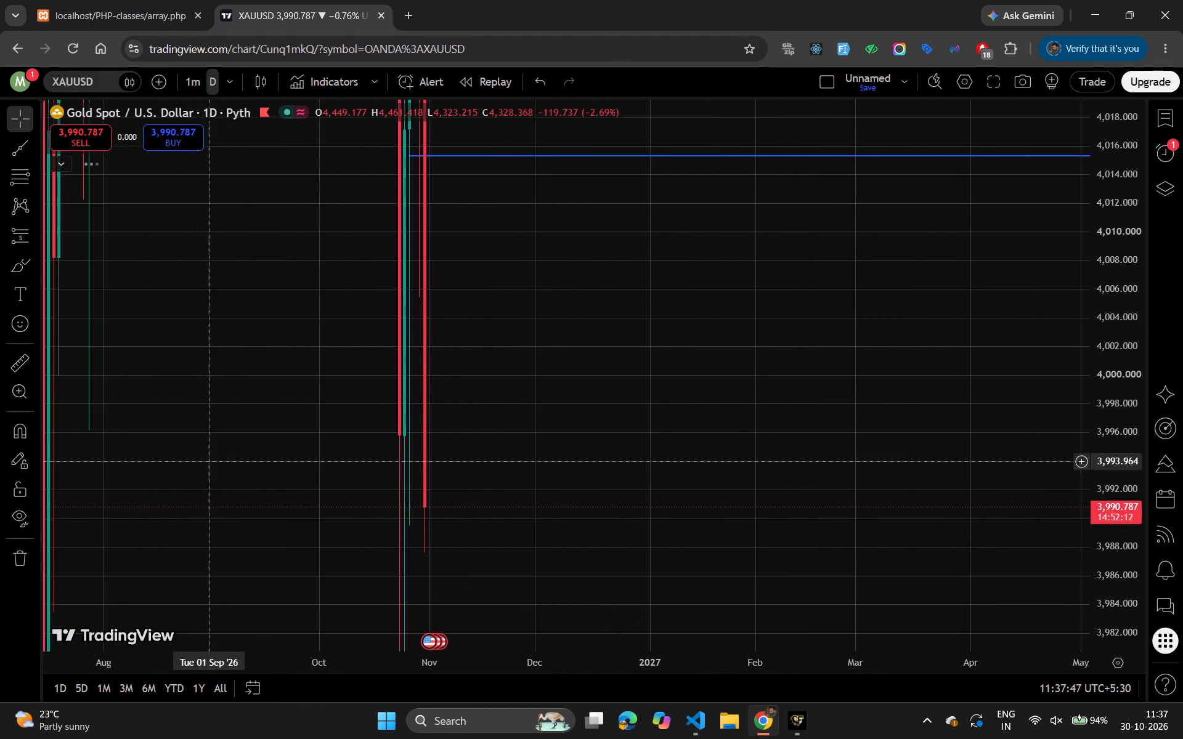
left_click(16, 148)
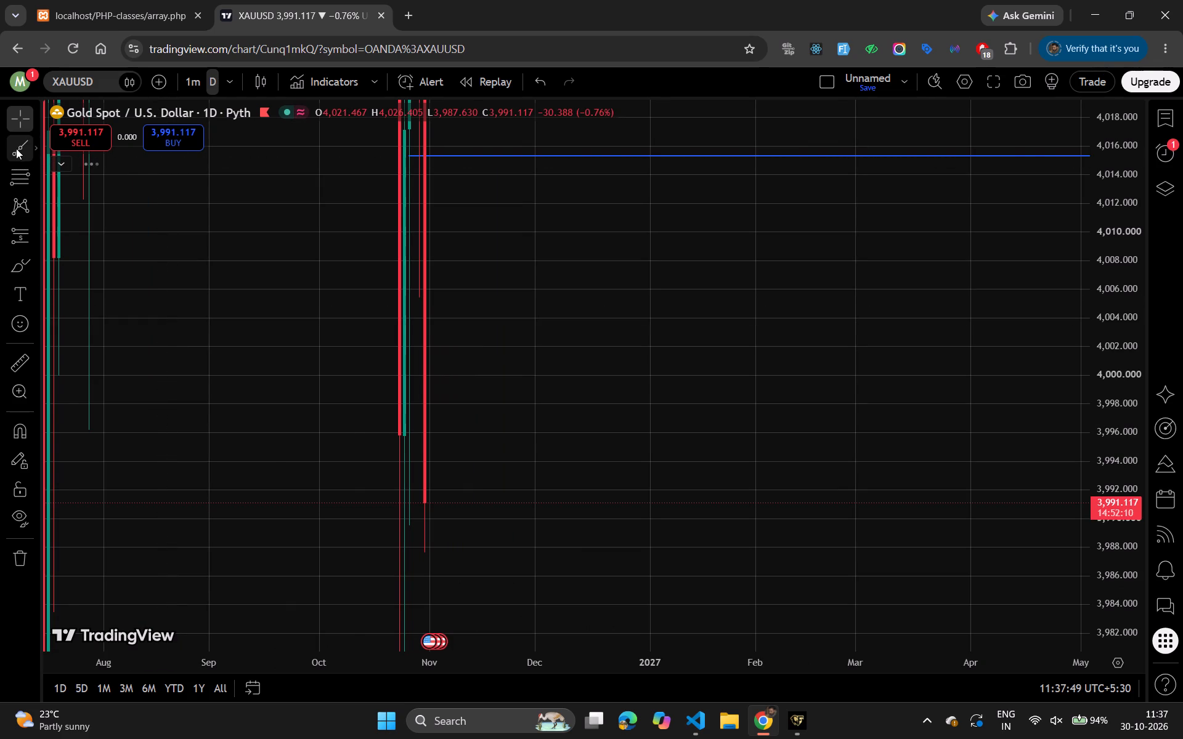
left_click(410, 552)
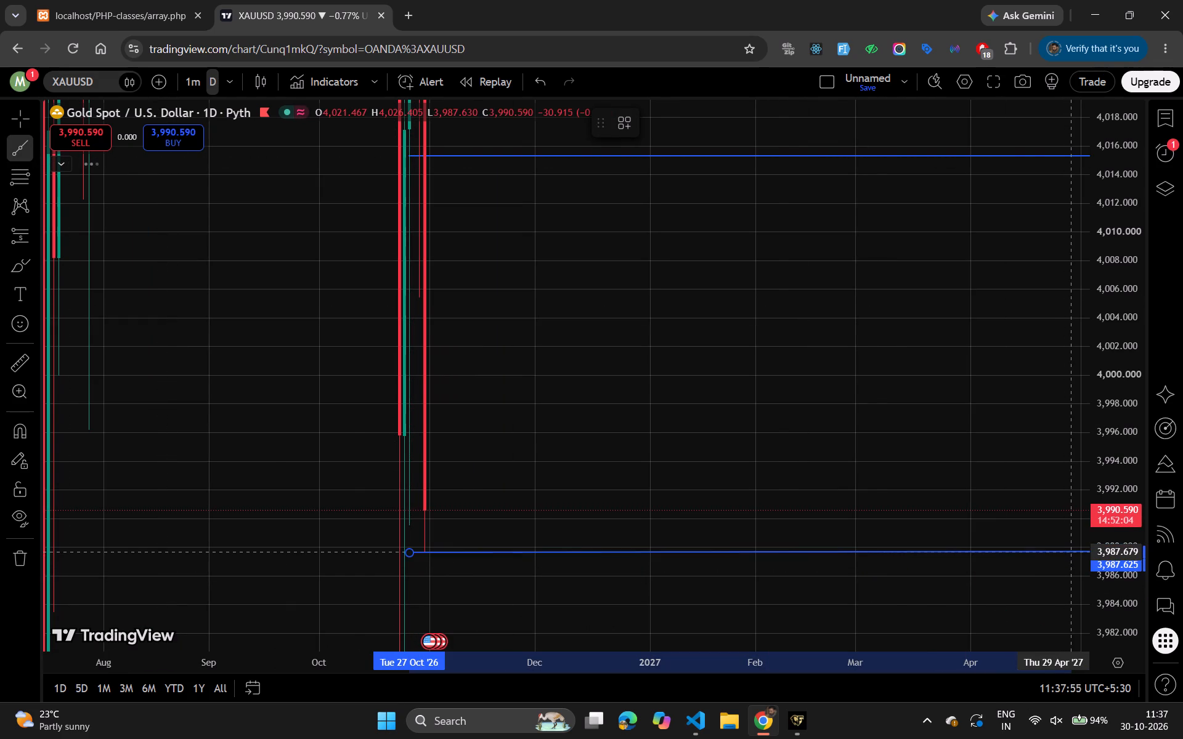
left_click(1073, 552)
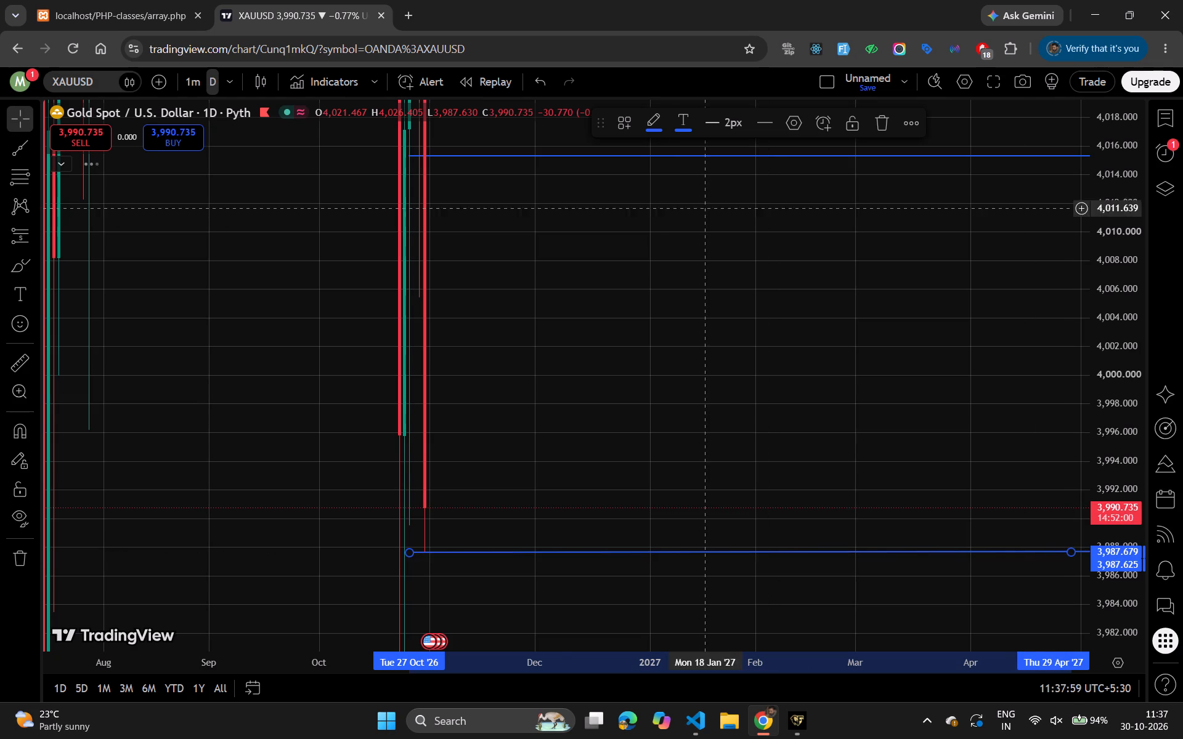
Return gold to the 1-minute chart and examine the latest candles against the new lower blue ray.
left_click(190, 86)
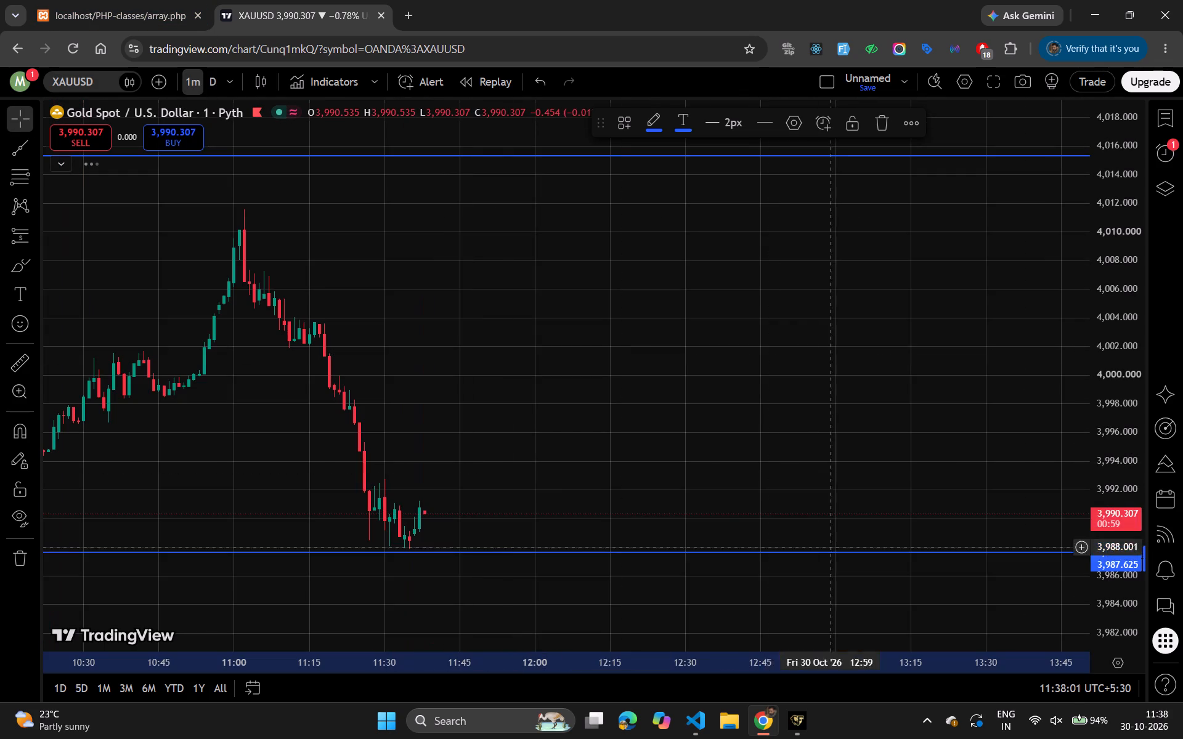
left_click_drag(1151, 561, 1136, 496)
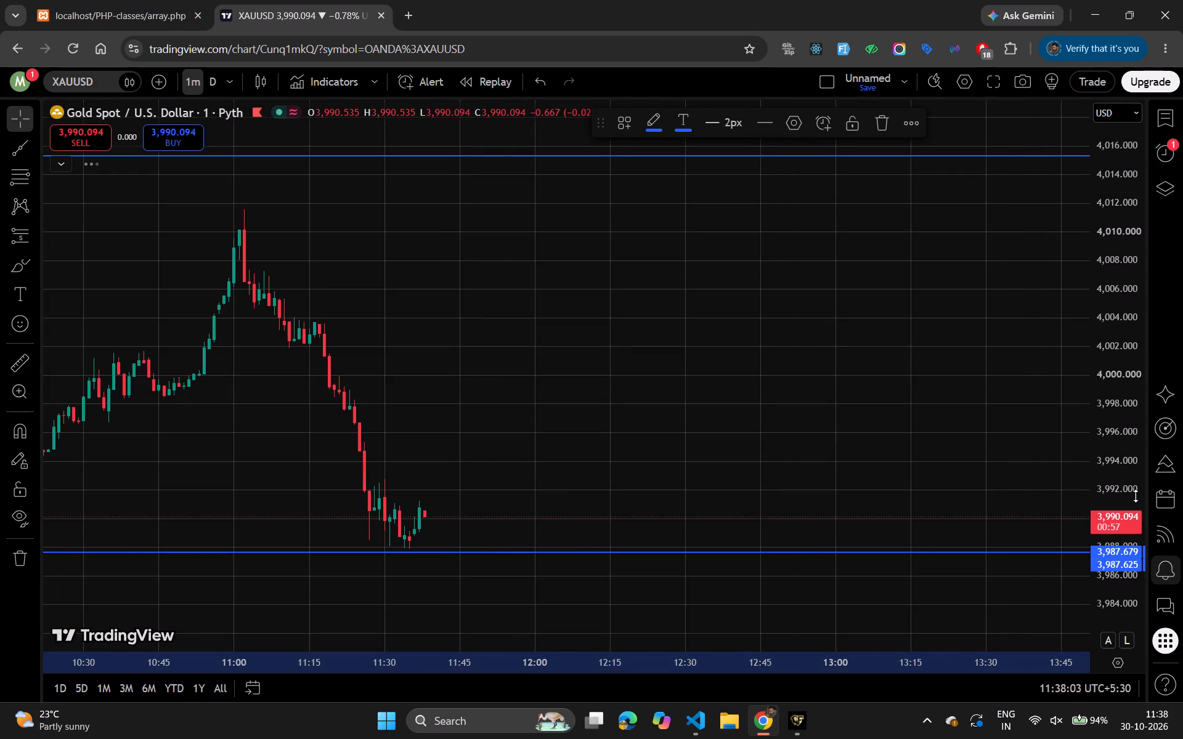
left_click_drag(1136, 496, 1110, 531)
left_click_drag(1110, 531, 1148, 510)
left_click_drag(673, 662, 561, 666)
left_click_drag(455, 536, 441, 517)
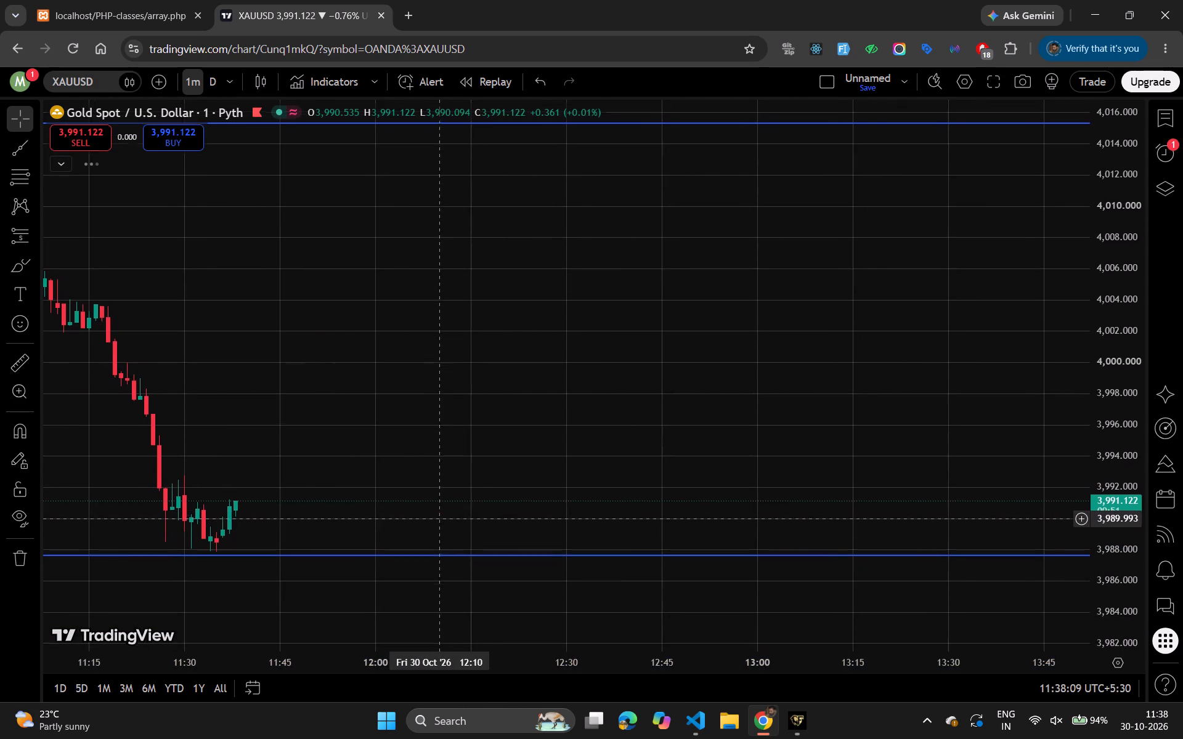
left_click_drag(441, 517, 465, 526)
Switch to MetaTrader 5 and buy 0.01 lots of XAUUSD.x at market.
left_click(792, 729)
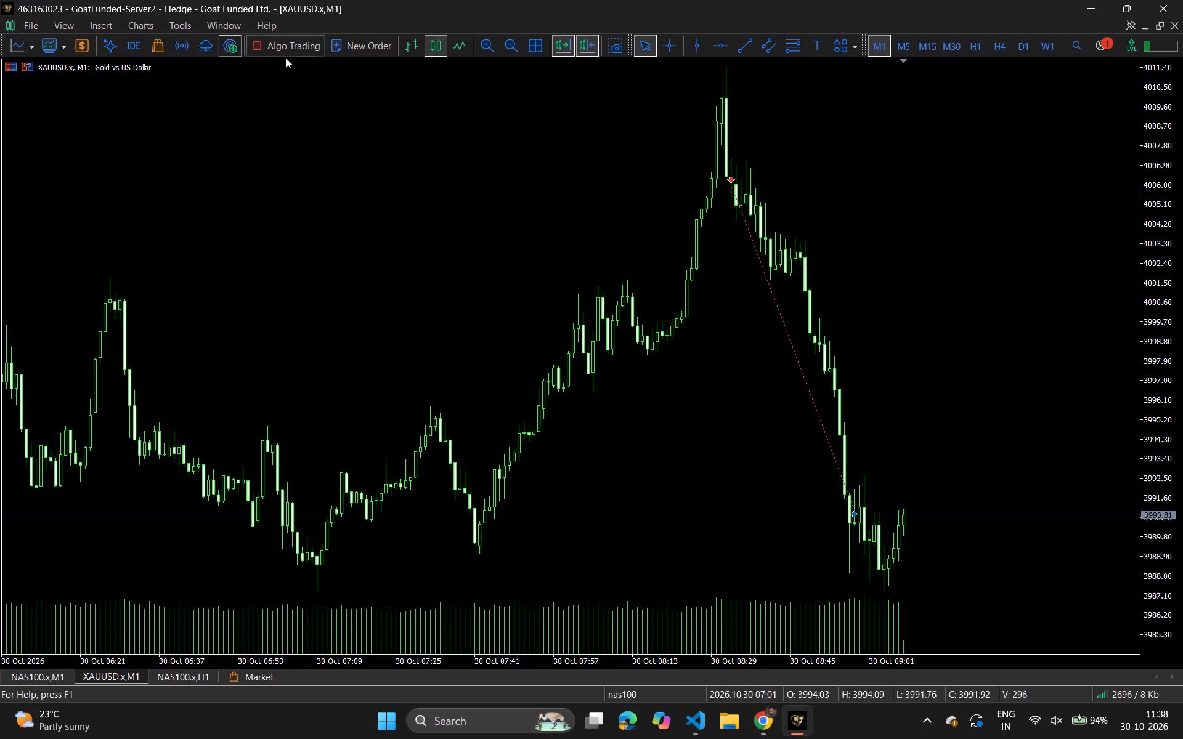
left_click(340, 47)
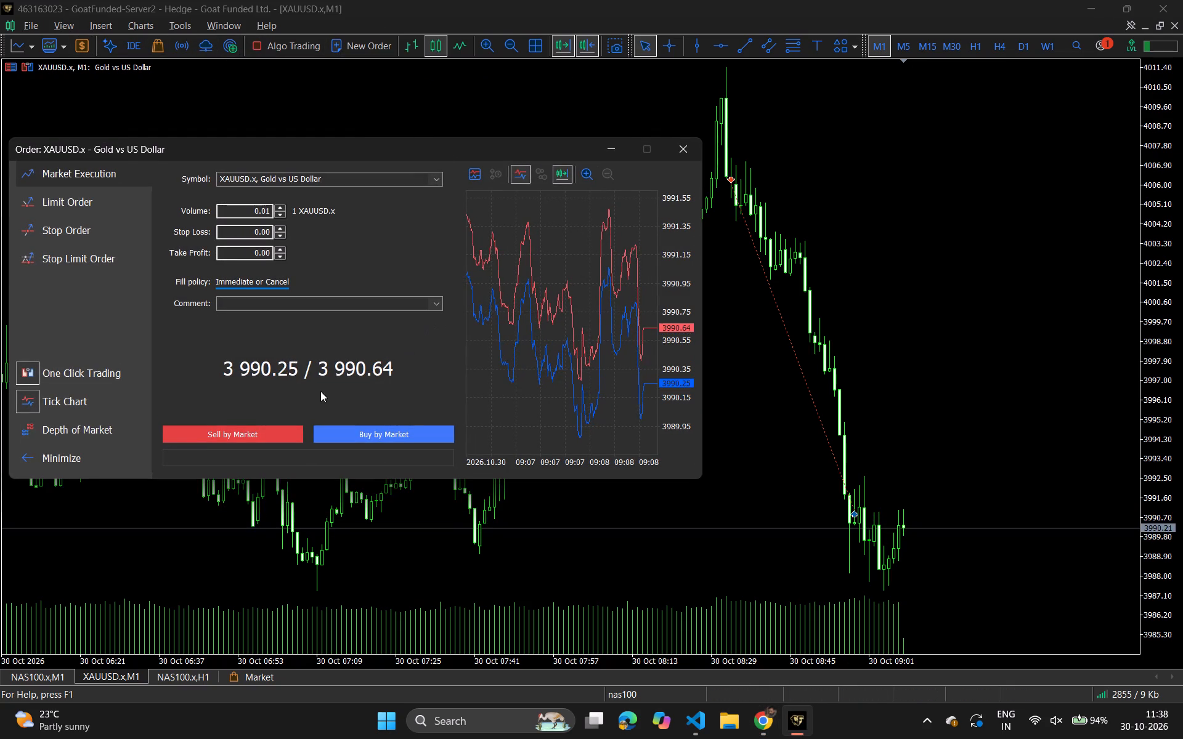
left_click(351, 434)
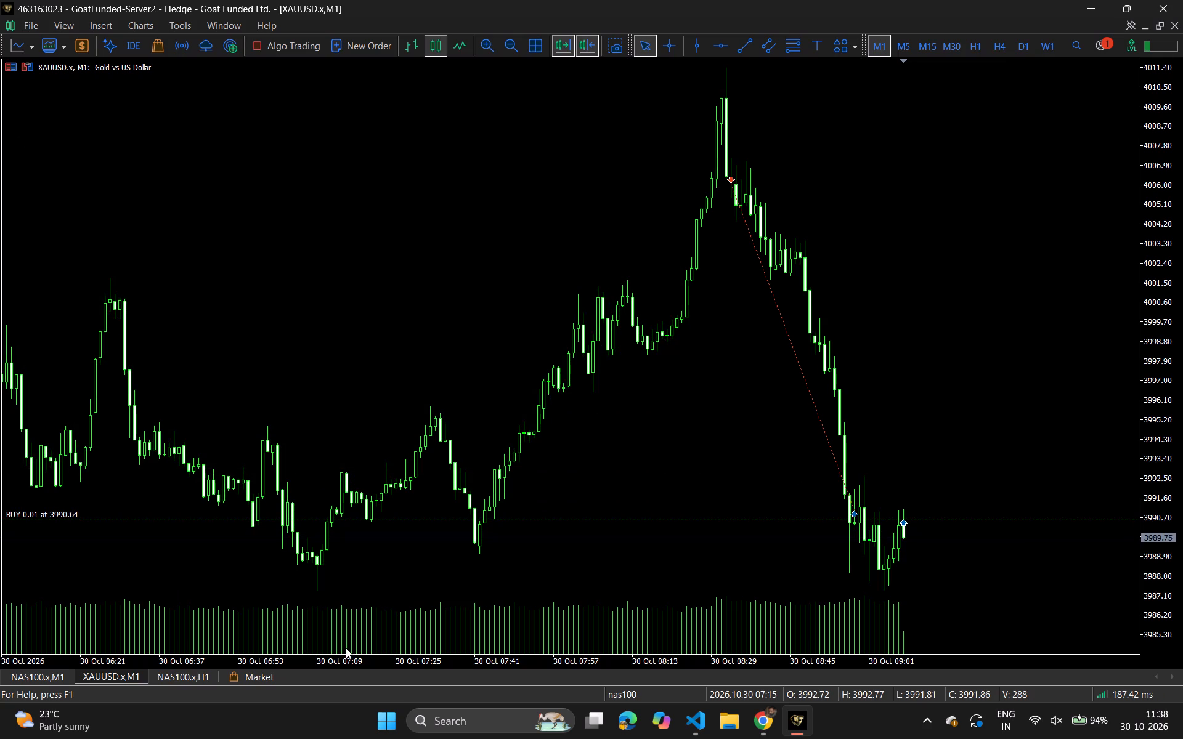
Show the Toolbox and set the stop loss of the open gold buy position to 3986.00.
key("ctrl+t")
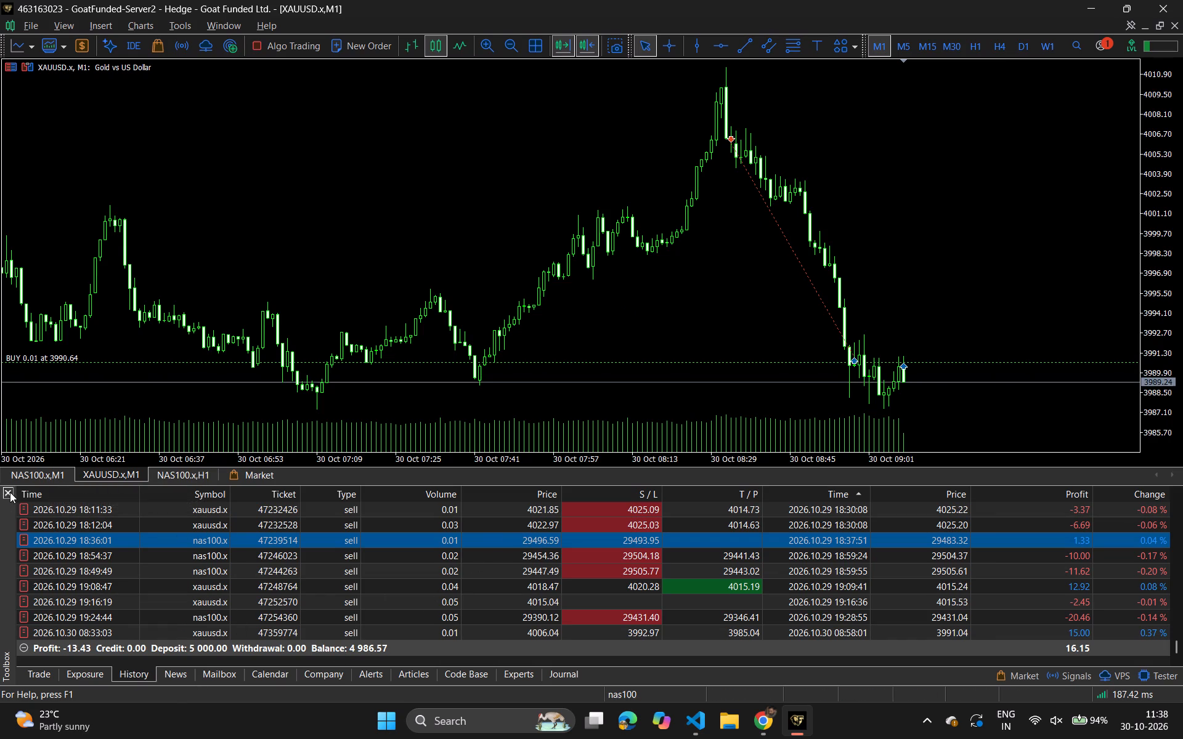
left_click(826, 361)
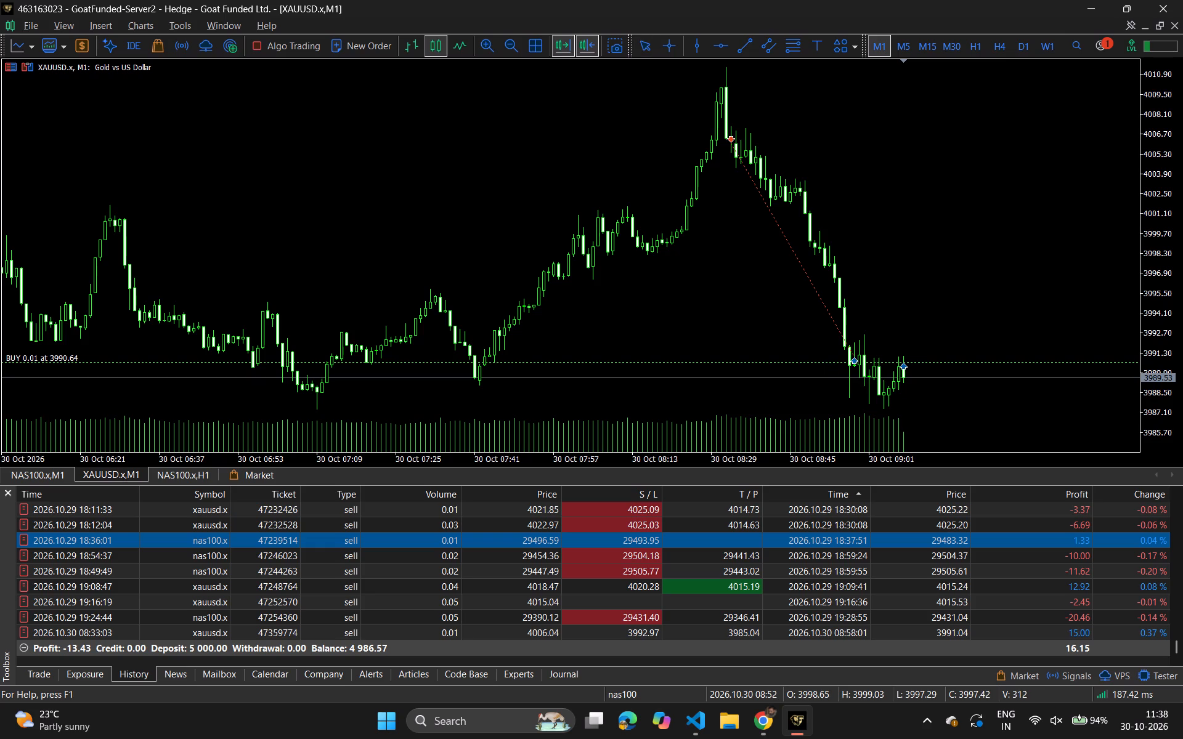
double_click(826, 361)
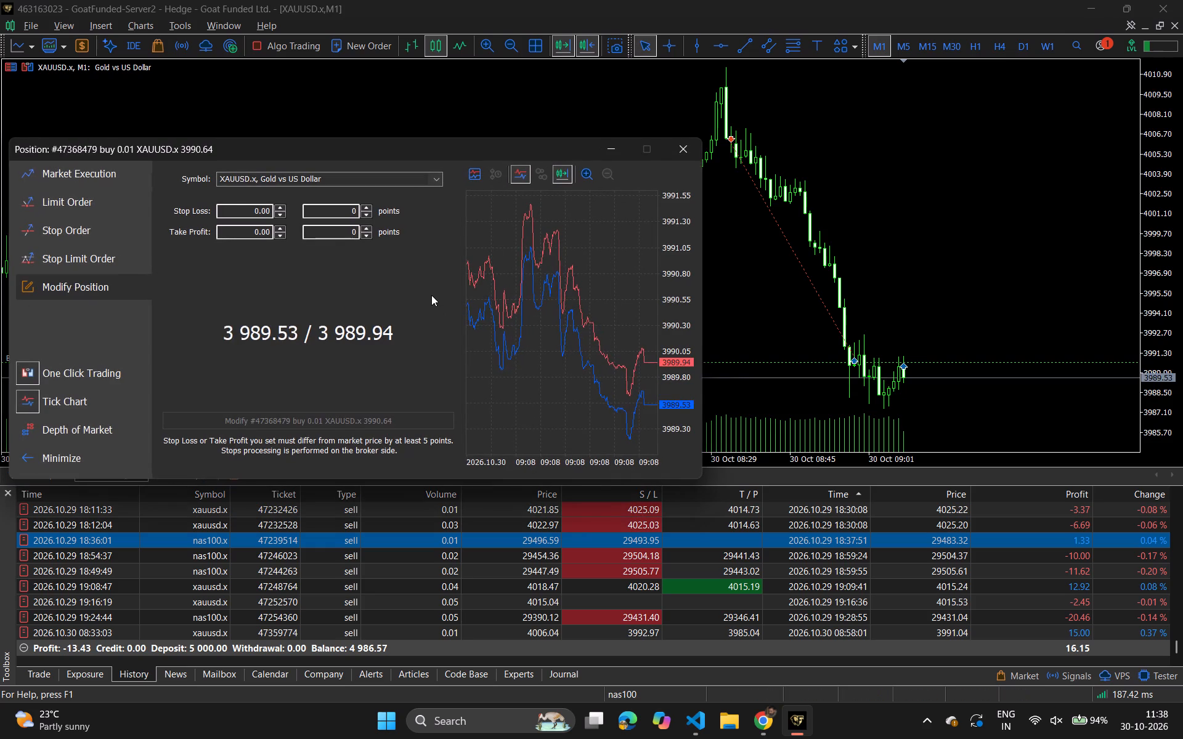
left_click(251, 213)
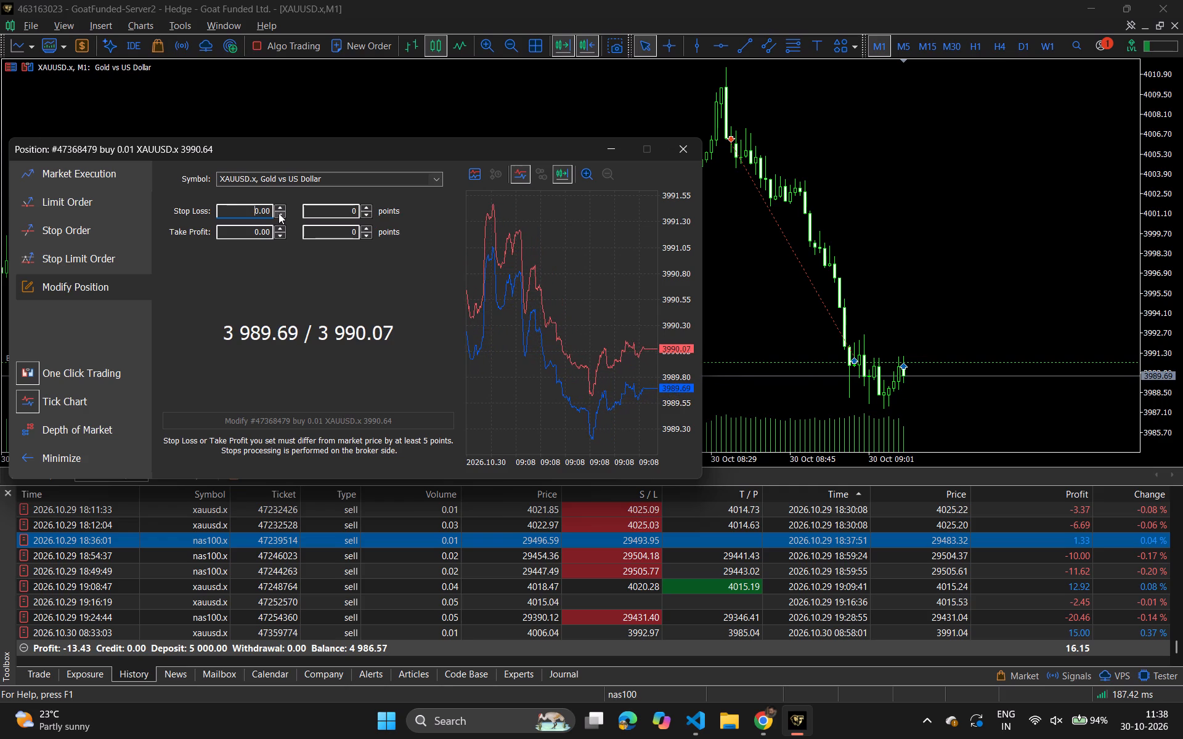
key("3")
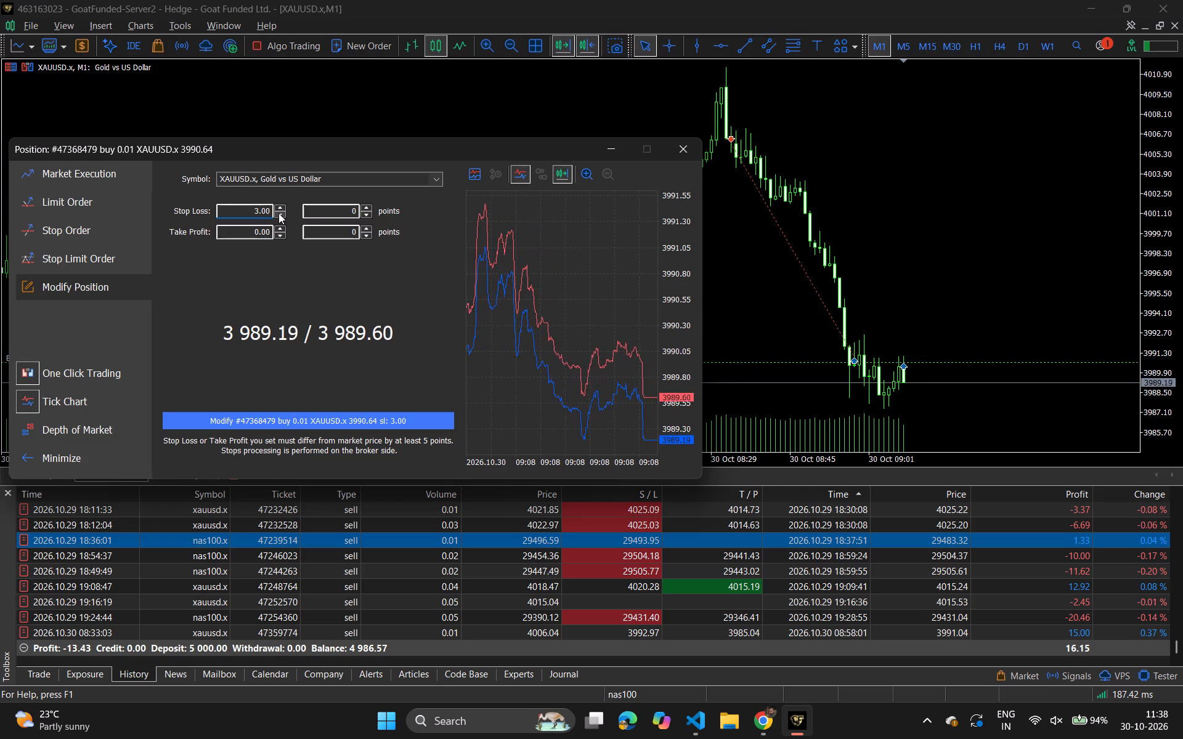
key("9")
type("86")
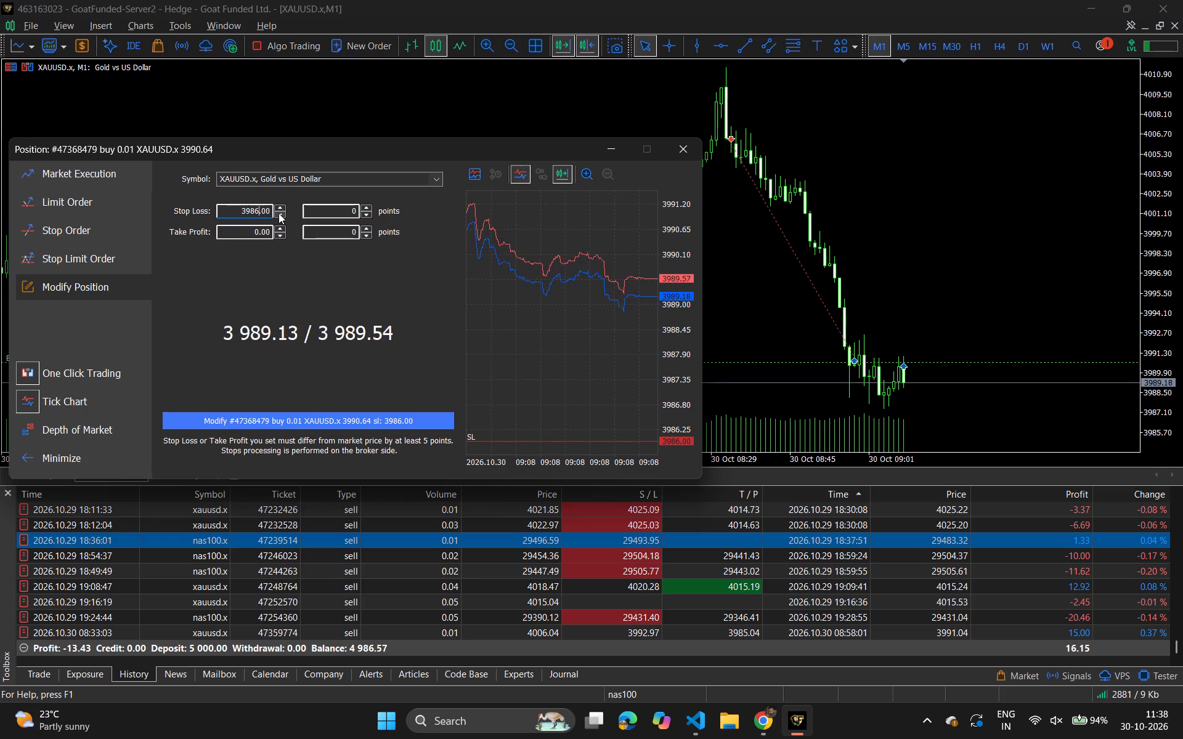
left_click(339, 421)
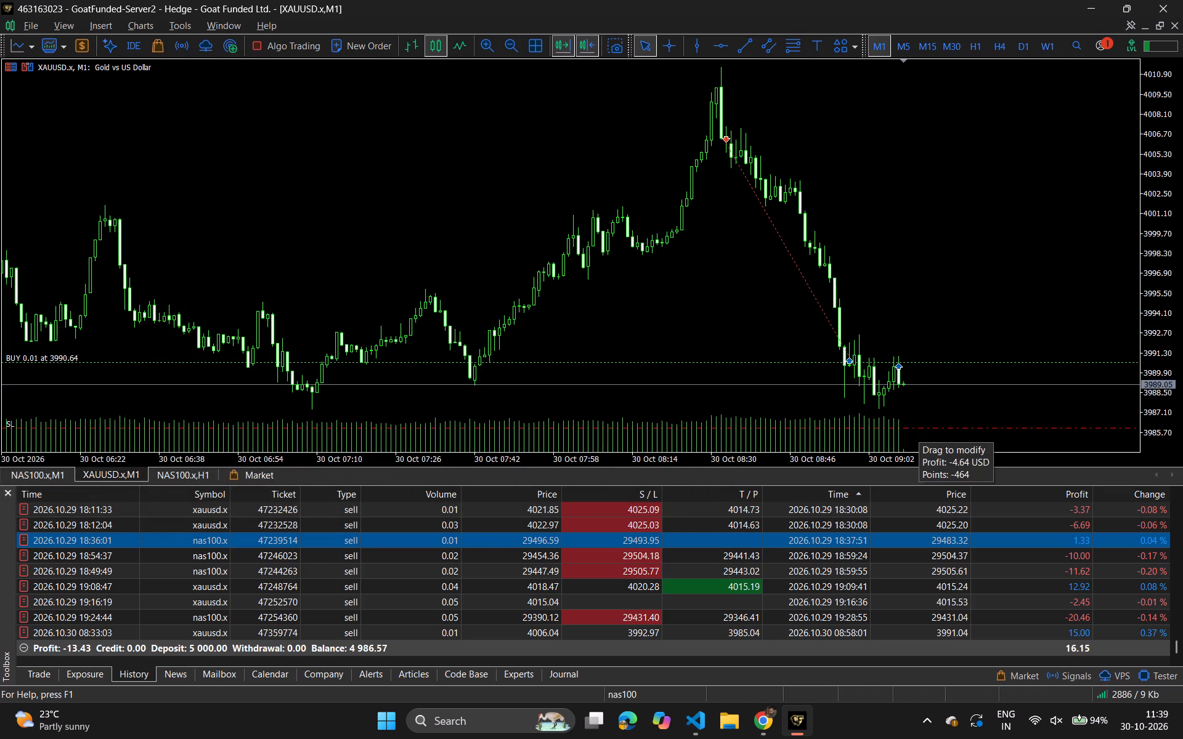
Raise the gold buy's stop-loss line on the chart to about 3987.38, near the recent lows.
left_click_drag(919, 427, 919, 414)
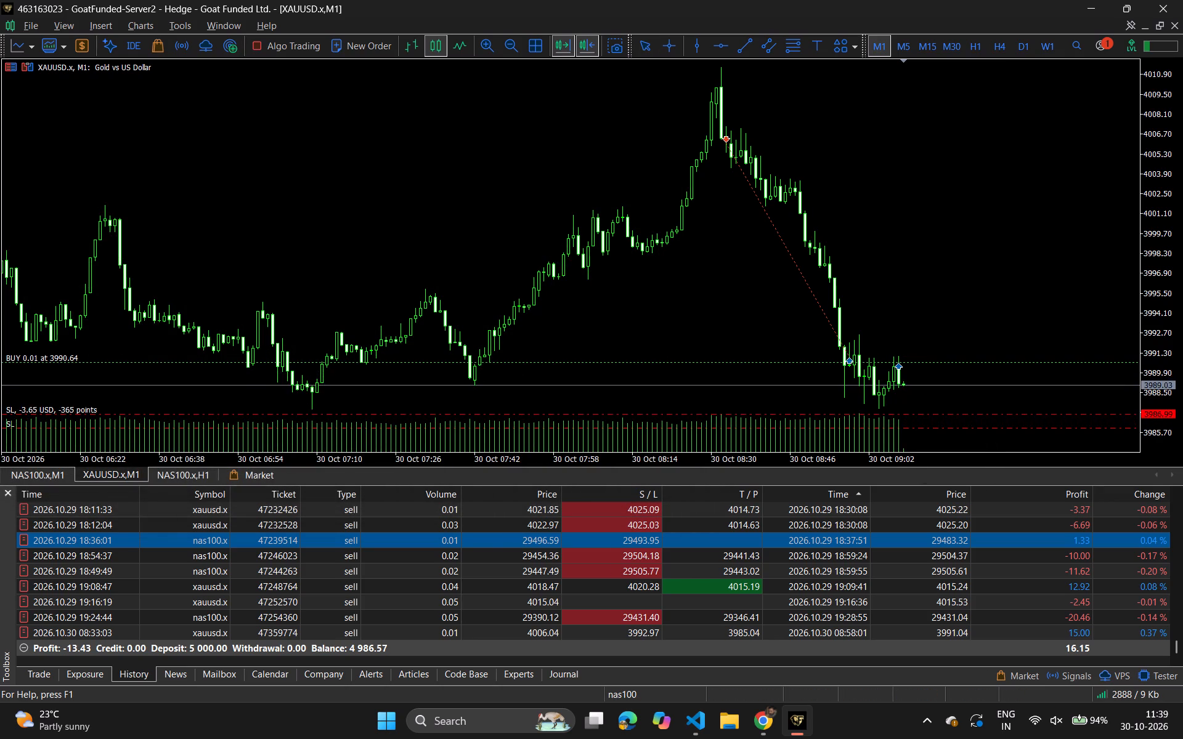
left_click_drag(919, 414, 919, 411)
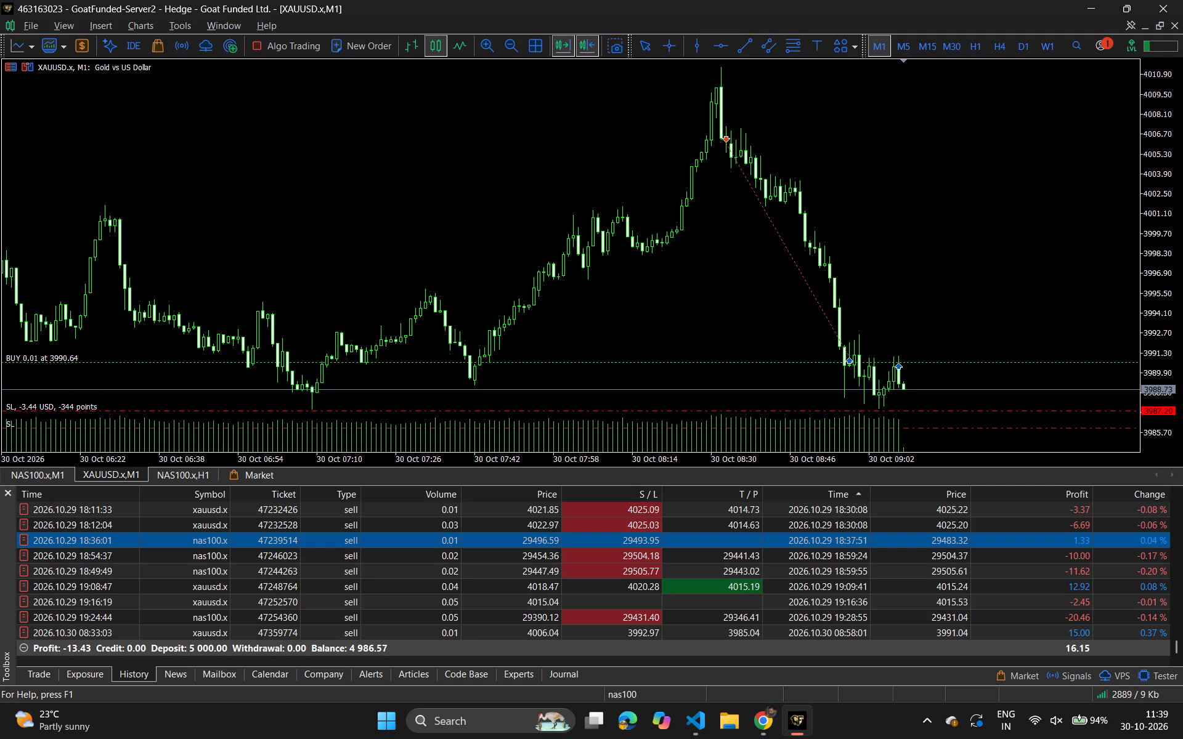
left_click_drag(919, 411, 922, 408)
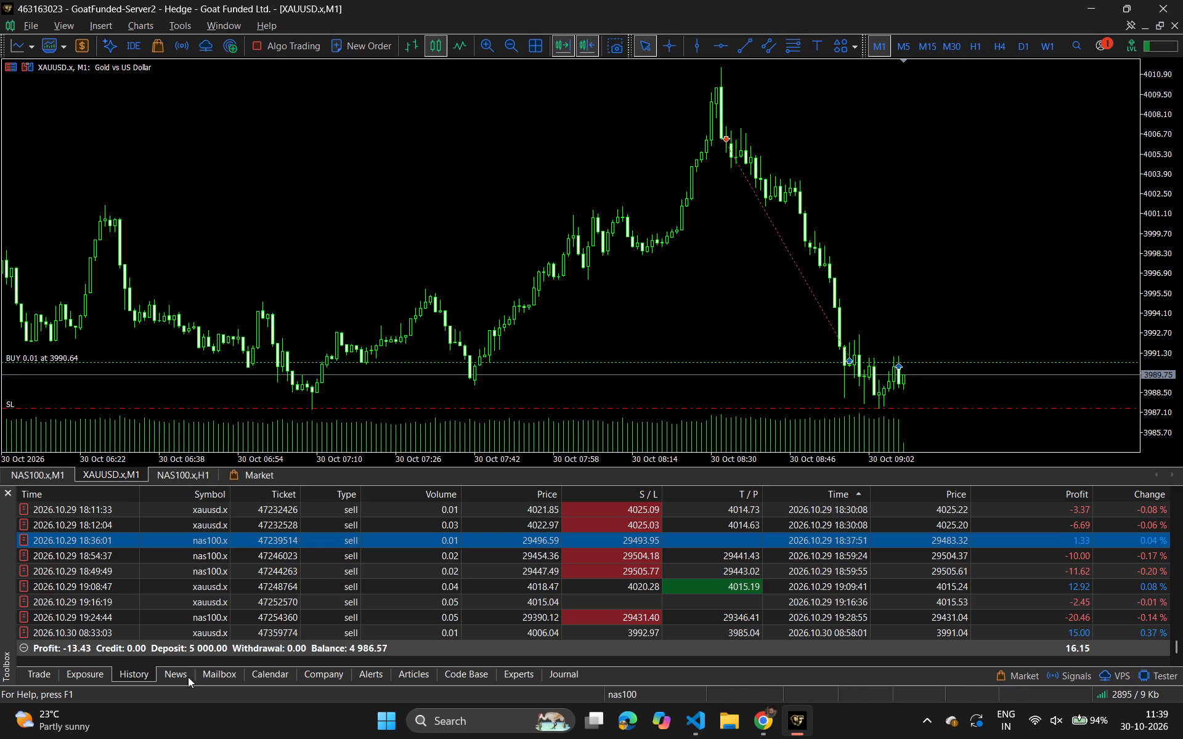
Open the gold buy position from the list of open trades and set its take profit to 3999.00.
left_click(43, 671)
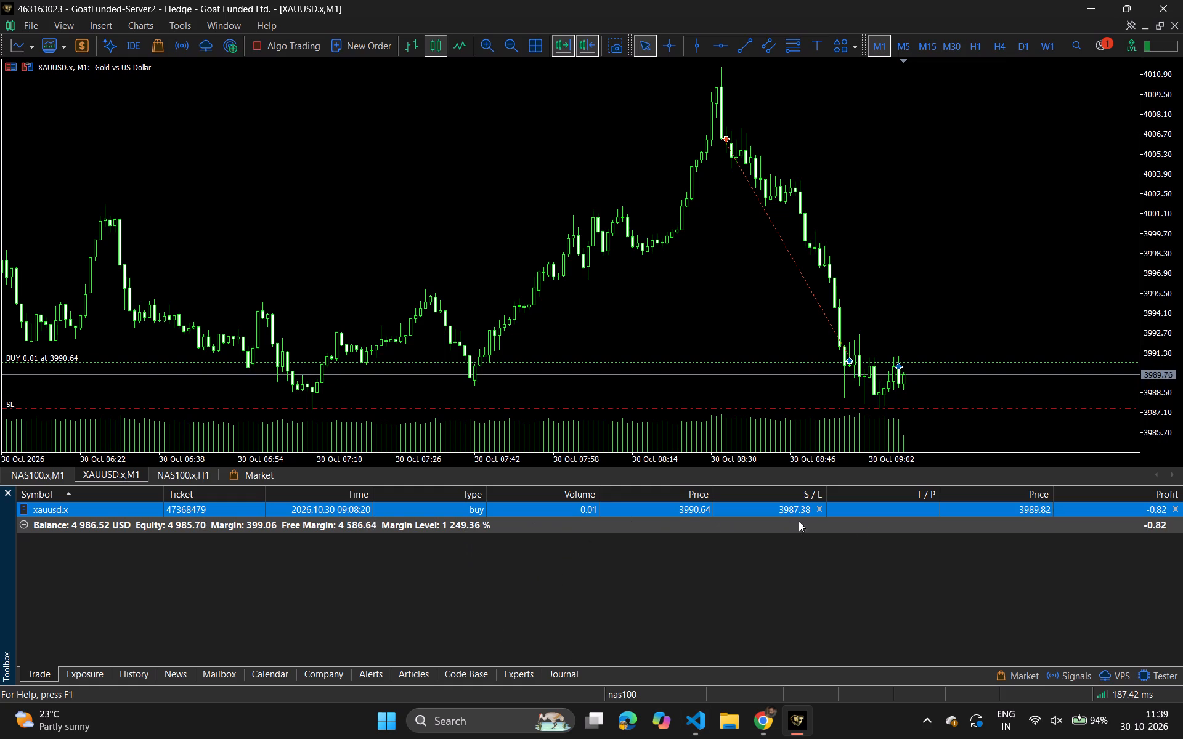
left_click(868, 508)
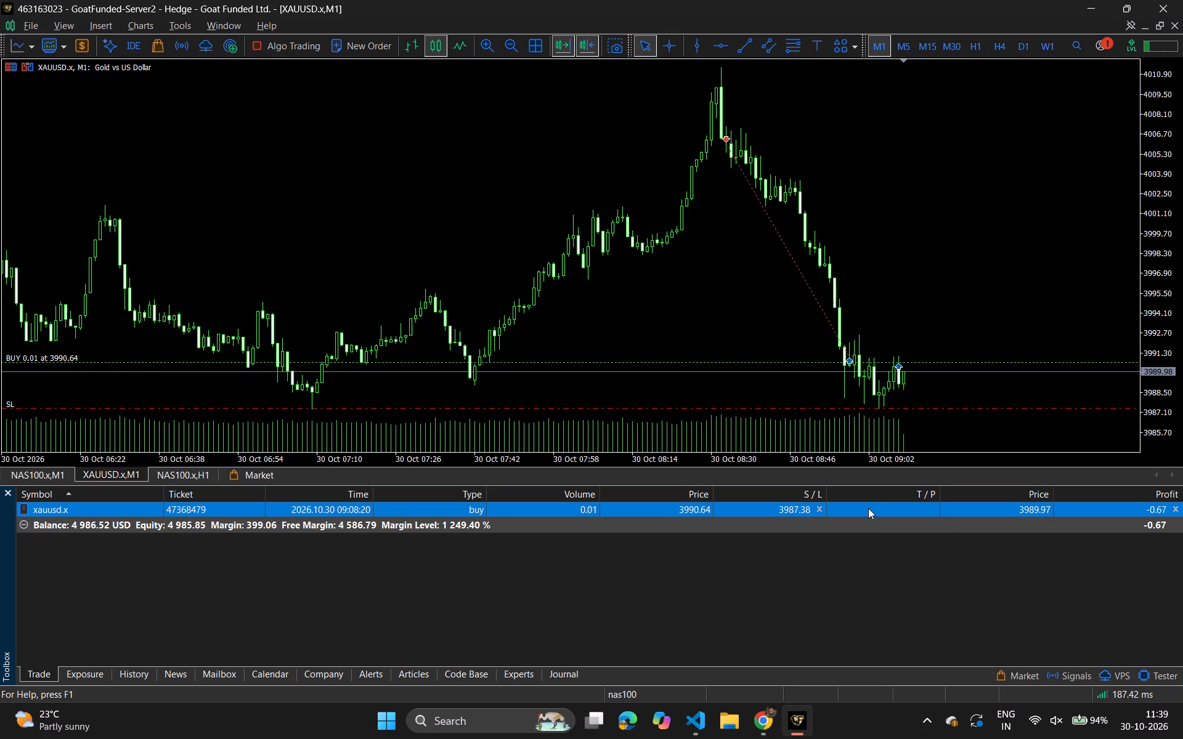
left_click(874, 509)
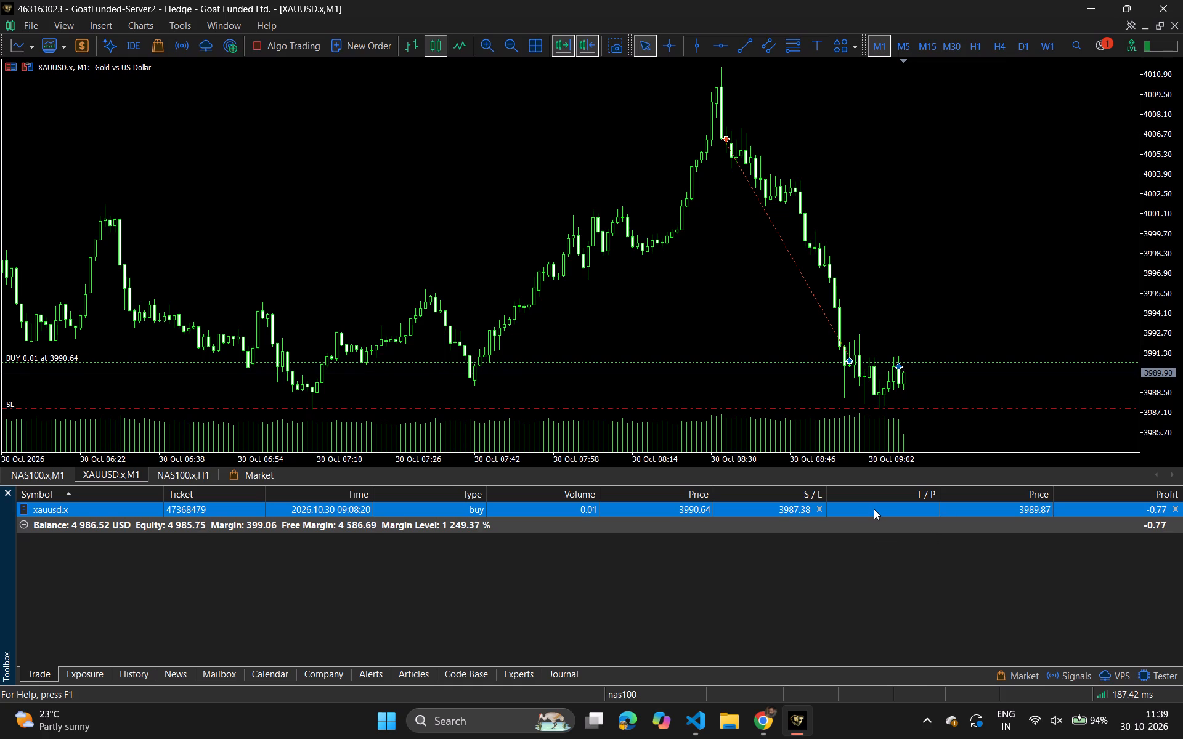
left_click(869, 503)
left_click(904, 512)
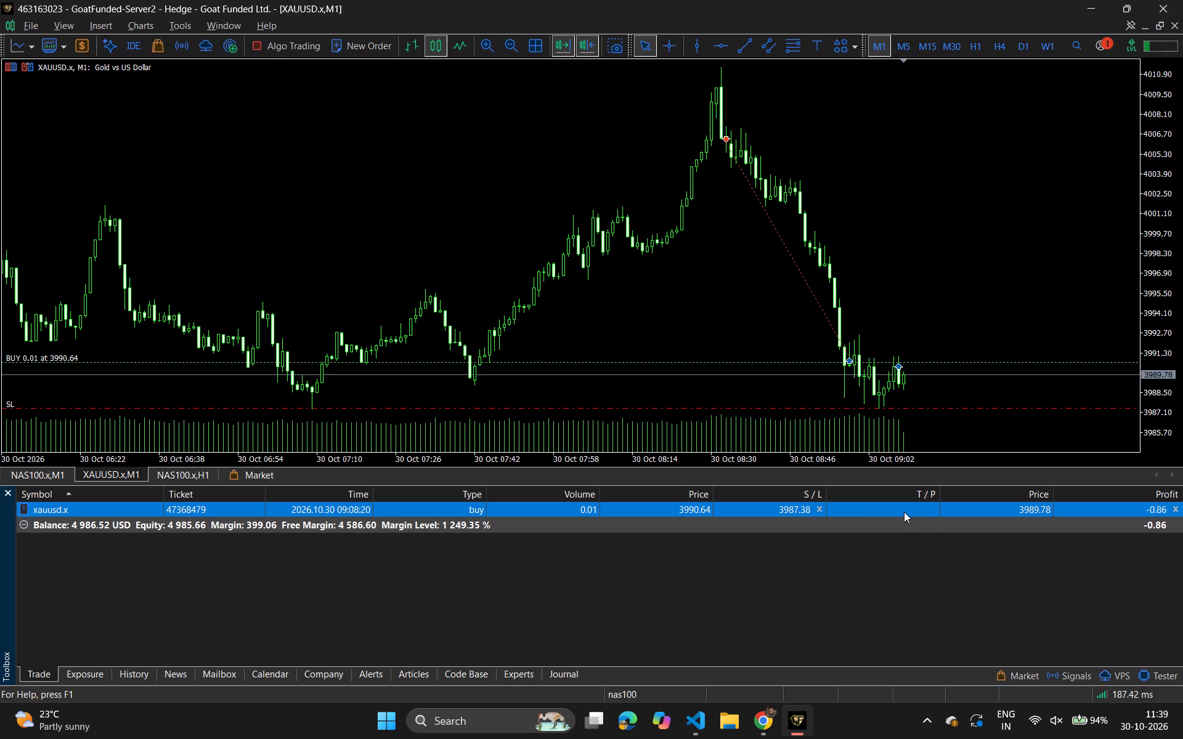
double_click(903, 504)
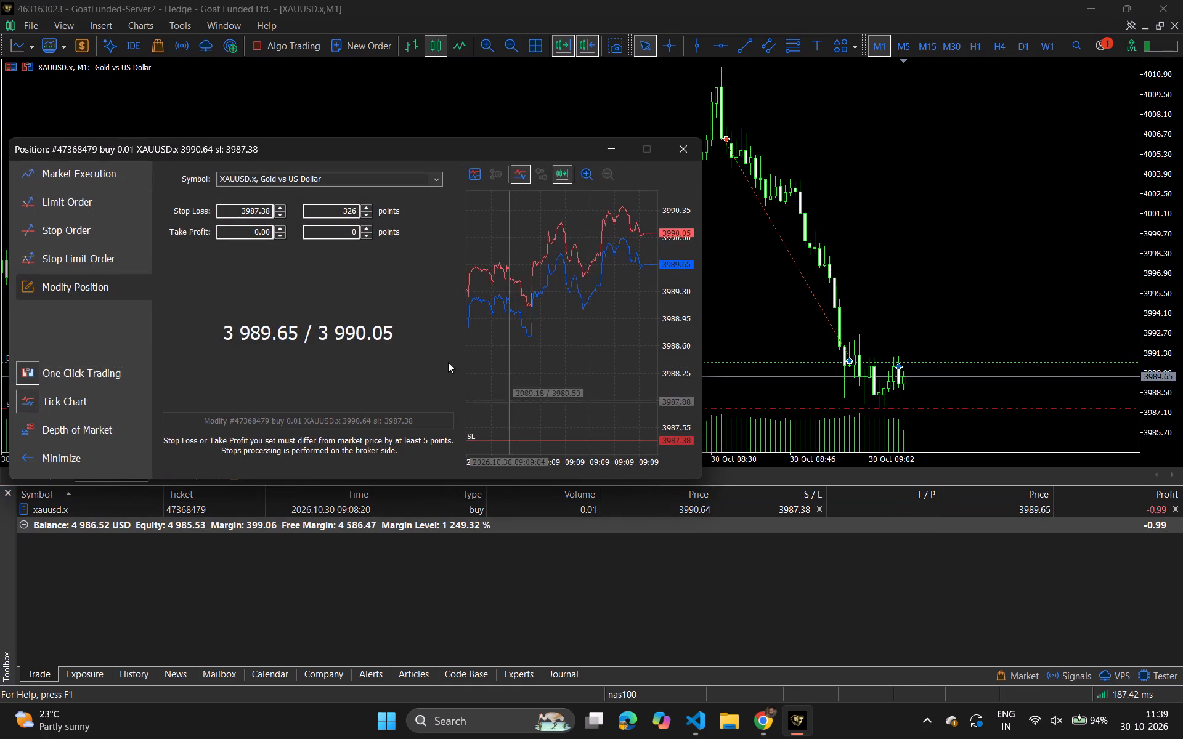
left_click(238, 233)
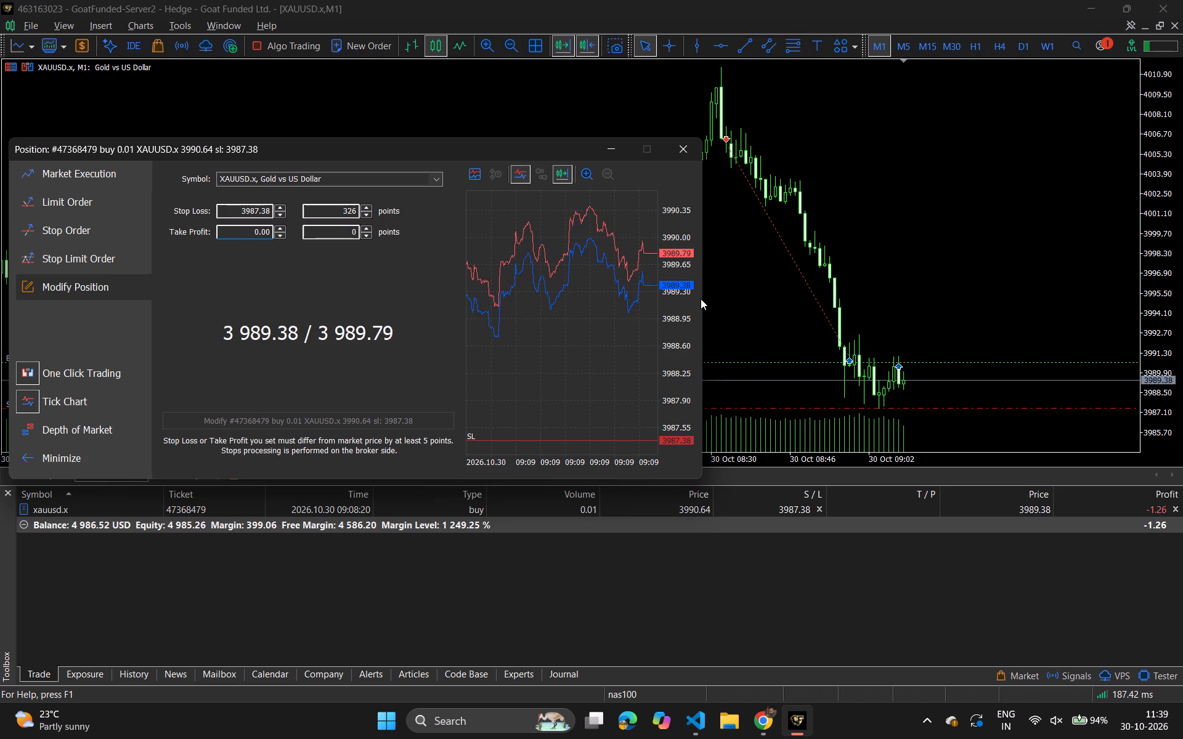
type("3999")
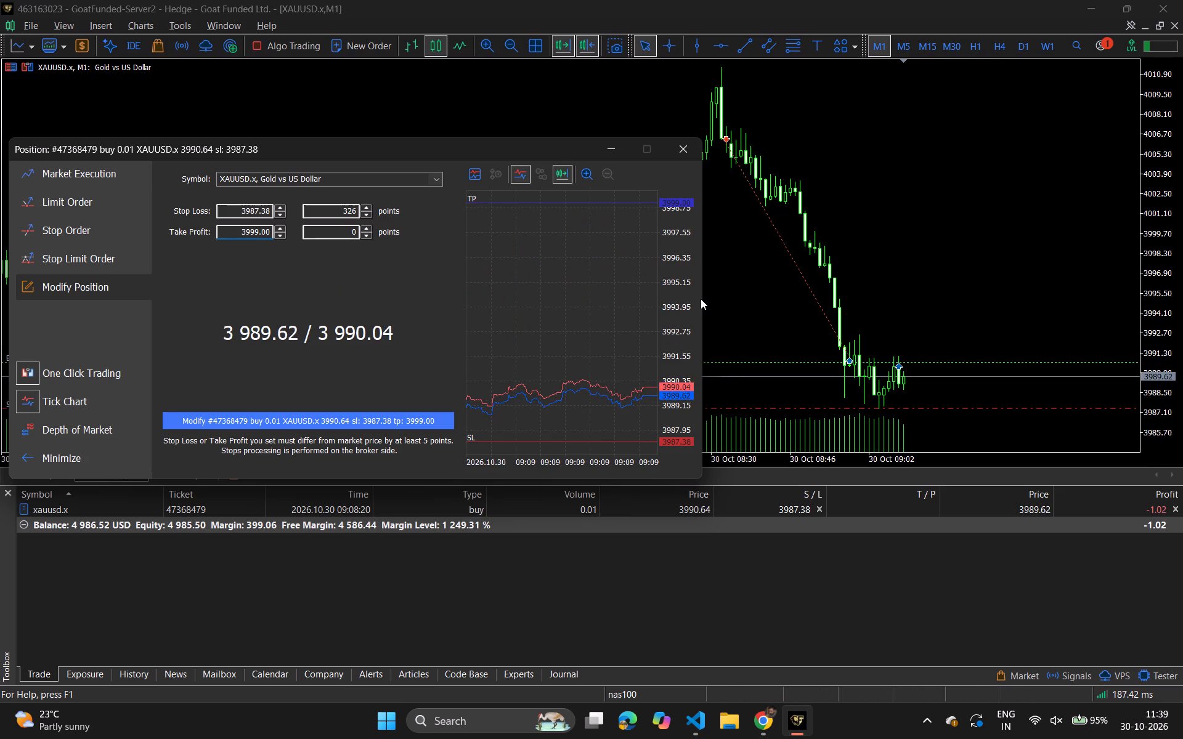
left_click(428, 418)
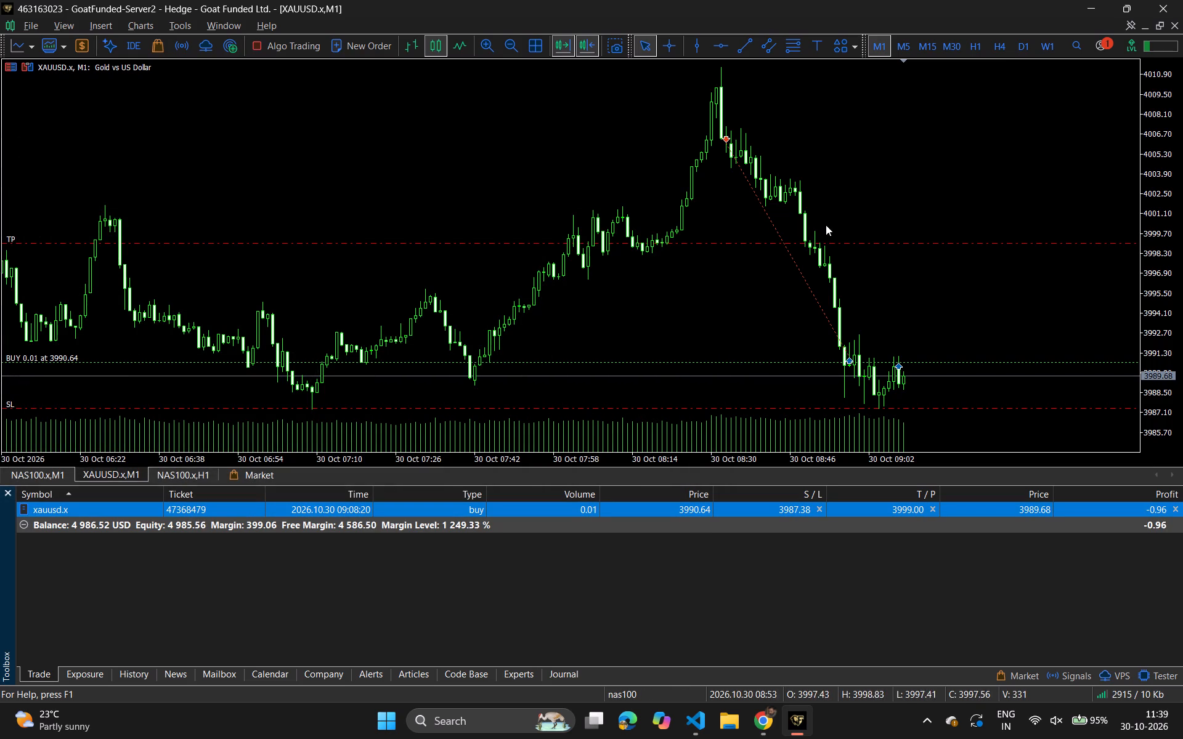
Raise the gold buy's take-profit line on the chart to about 4003.37.
left_click_drag(836, 243, 853, 187)
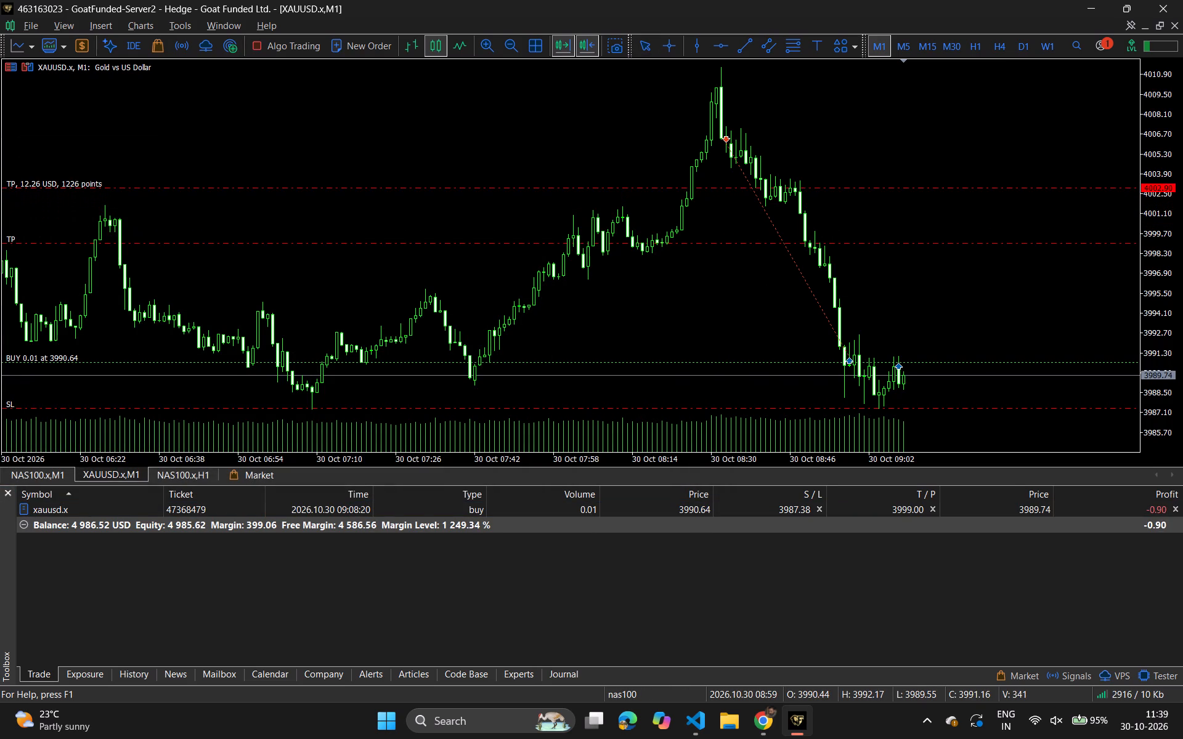
left_click_drag(853, 187, 858, 181)
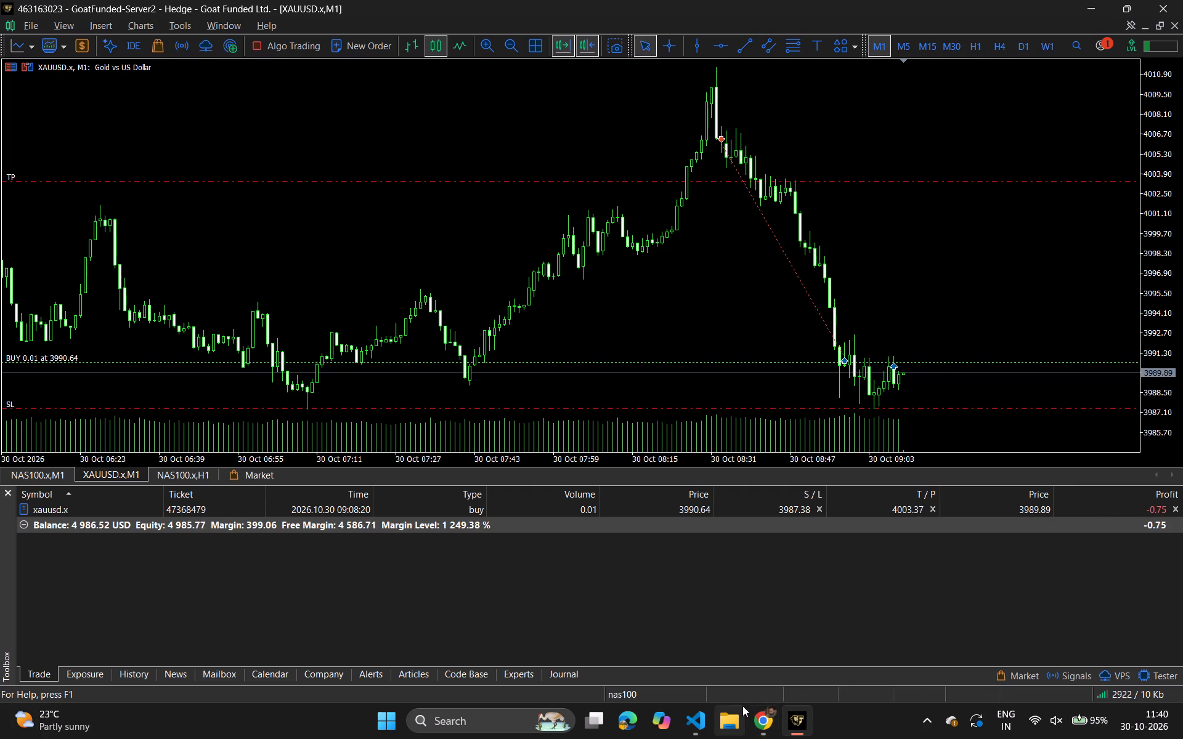
Switch to the TradingView gold chart and place a long position with its entry at about 3989.2 on the 11:38 candle.
left_click(763, 719)
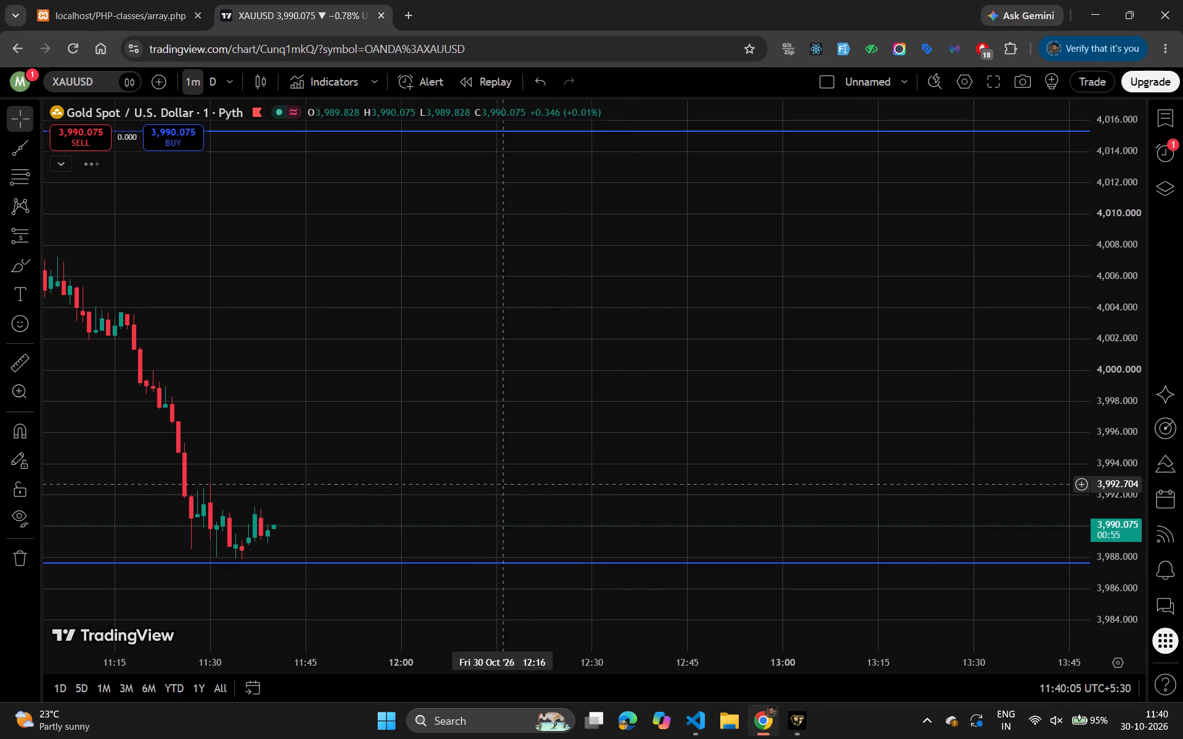
left_click(789, 715)
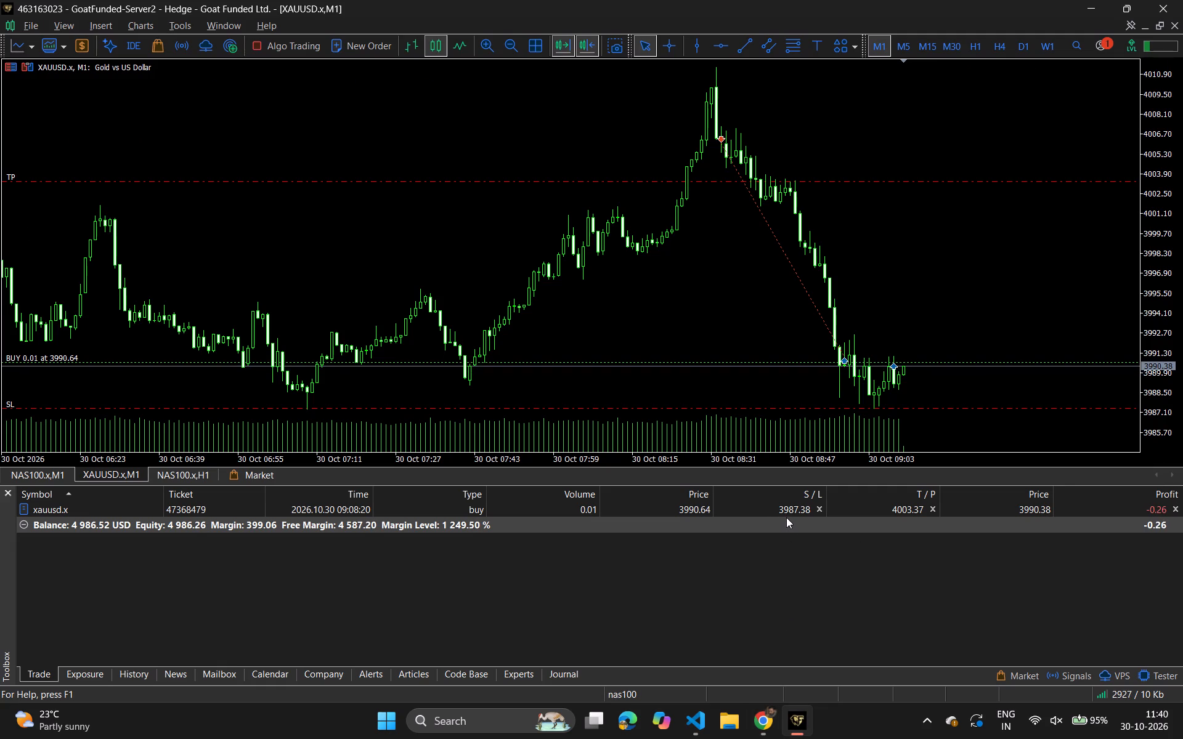
left_click(758, 721)
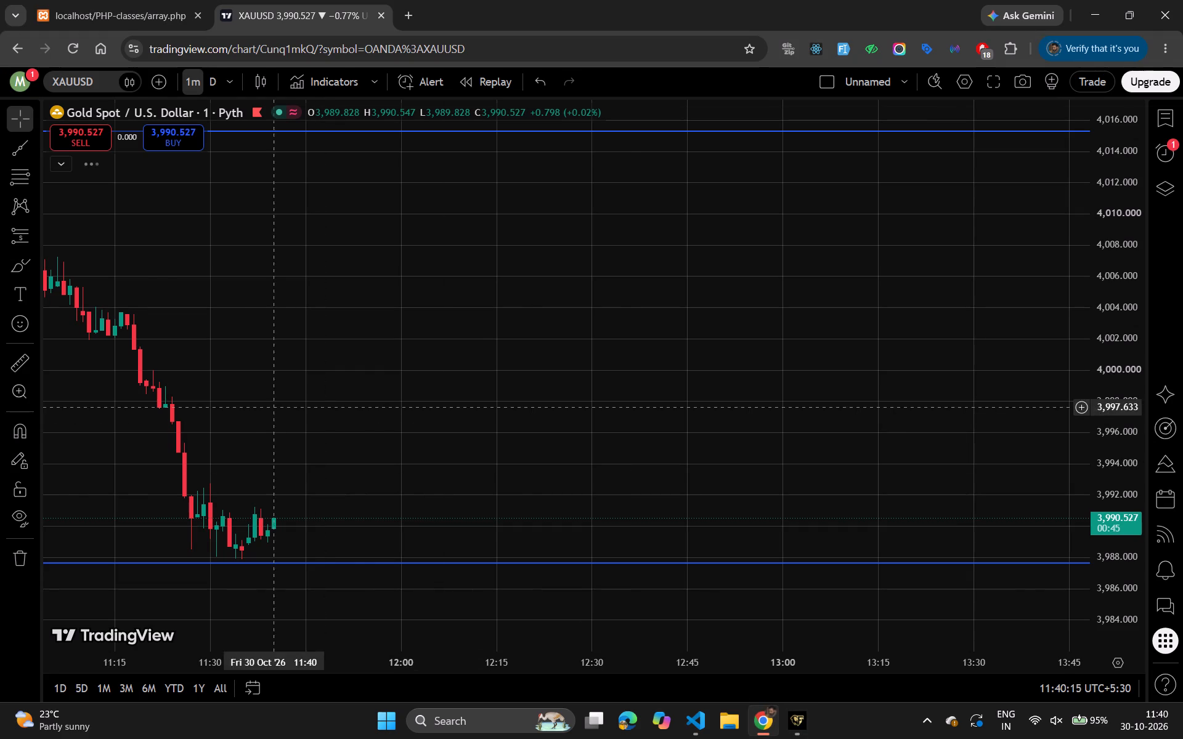
left_click(33, 184)
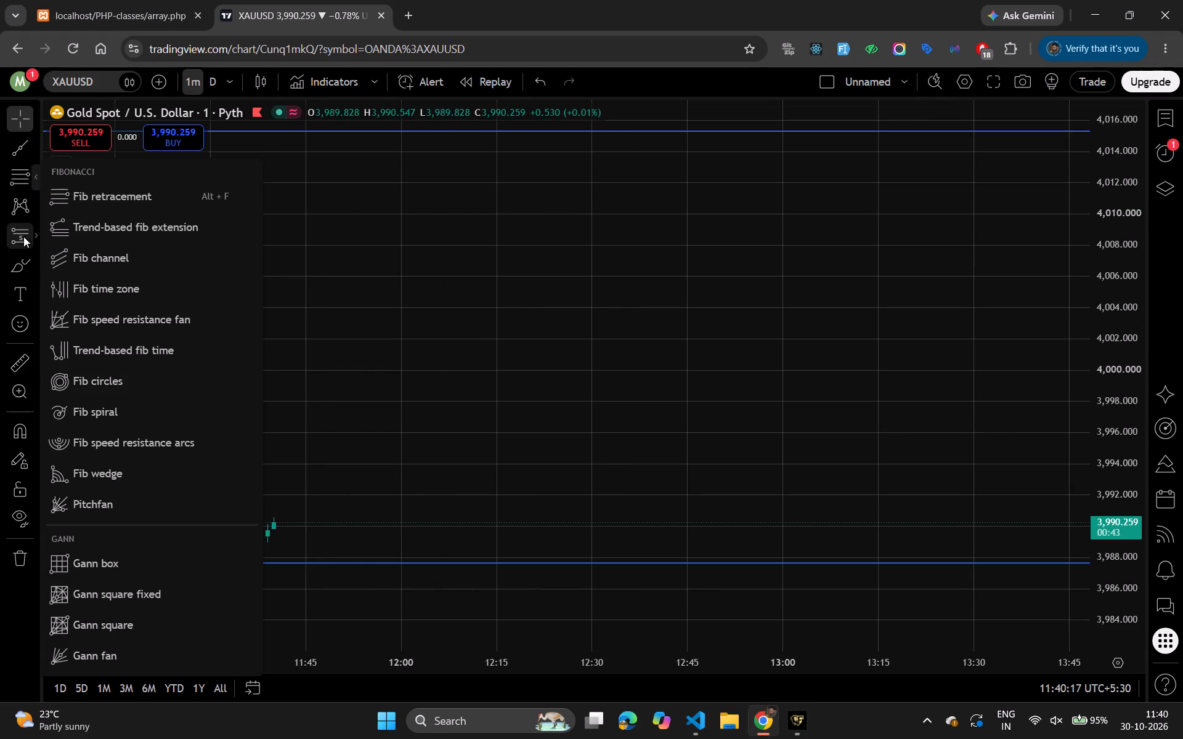
left_click(38, 238)
left_click(80, 267)
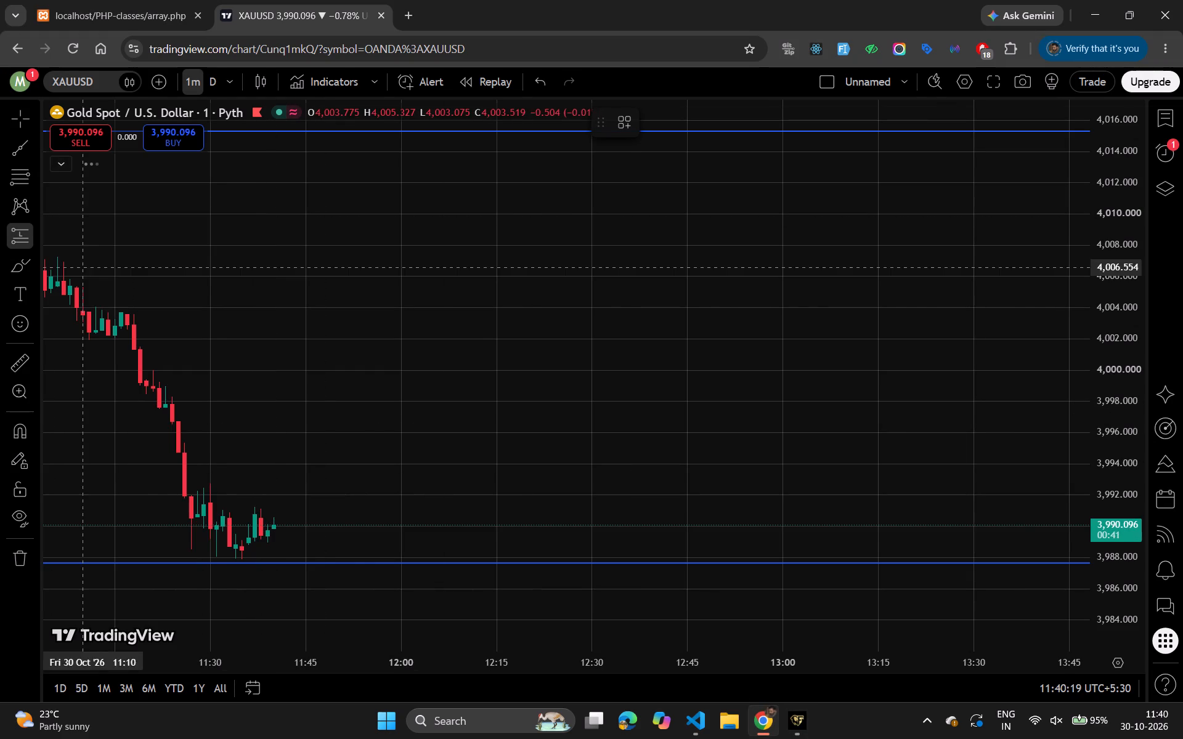
left_click(258, 538)
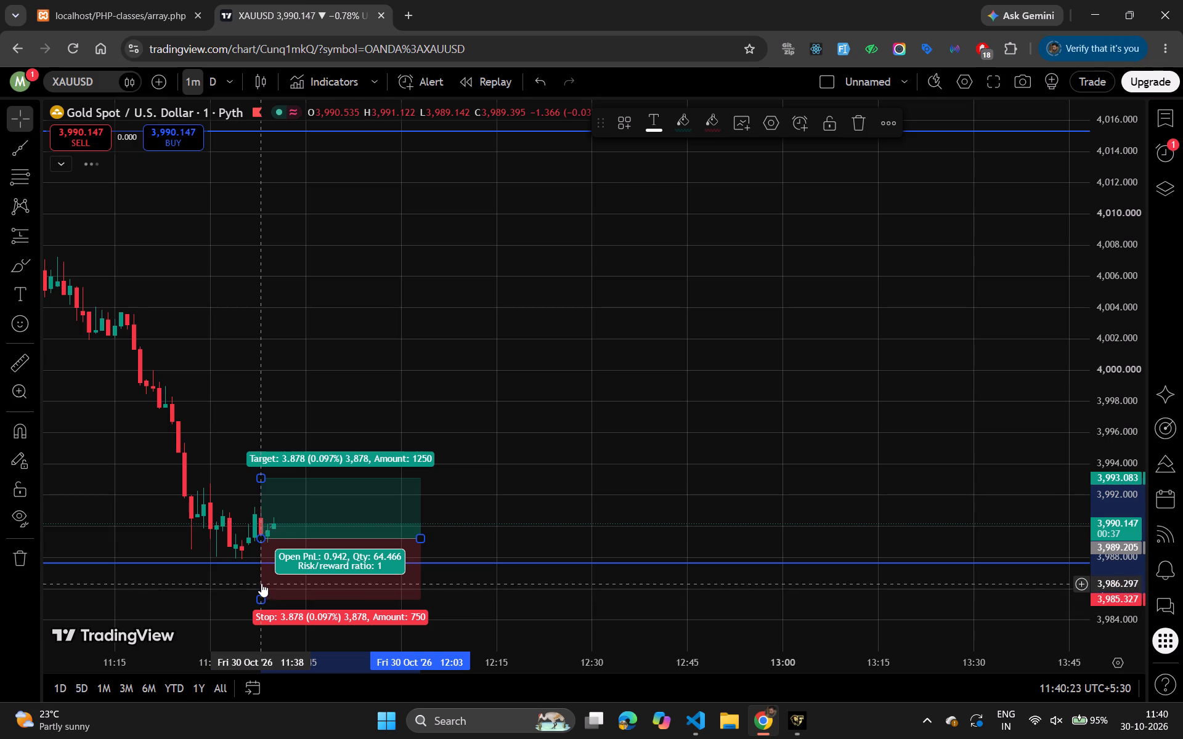
Raise the long position's stop level to about 3987.33, just below the blue support line.
left_click_drag(257, 599, 256, 560)
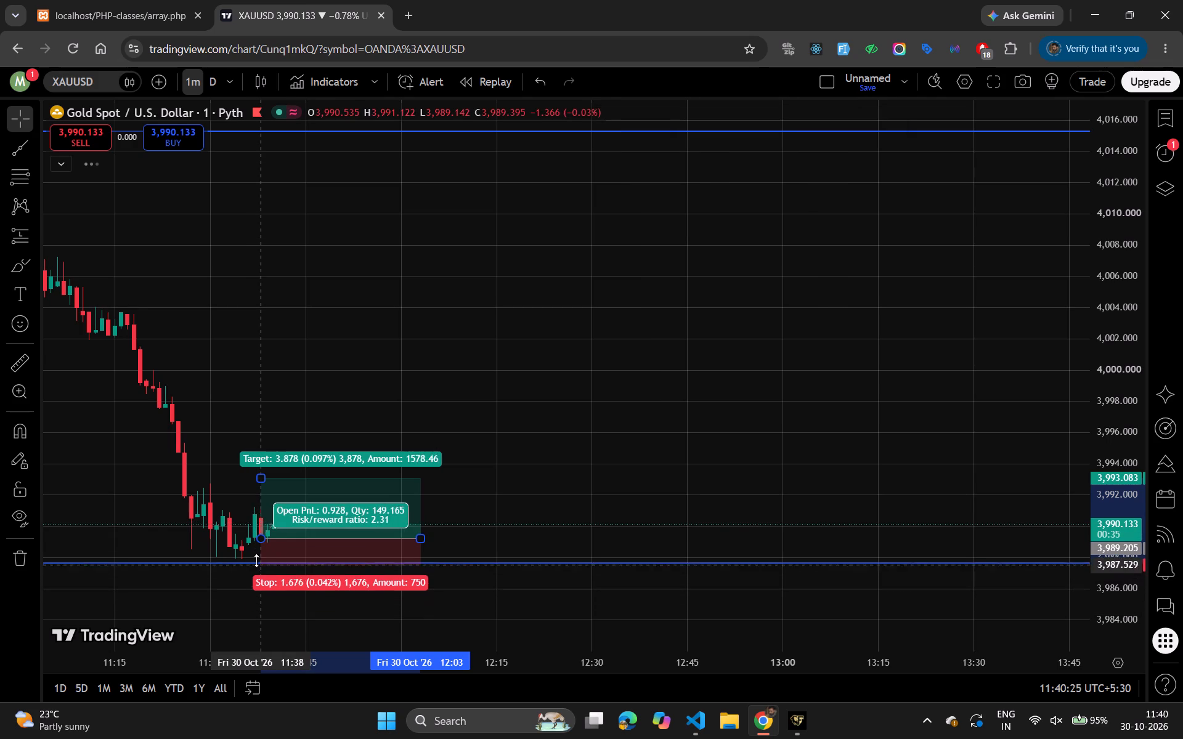
left_click_drag(256, 560, 257, 564)
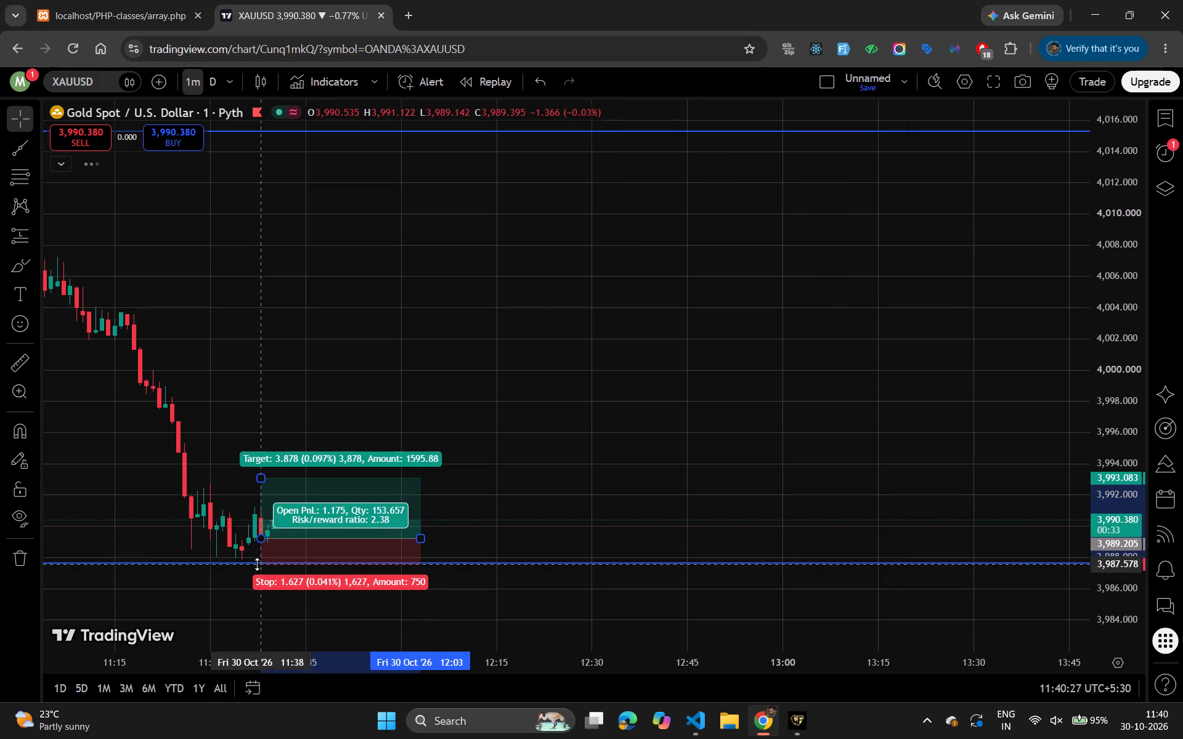
left_click_drag(257, 564, 259, 558)
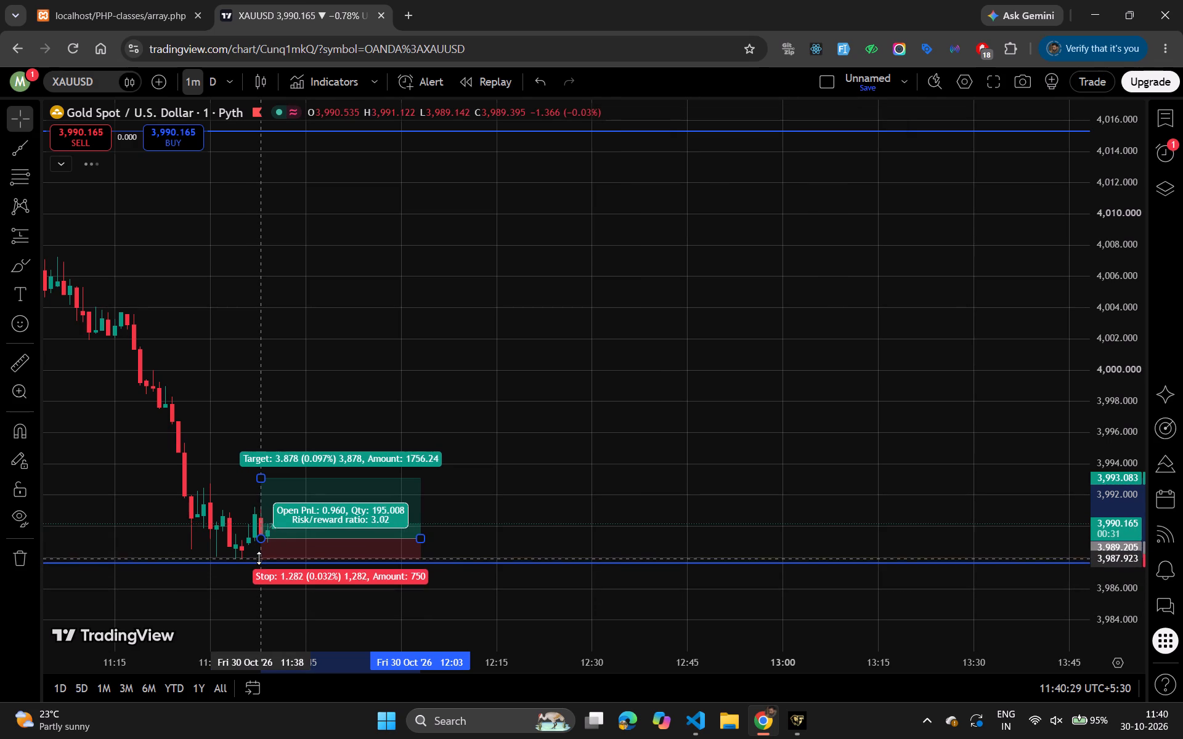
left_click_drag(259, 558, 259, 566)
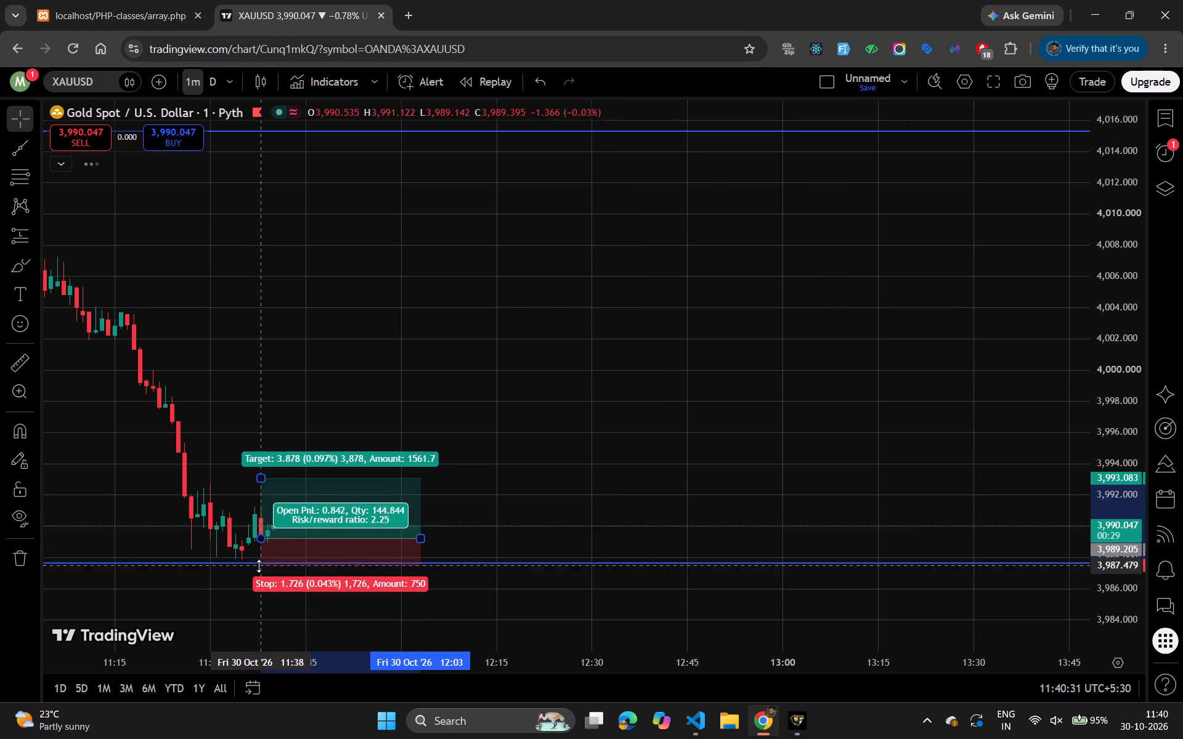
left_click_drag(259, 566, 259, 568)
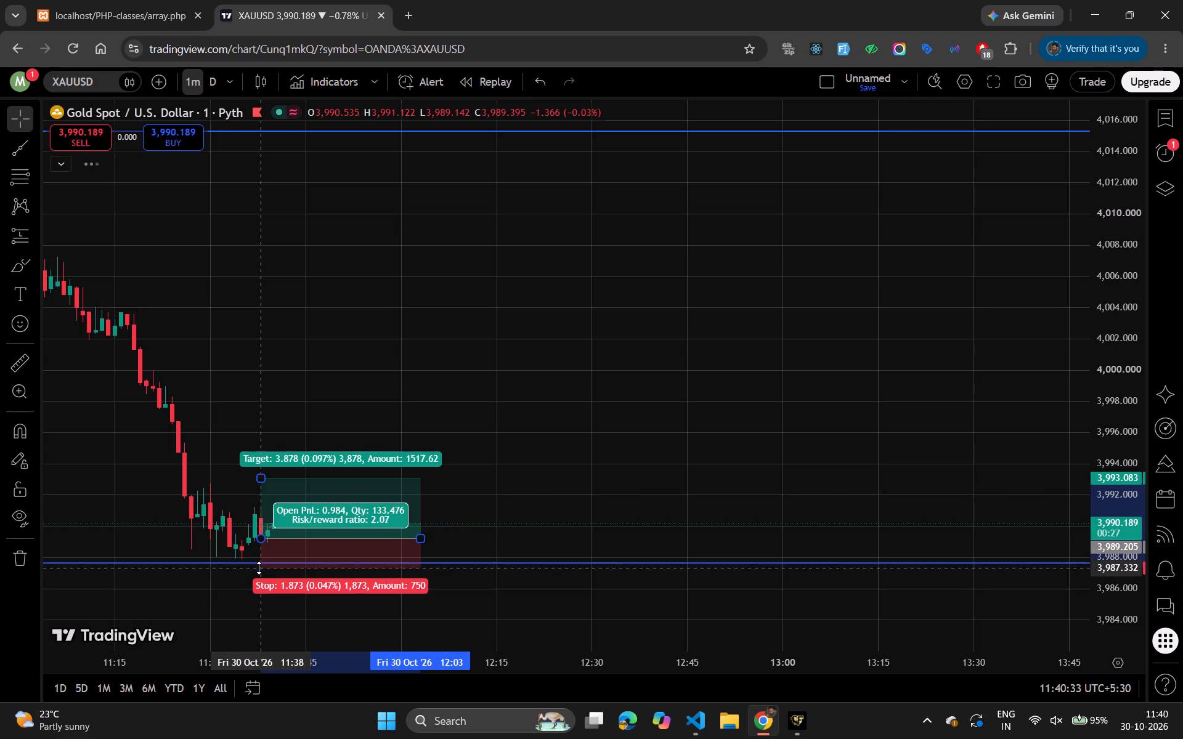
Shift the long position back in time so it starts at 11:36, with its entry at about 3989.2.
left_click_drag(273, 536, 261, 537)
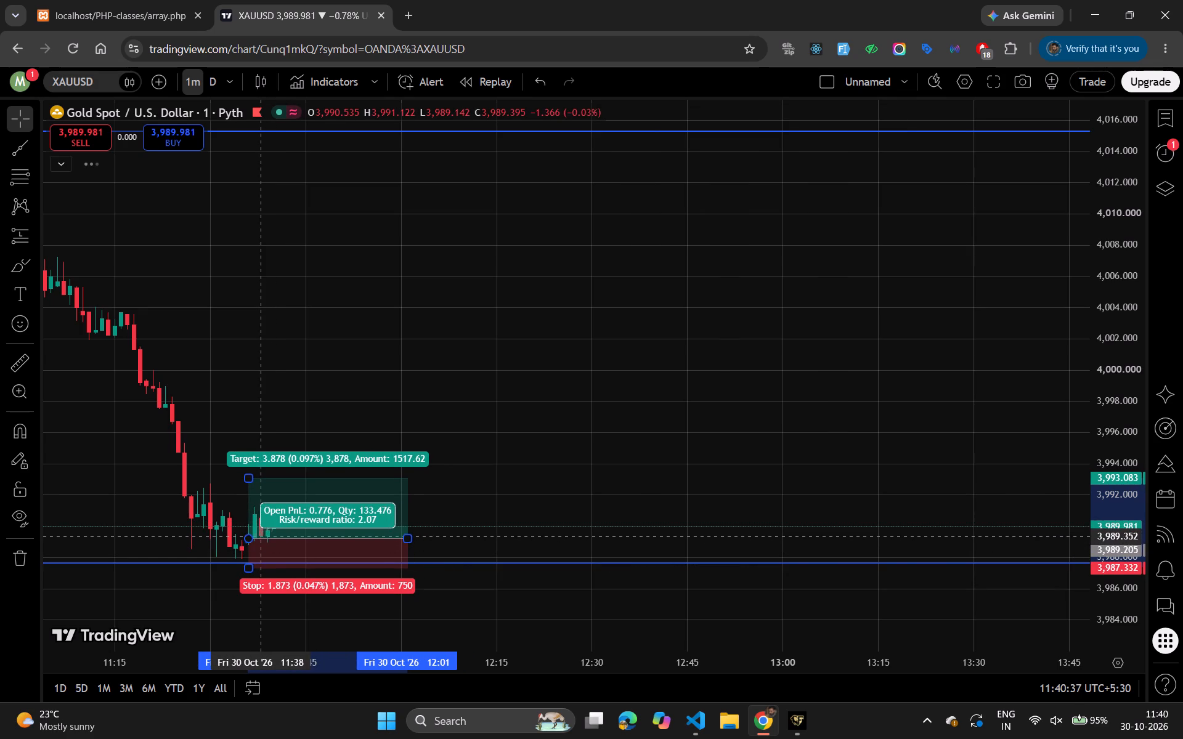
left_click_drag(261, 537, 261, 536)
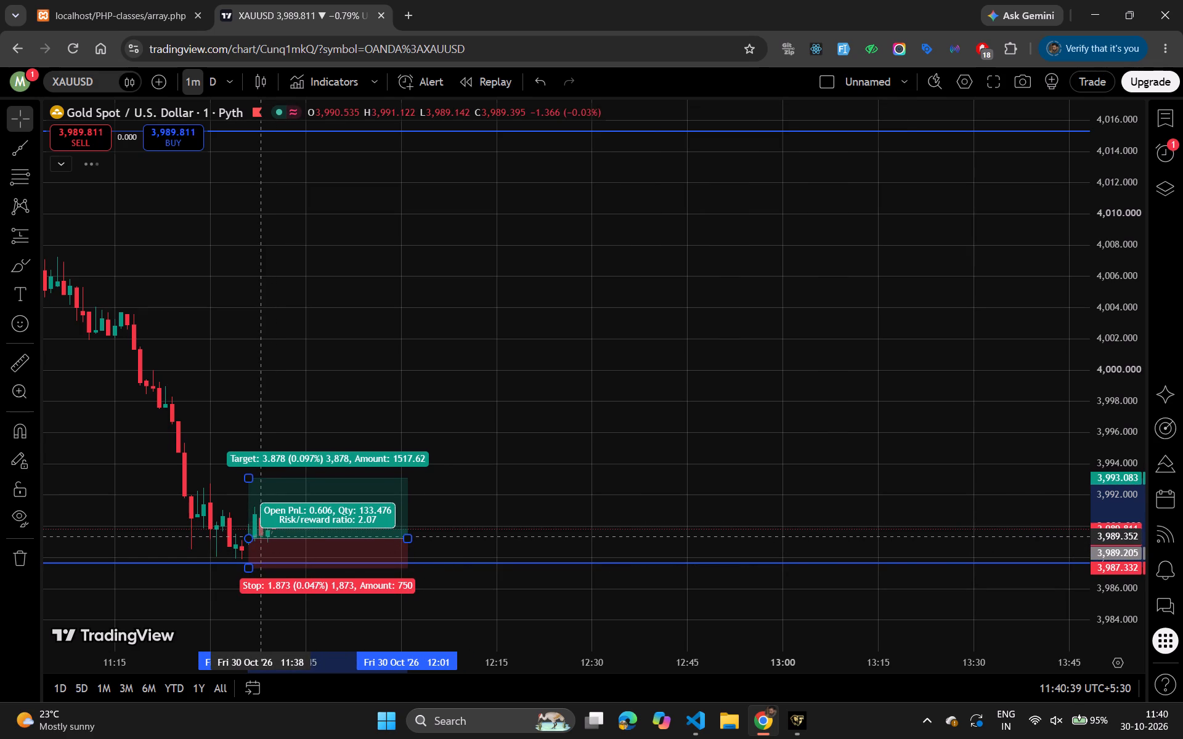
left_click_drag(261, 536, 261, 535)
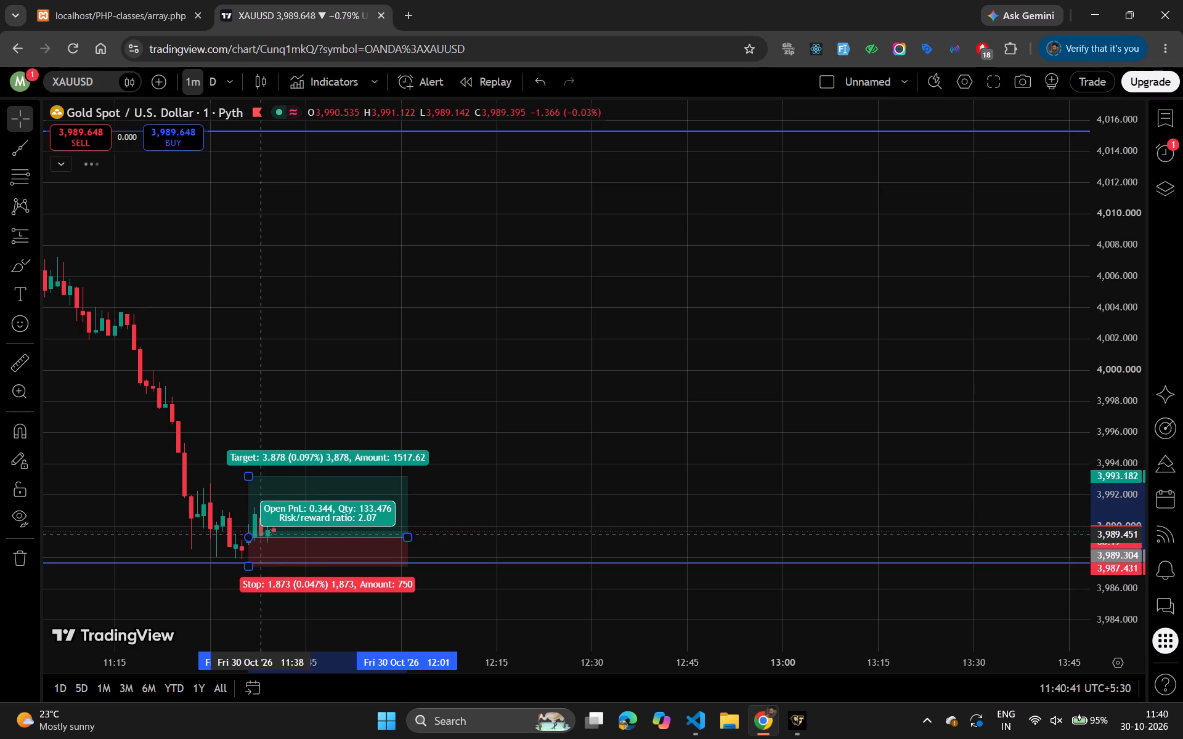
left_click_drag(261, 535, 261, 536)
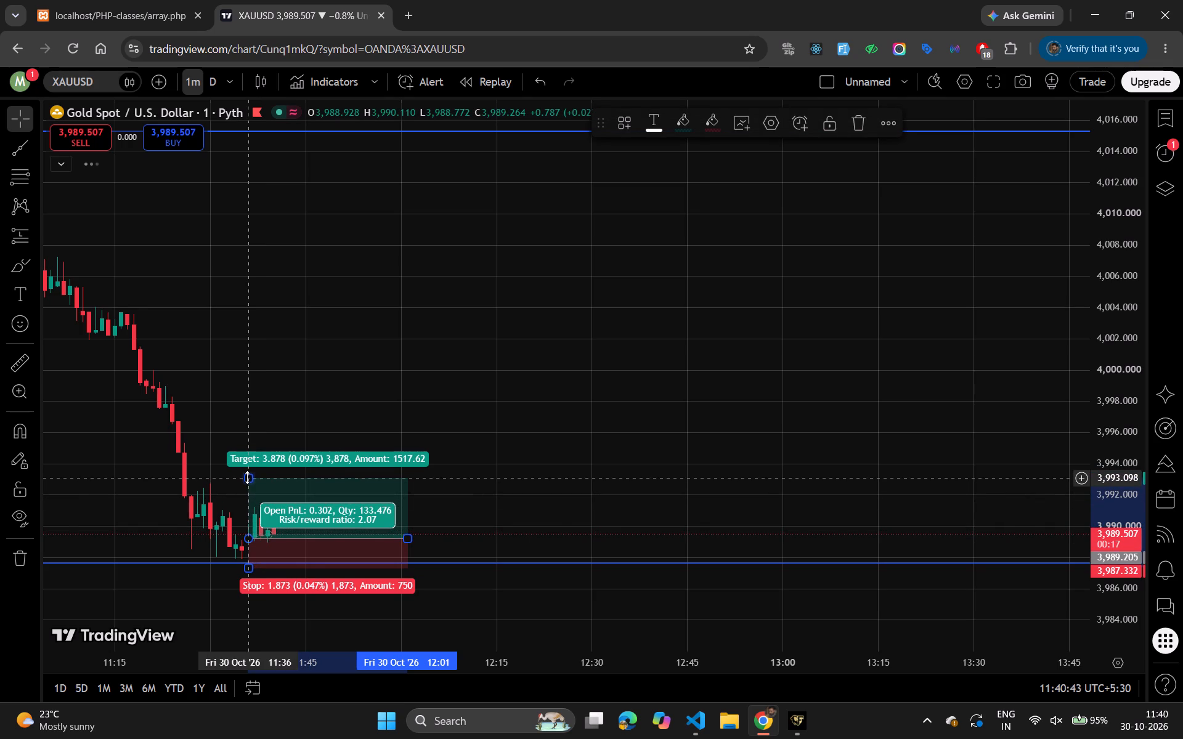
Raise the long position's target level to about 4003.79.
left_click_drag(247, 477, 241, 313)
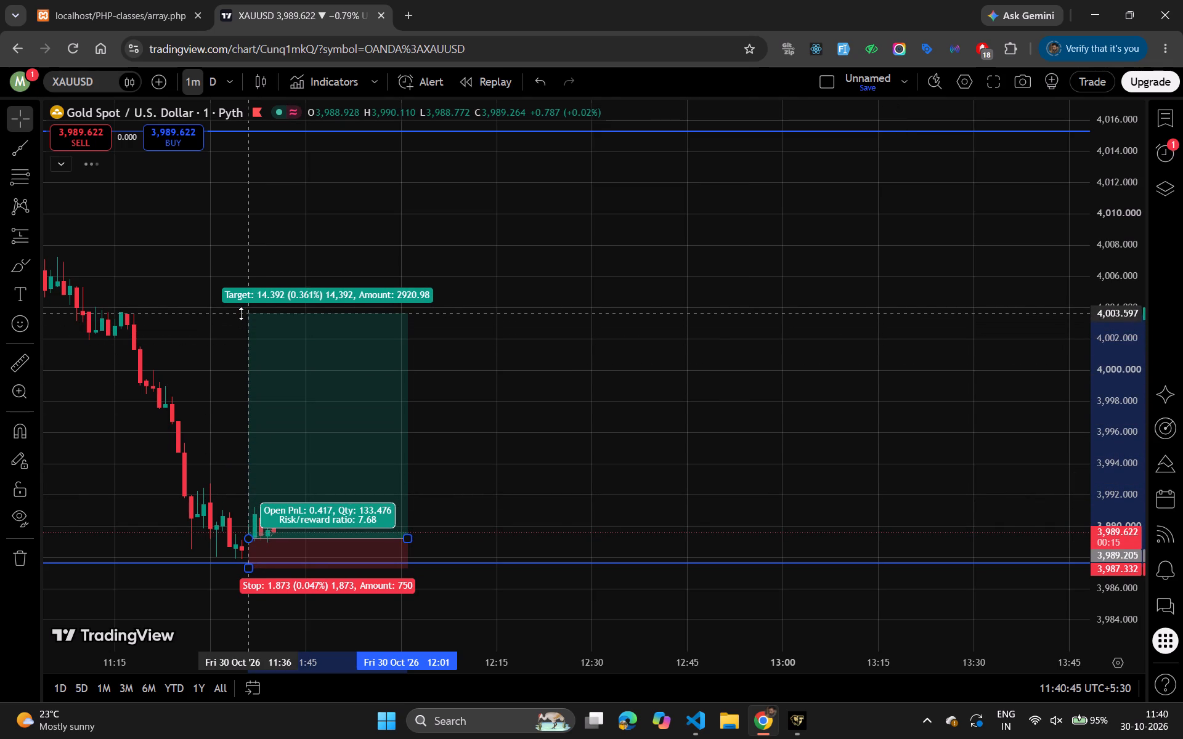
left_click_drag(241, 313, 239, 309)
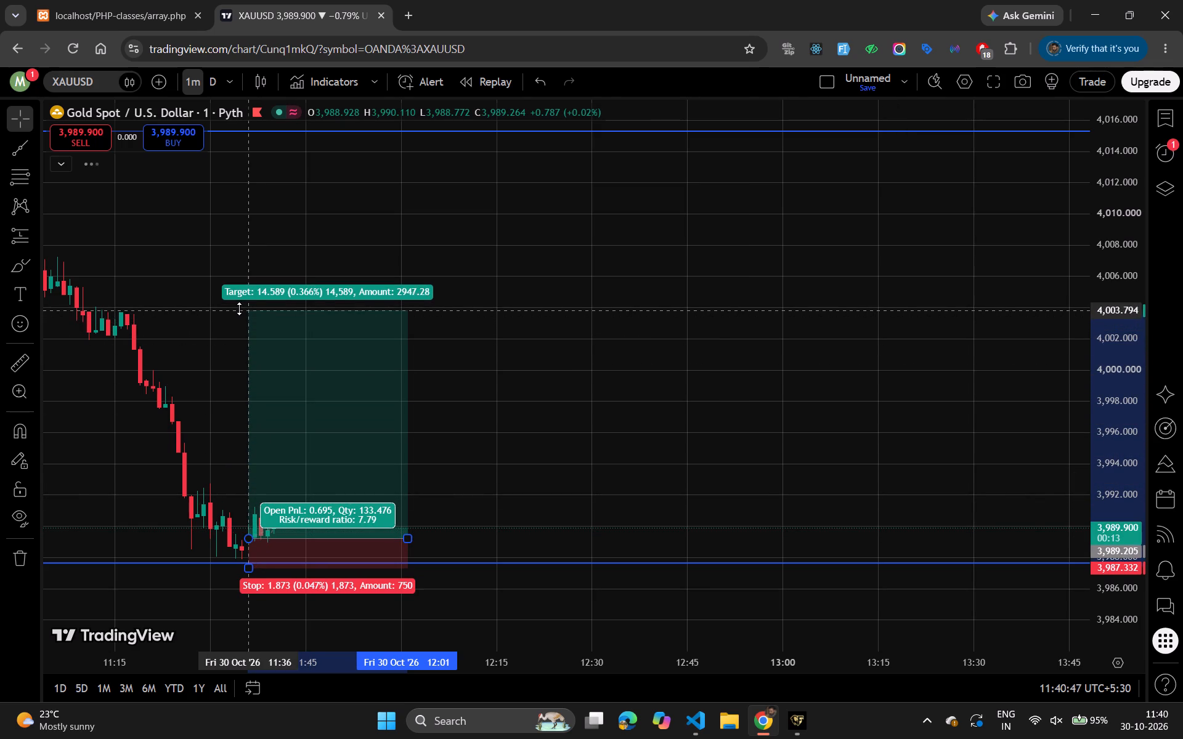
left_click_drag(239, 309, 239, 310)
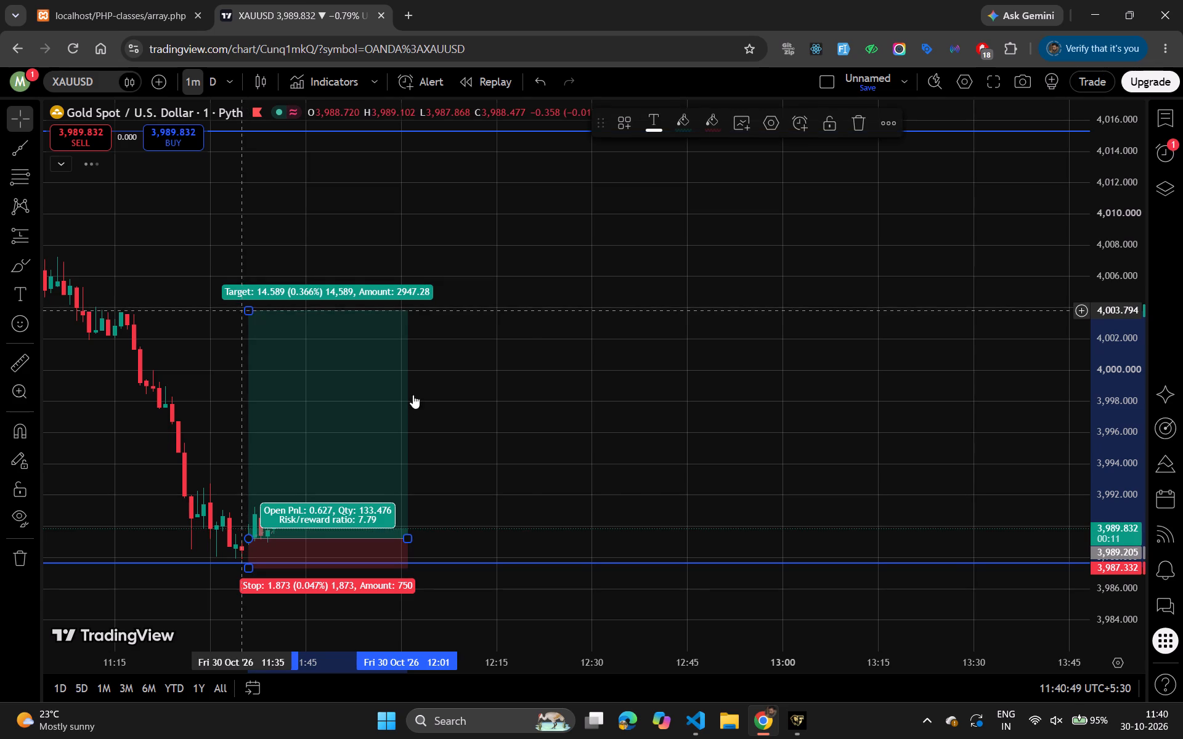
left_click(537, 454)
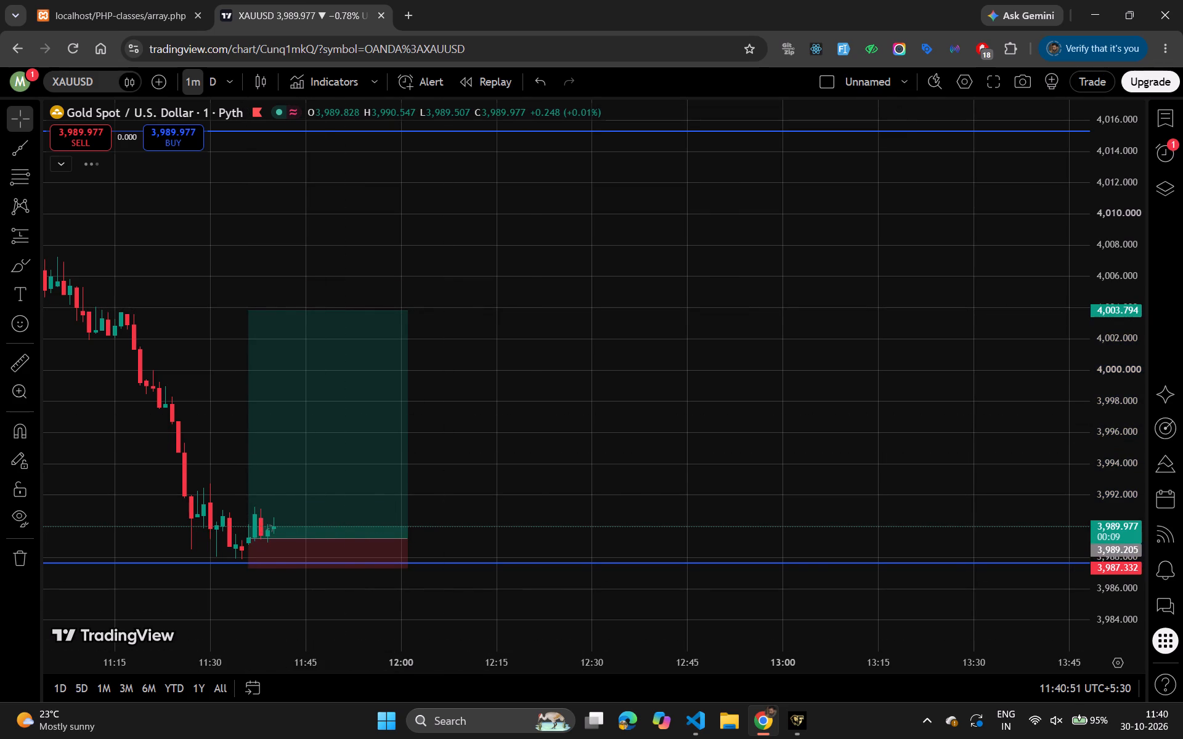
Extend the end of the long position to 12:15.
left_click_drag(410, 538, 496, 535)
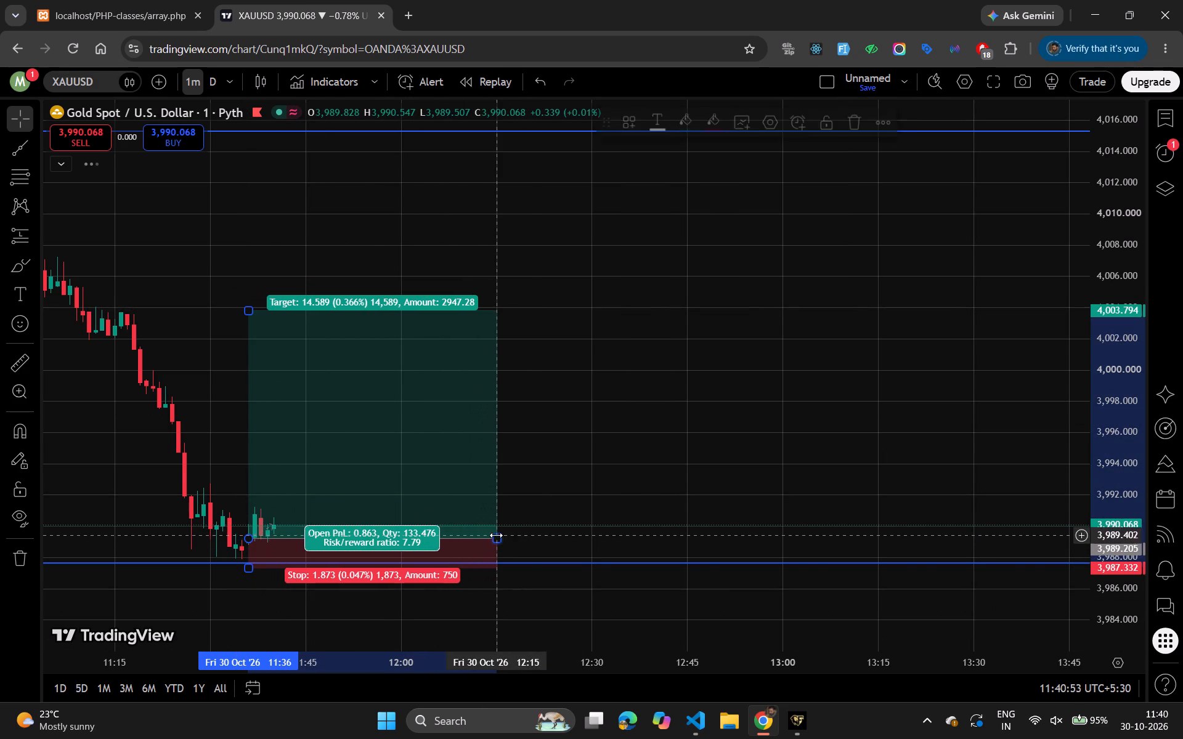
left_click(606, 512)
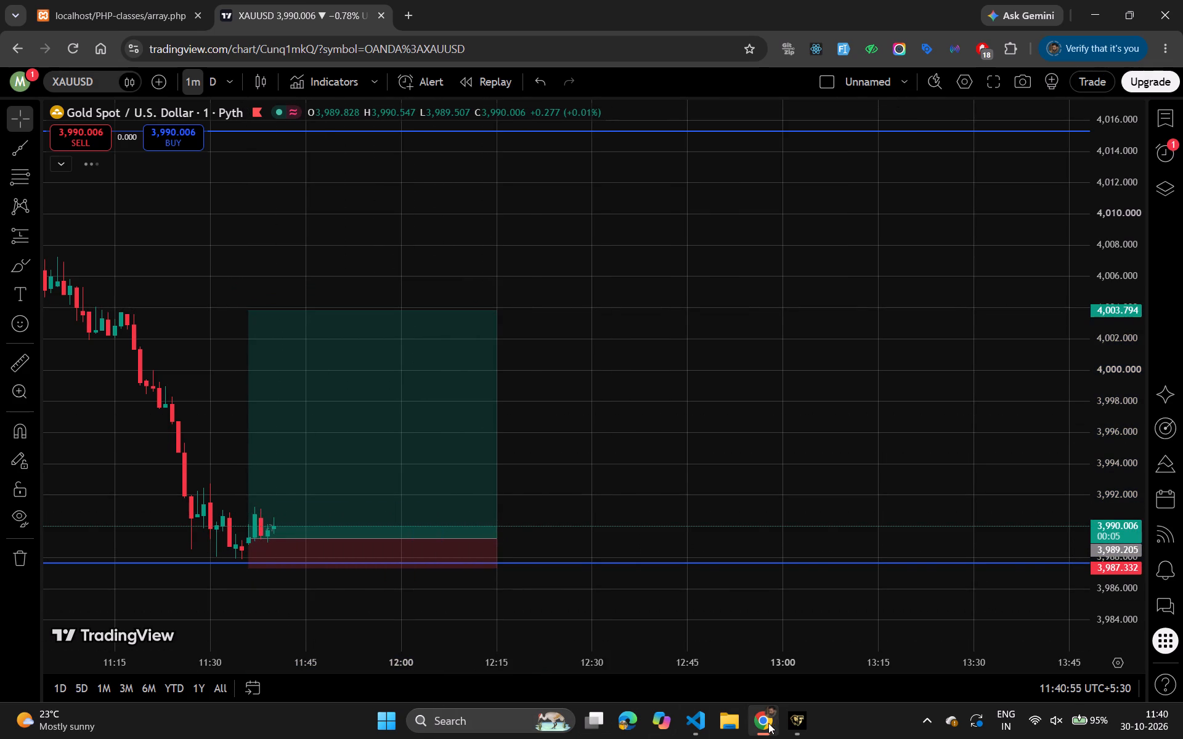
Check the open buy's stop loss in MetaTrader 5 and set the TradingView long position's stop to about 3987.38.
left_click(789, 727)
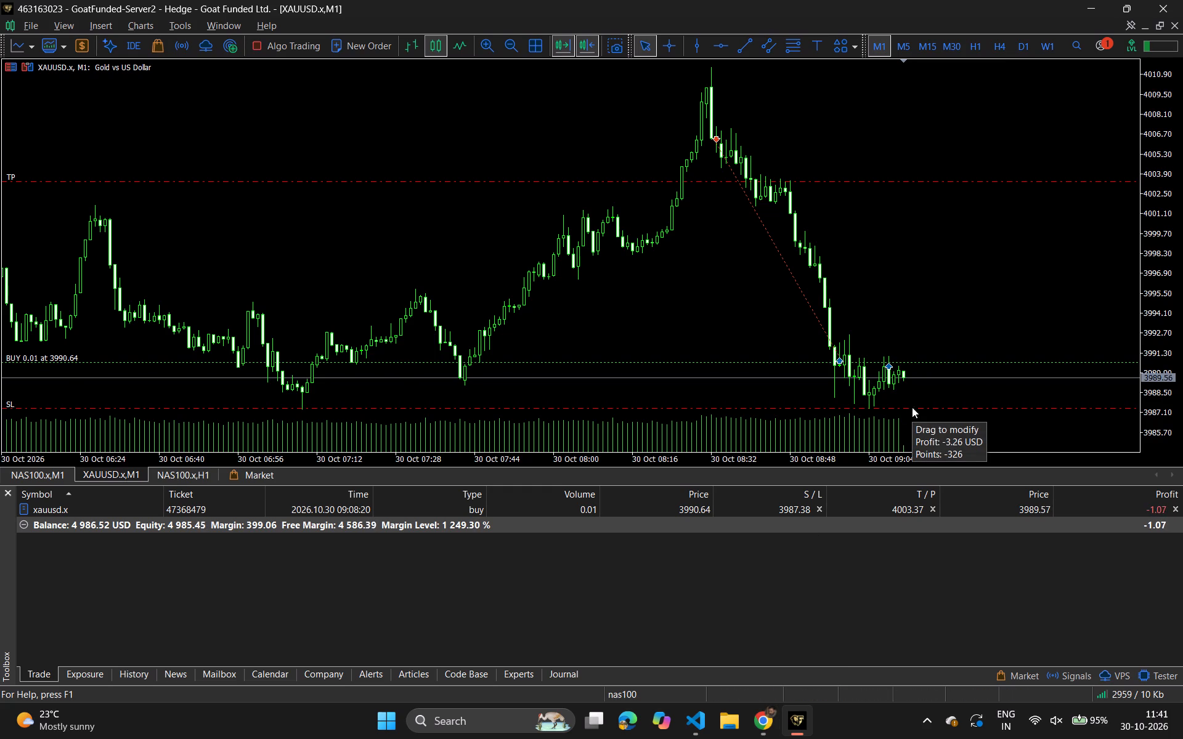
left_click(763, 727)
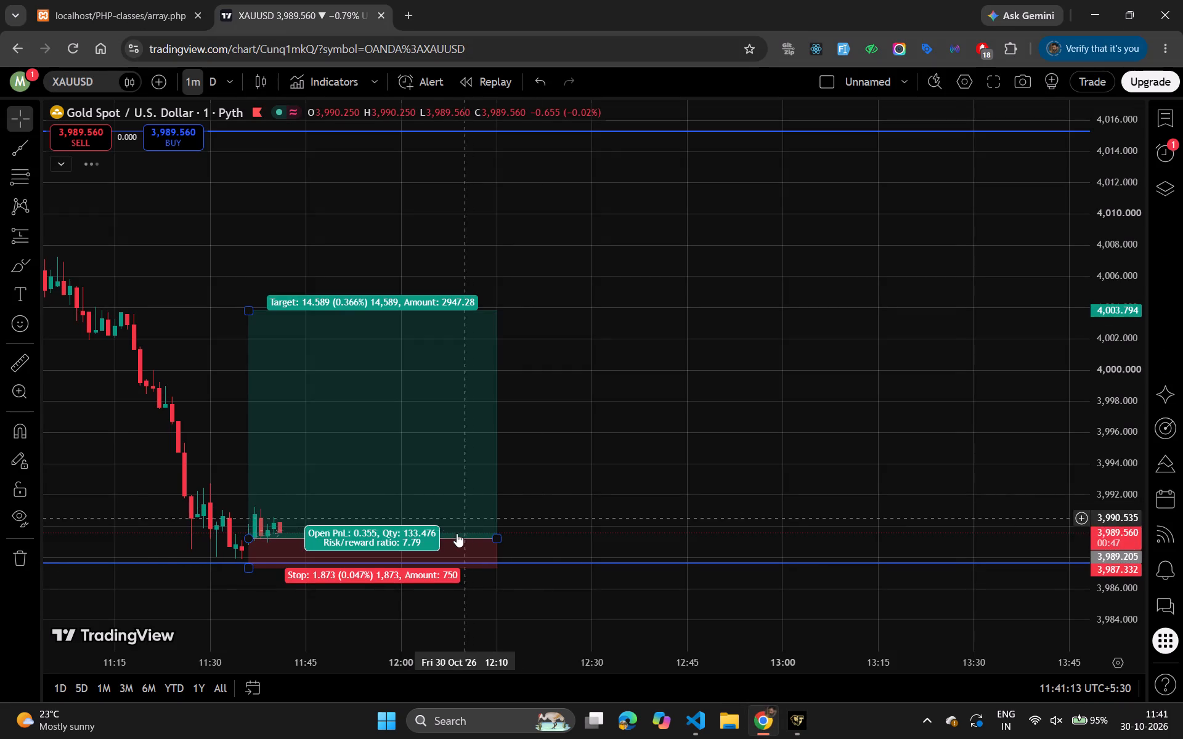
left_click(249, 570)
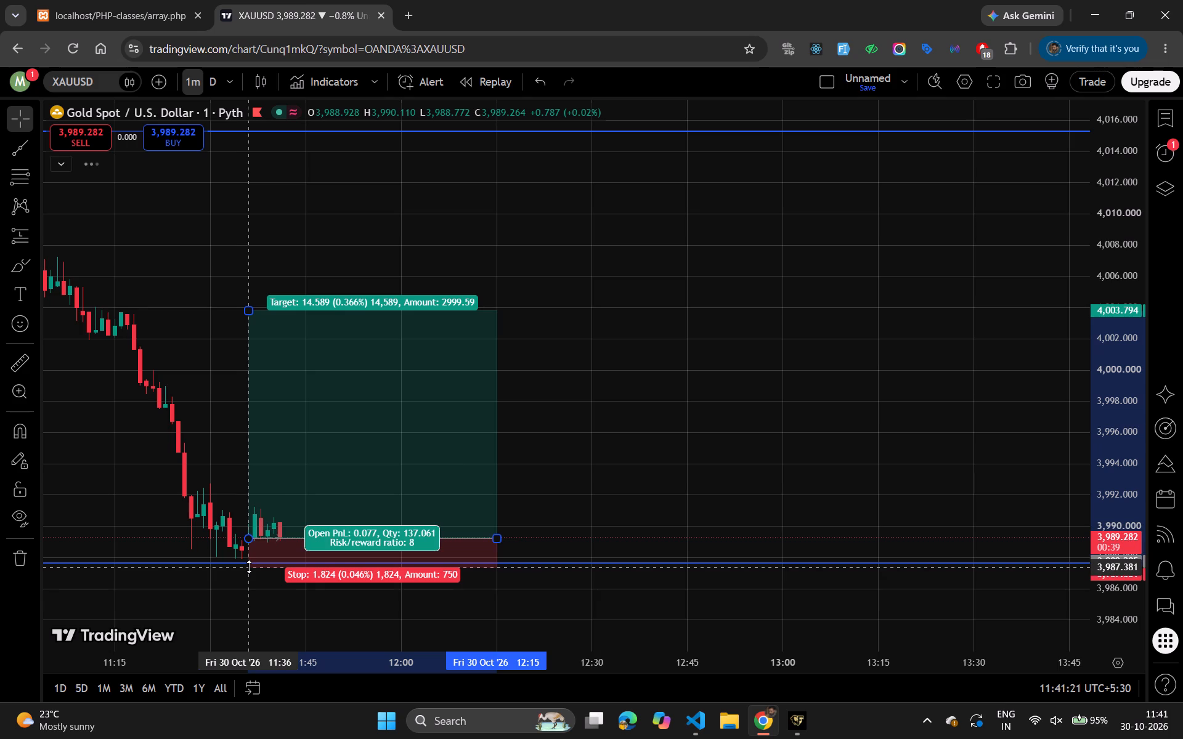
left_click(696, 643)
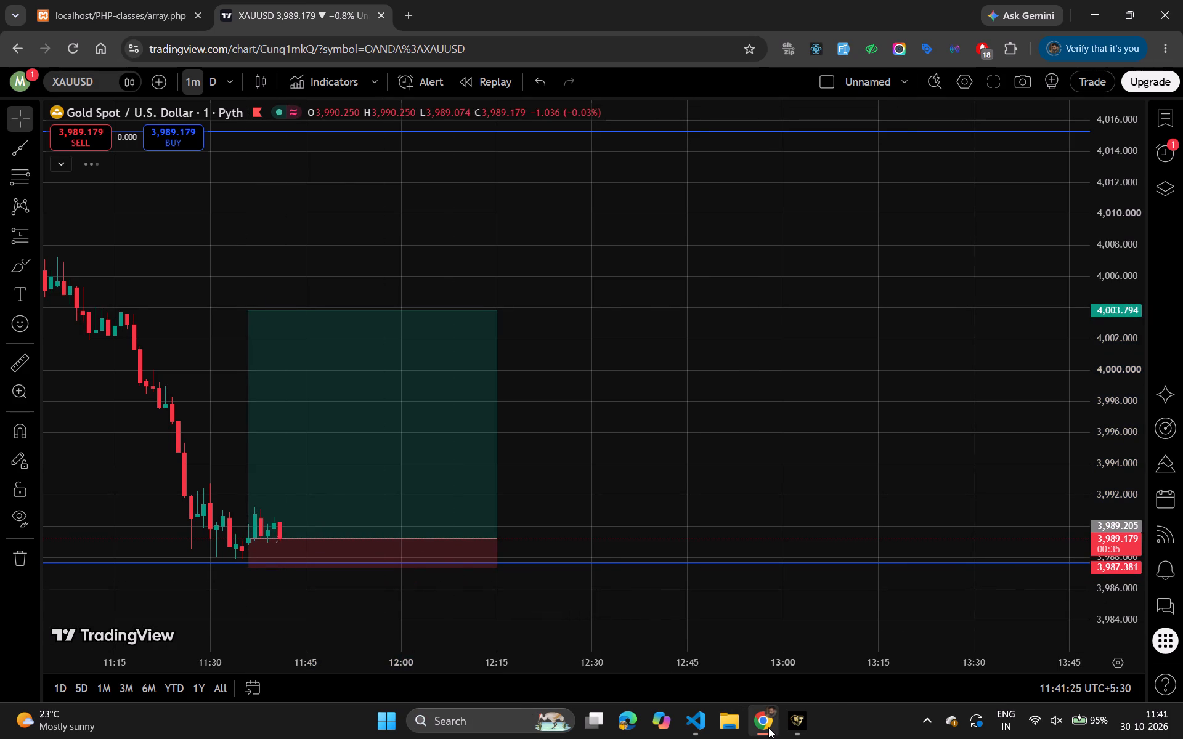
Check the open buy in MetaTrader 5 and raise the TradingView long position's entry to about 3990.09.
left_click(790, 726)
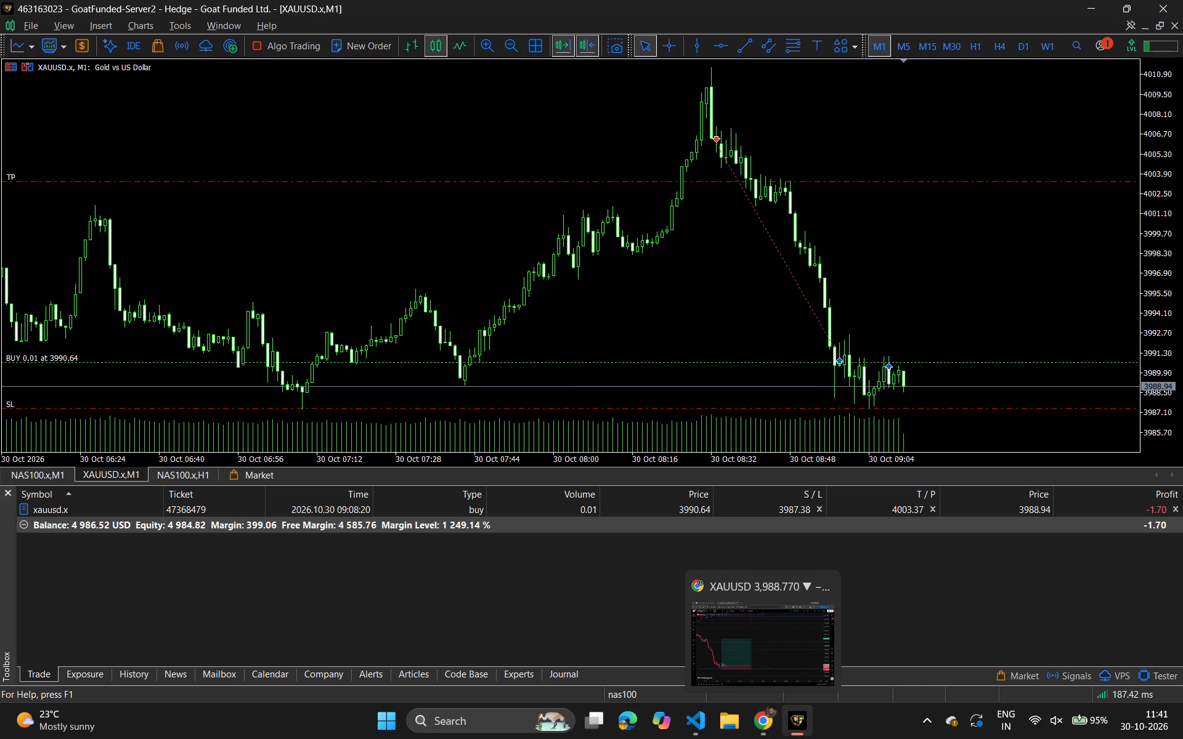
left_click(764, 724)
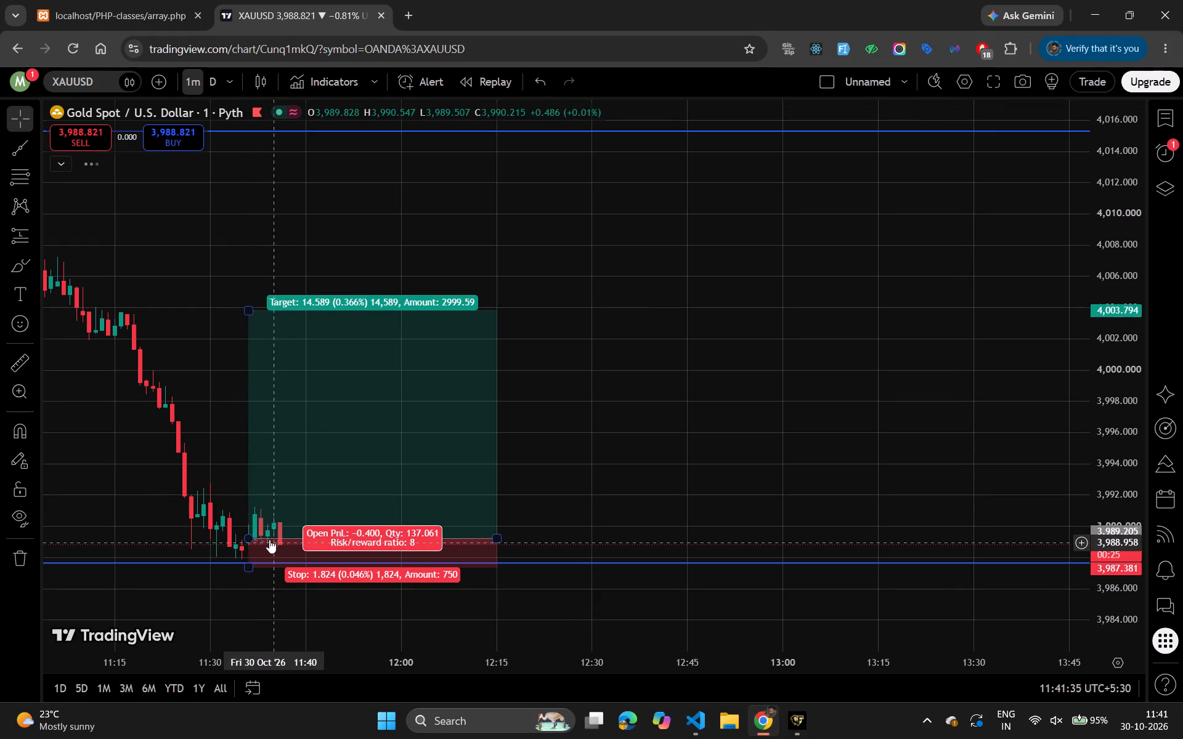
left_click(248, 538)
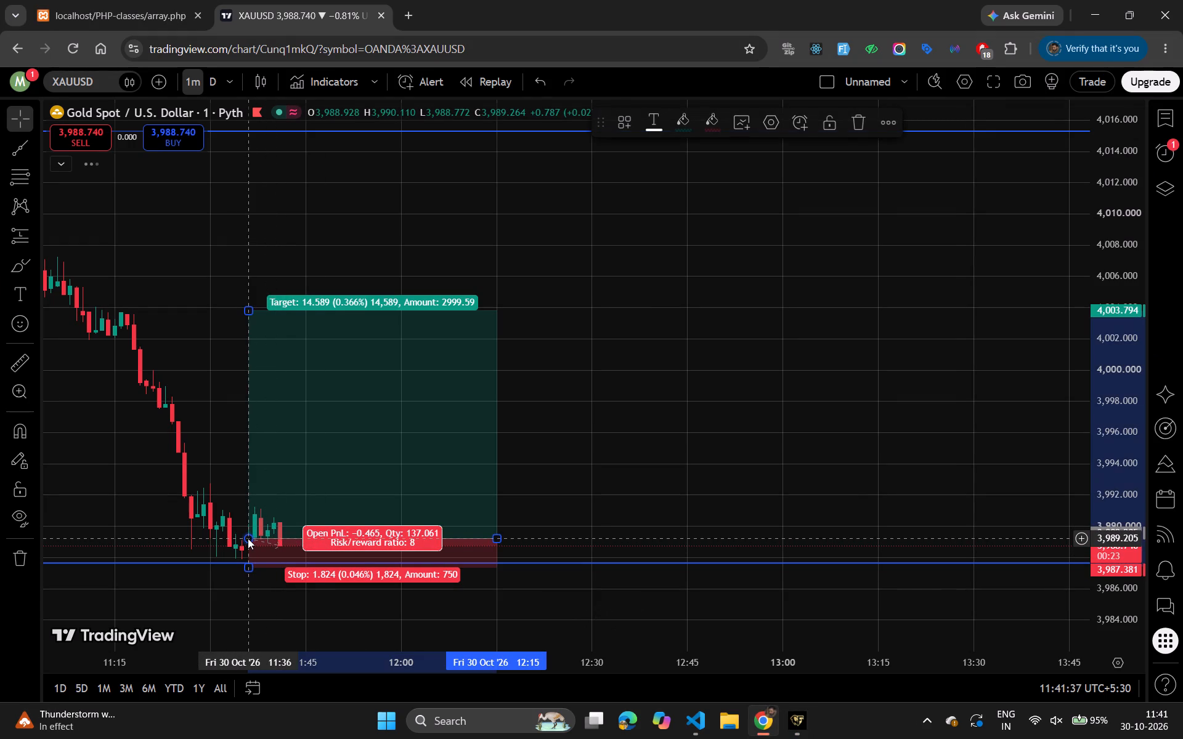
left_click_drag(248, 536, 248, 538)
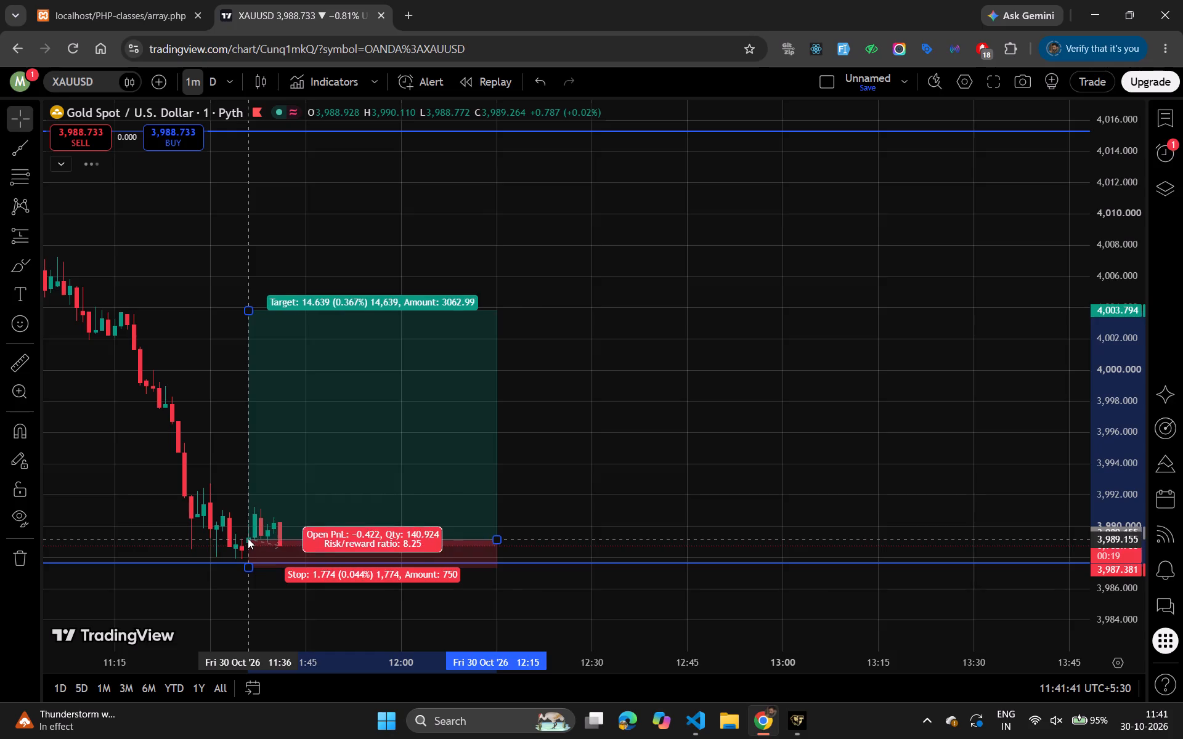
left_click_drag(248, 538, 246, 538)
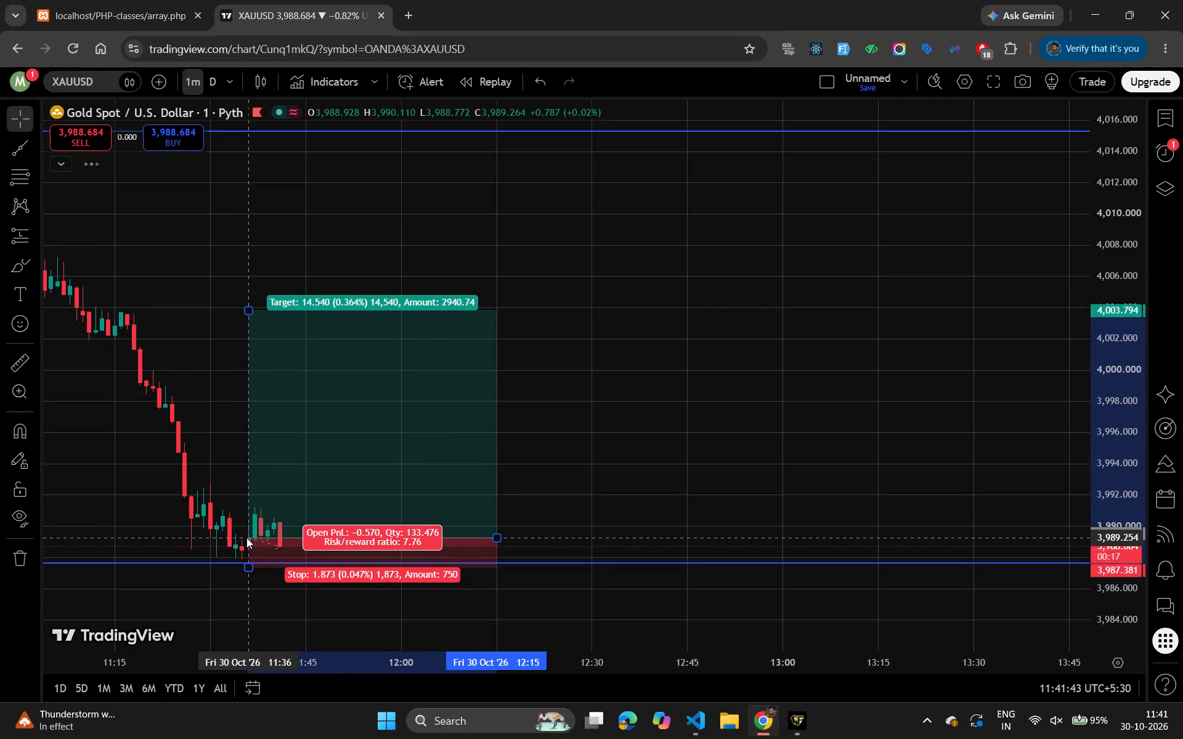
left_click_drag(246, 538, 248, 525)
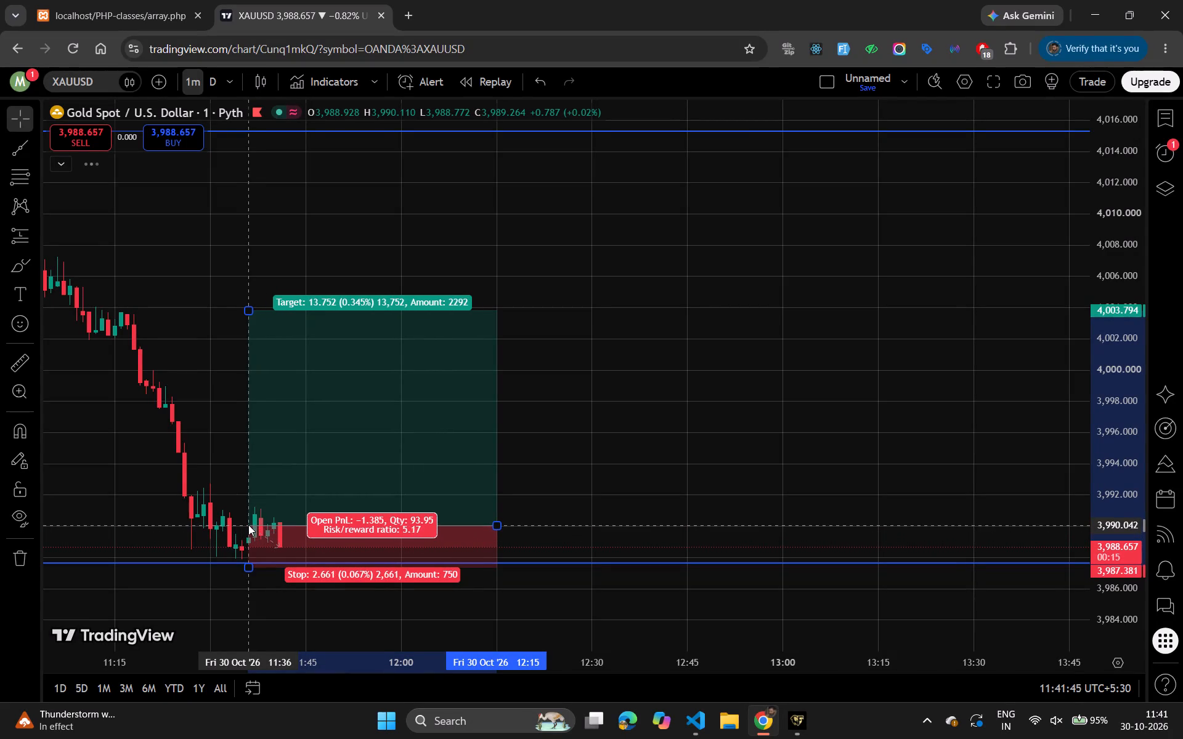
left_click_drag(248, 525, 248, 525)
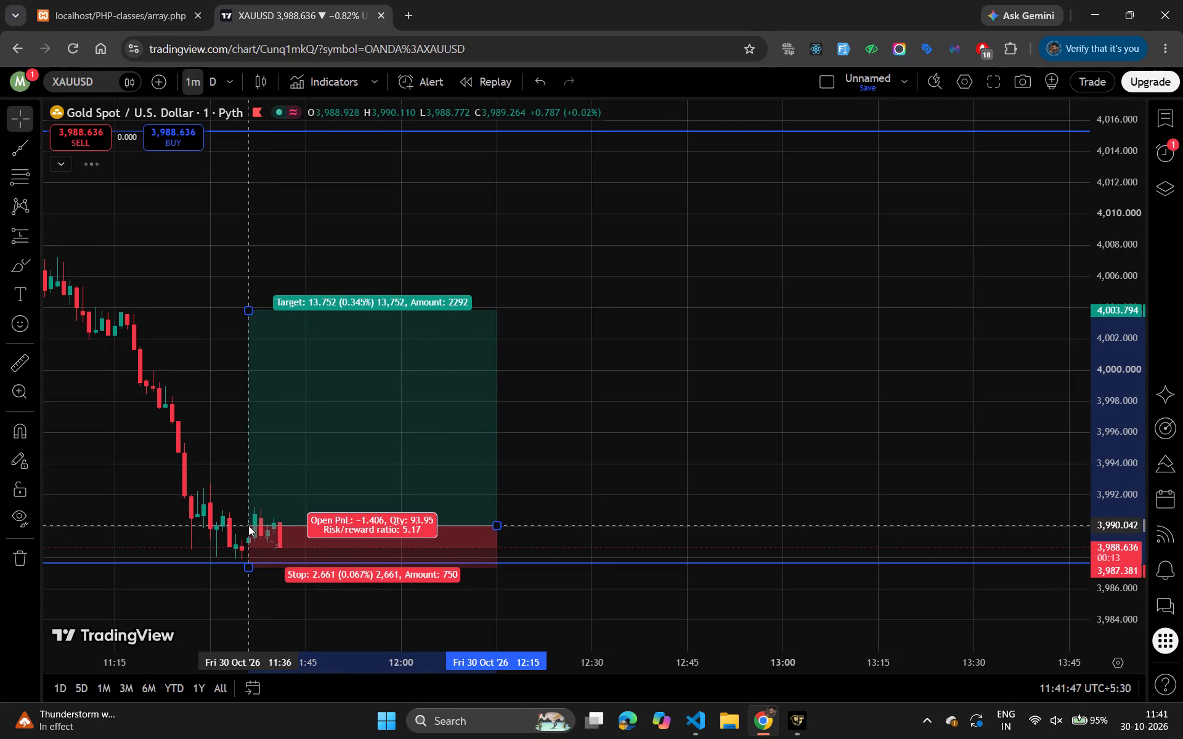
left_click_drag(248, 525, 248, 526)
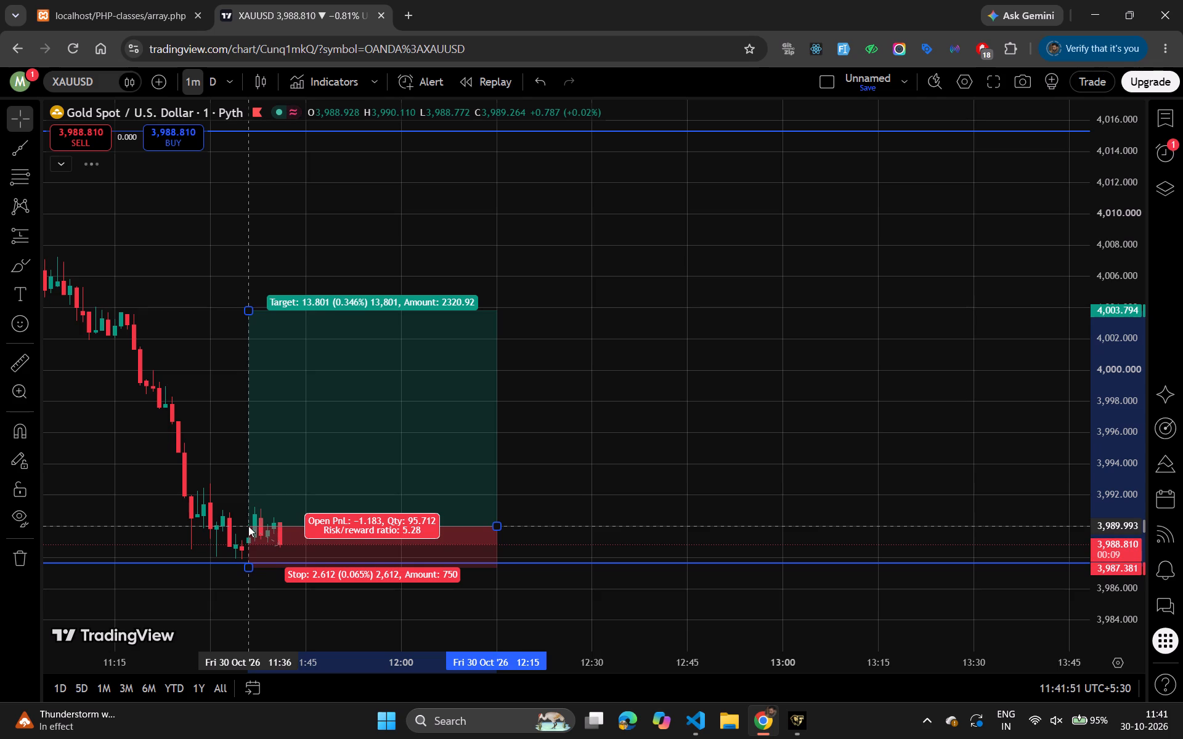
left_click_drag(248, 526, 248, 526)
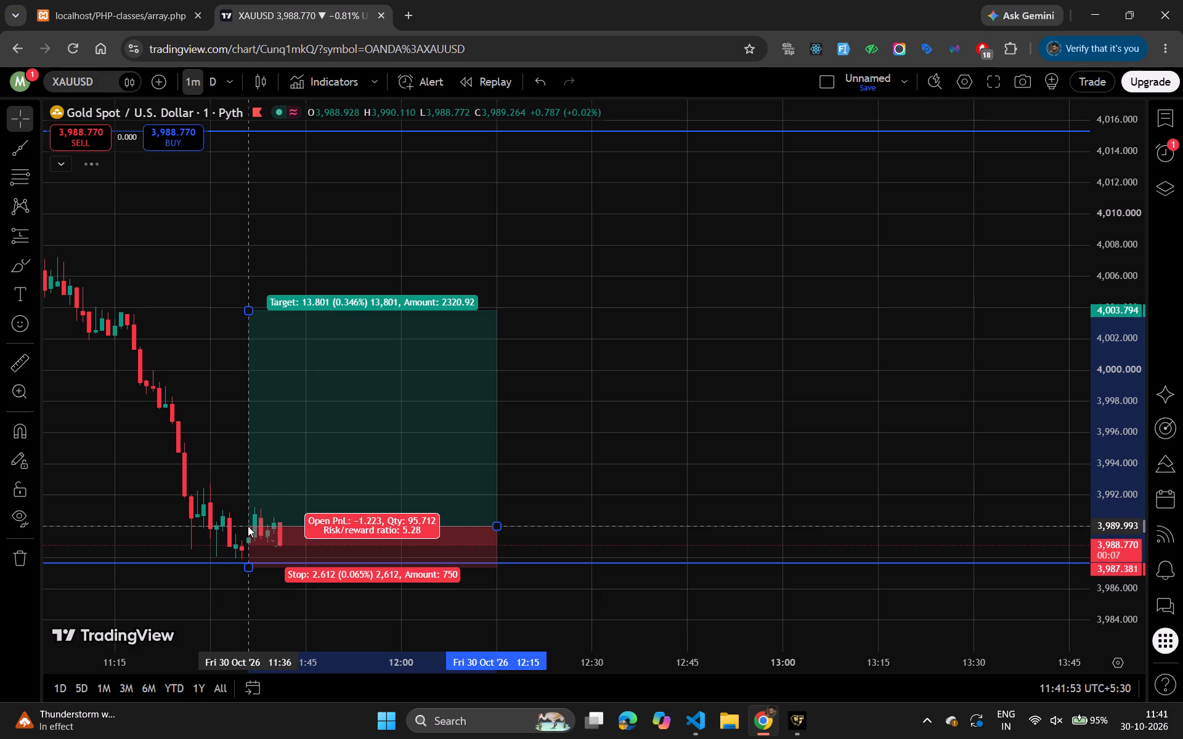
left_click_drag(248, 526, 248, 525)
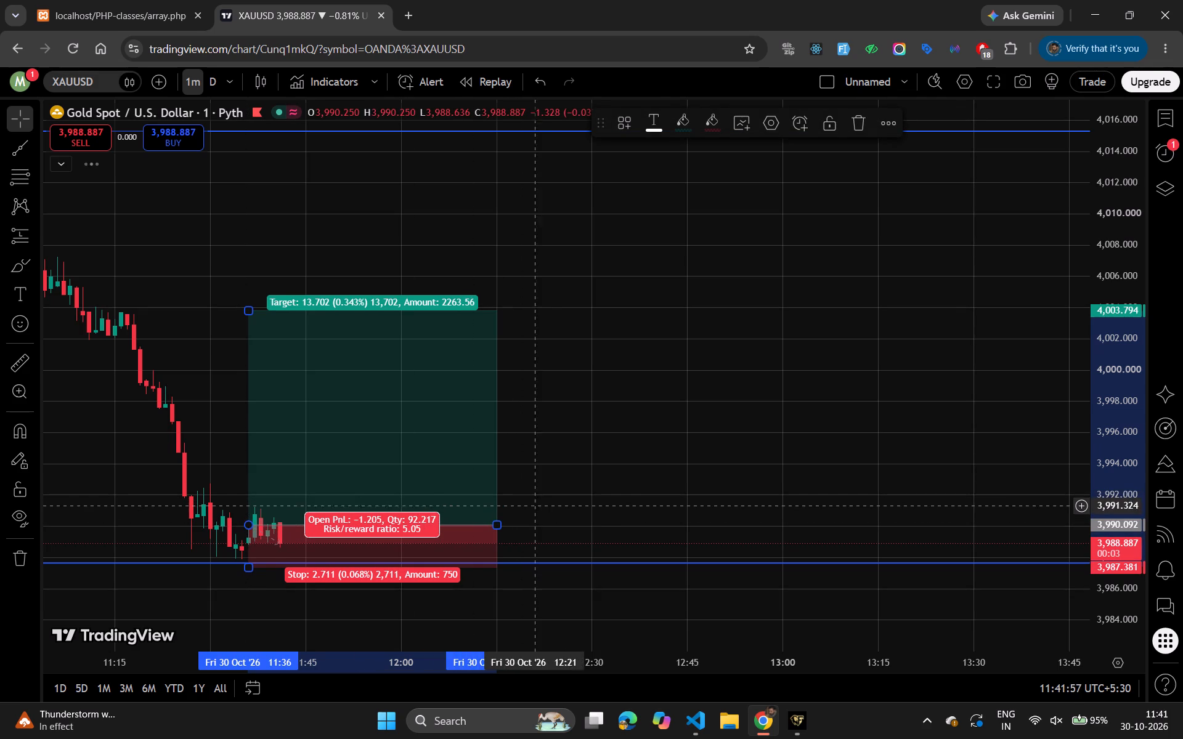
left_click(553, 507)
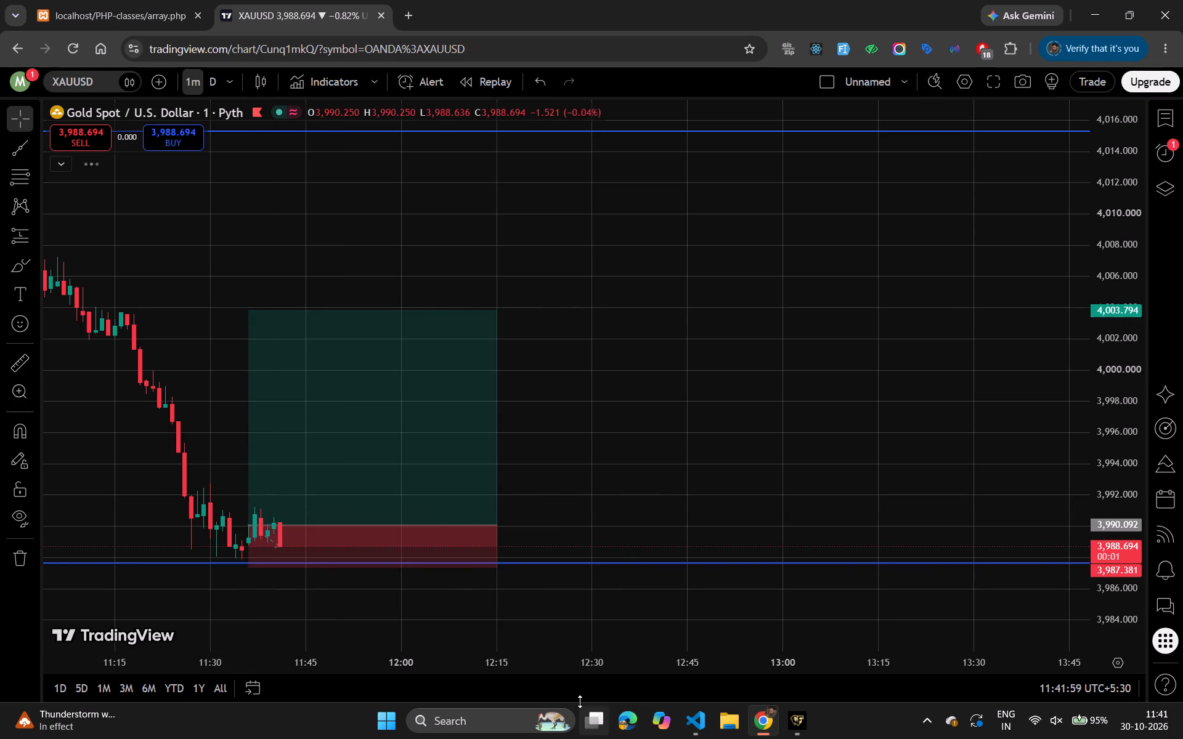
Lower the blue support line to the long position's stop at about 3987.3 and compare it with the MetaTrader 5 stop-loss line.
left_click(577, 562)
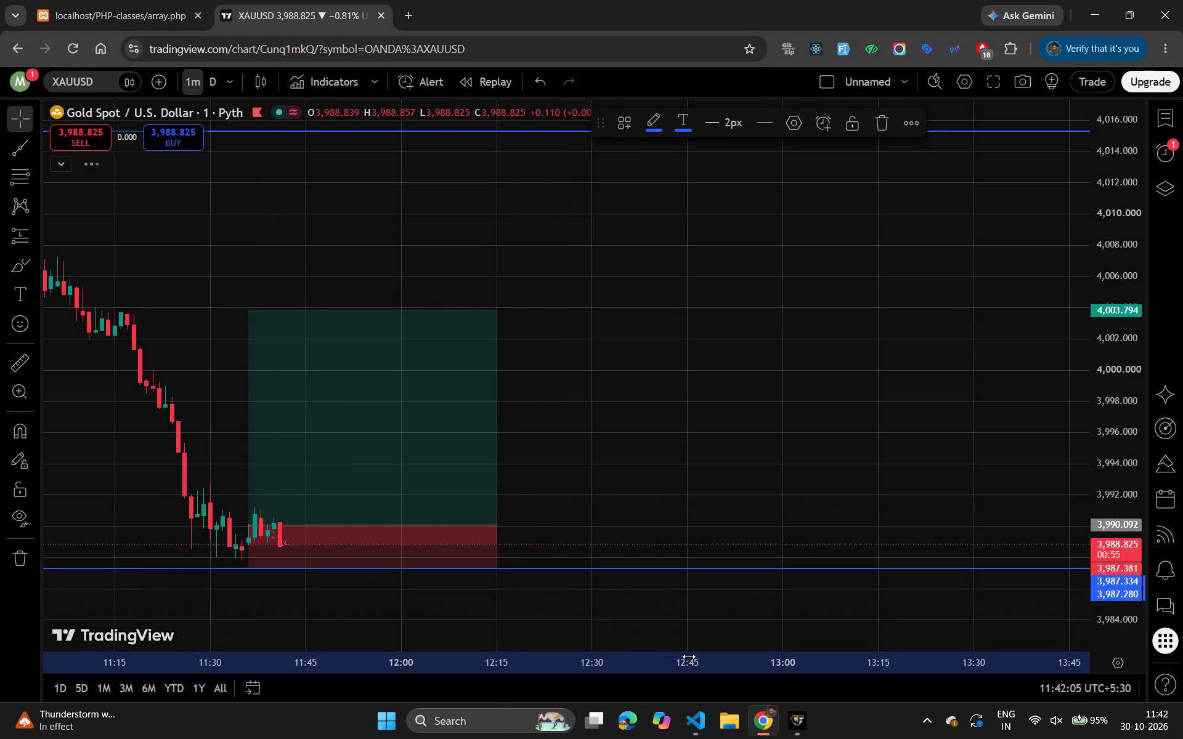
left_click(797, 731)
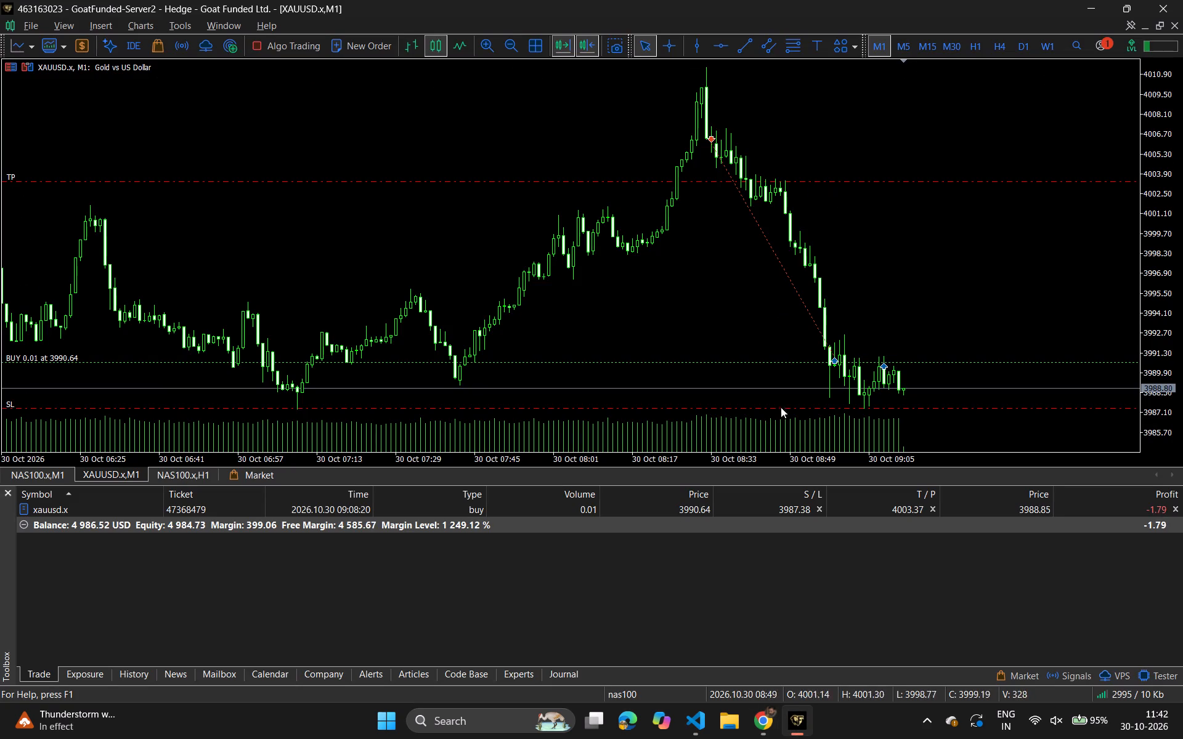
left_click(765, 725)
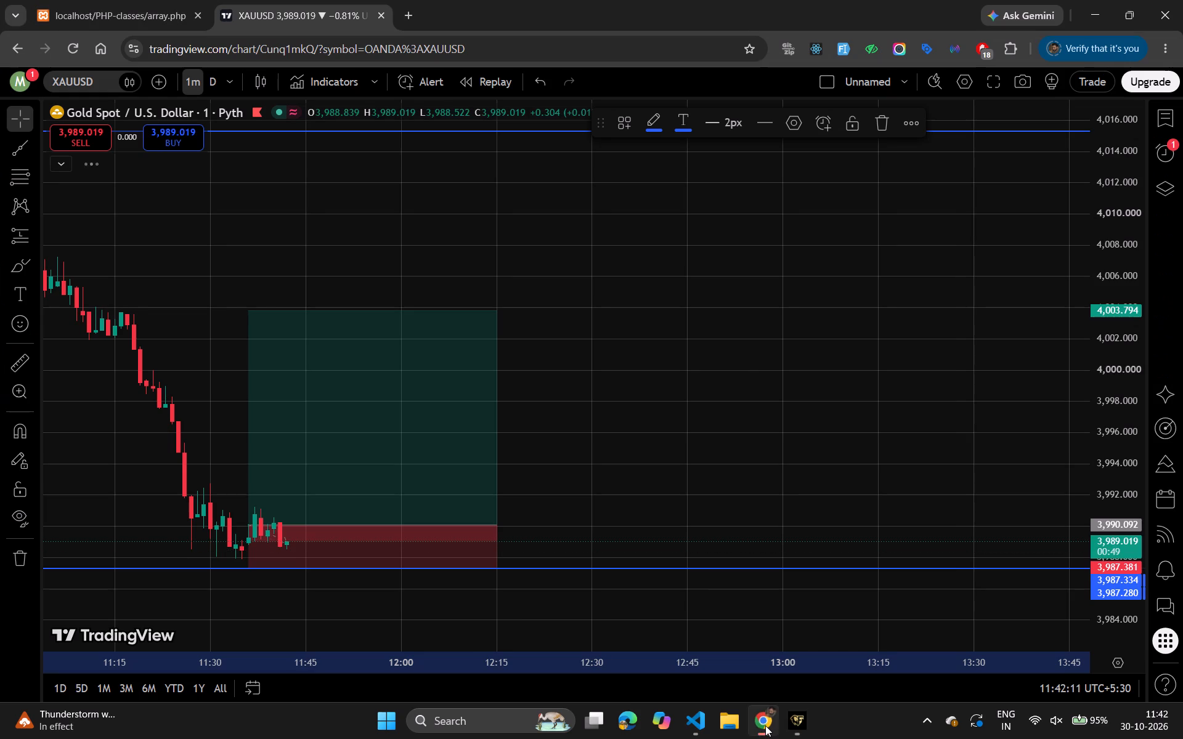
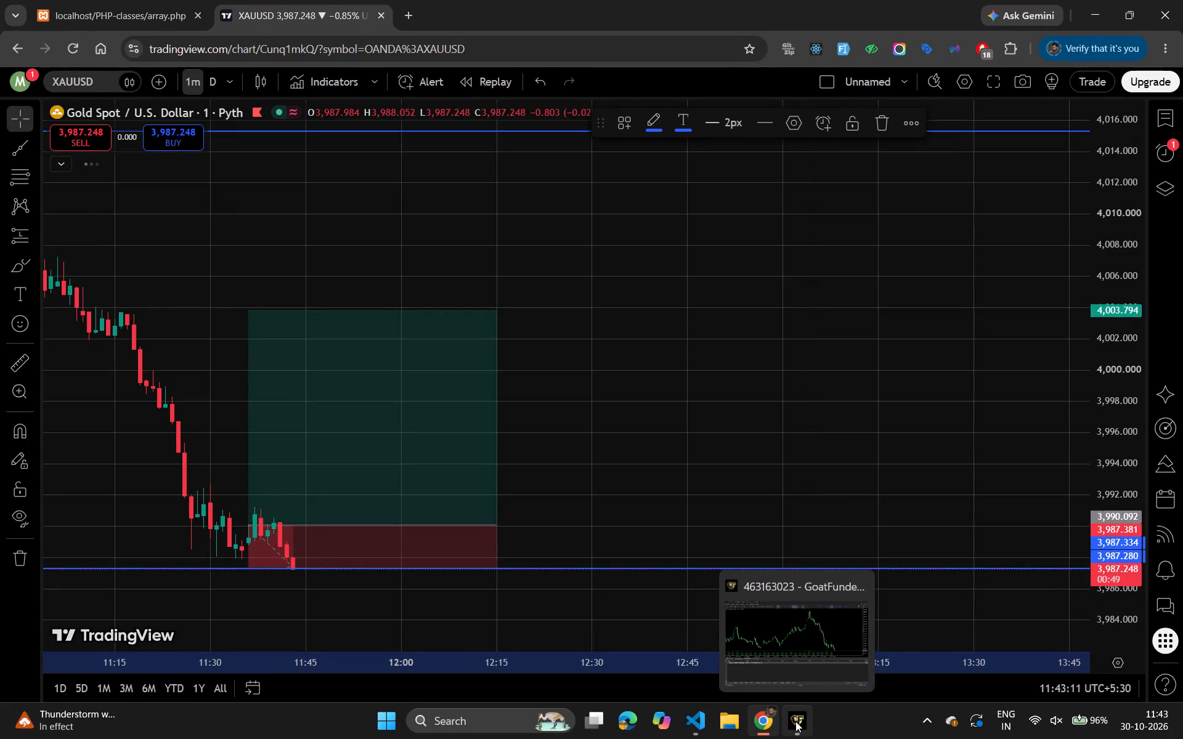
Switch to MetaTrader 5, review the latest gold trades in the account history and on the M1 chart, and close the Toolbox.
left_click(795, 721)
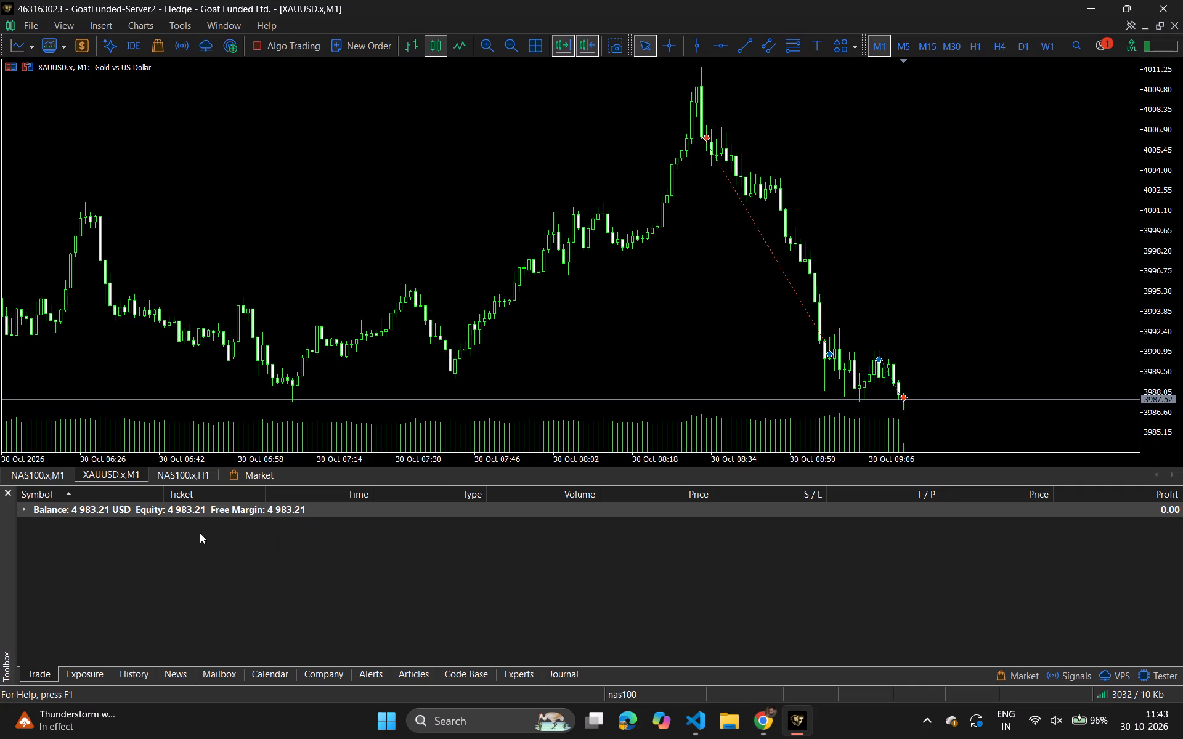
left_click(133, 676)
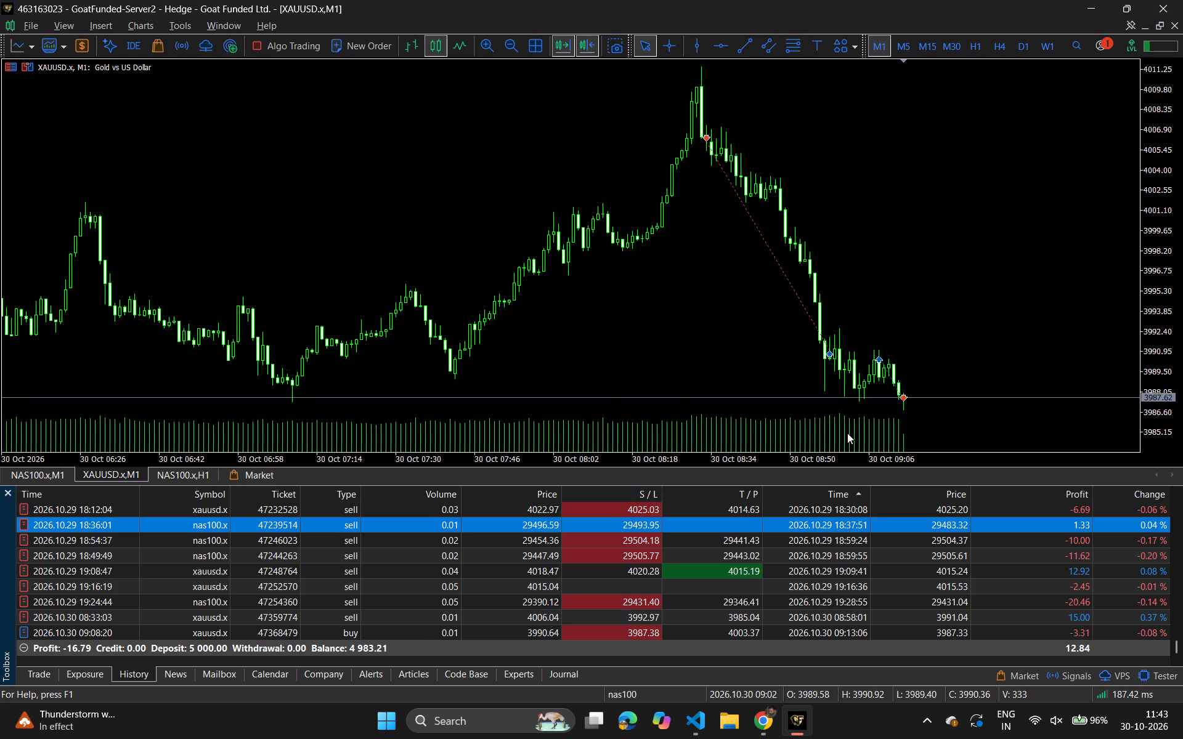
scroll(617, 300, "up", 2)
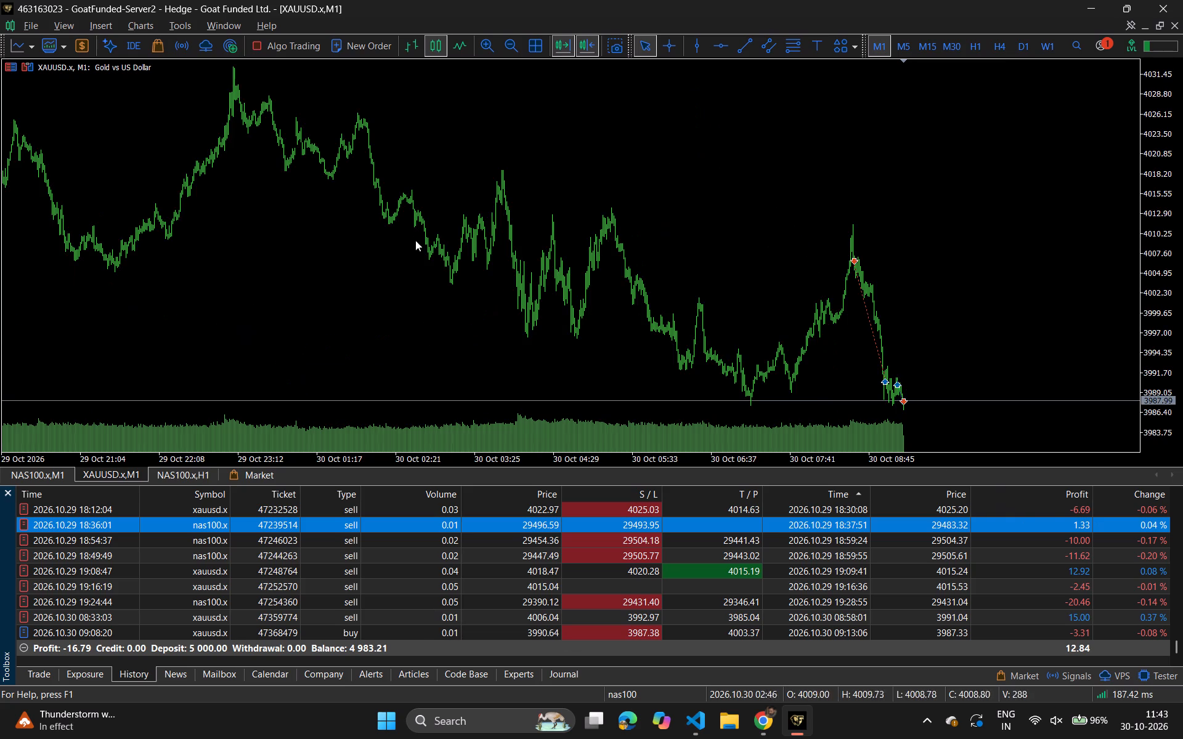
left_click_drag(929, 344, 860, 436)
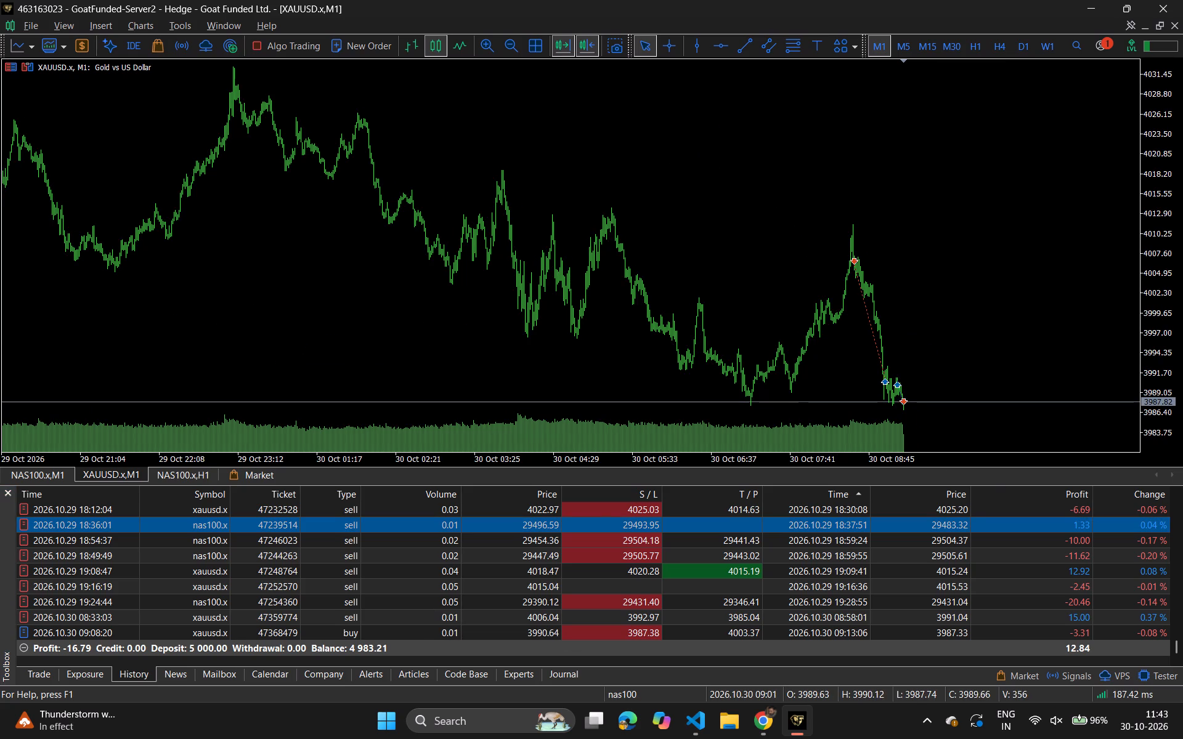
left_click_drag(860, 436, 848, 452)
left_click_drag(848, 452, 616, 406)
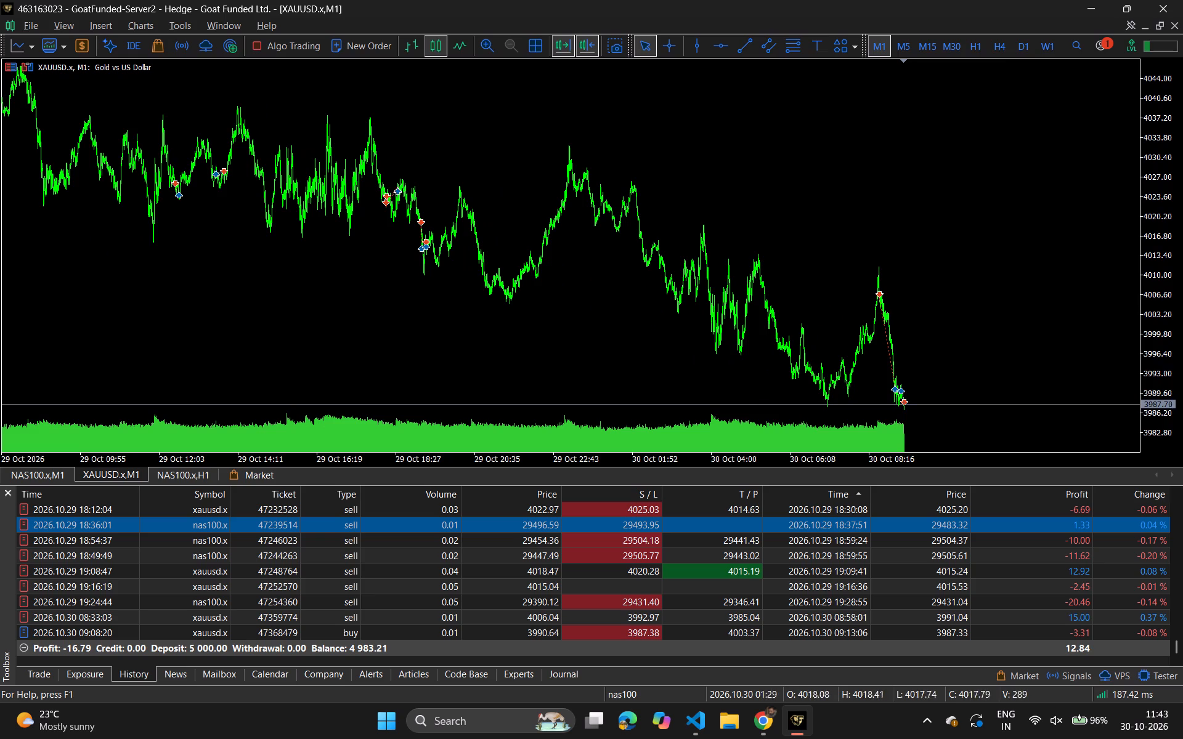
left_click_drag(616, 406, 878, 408)
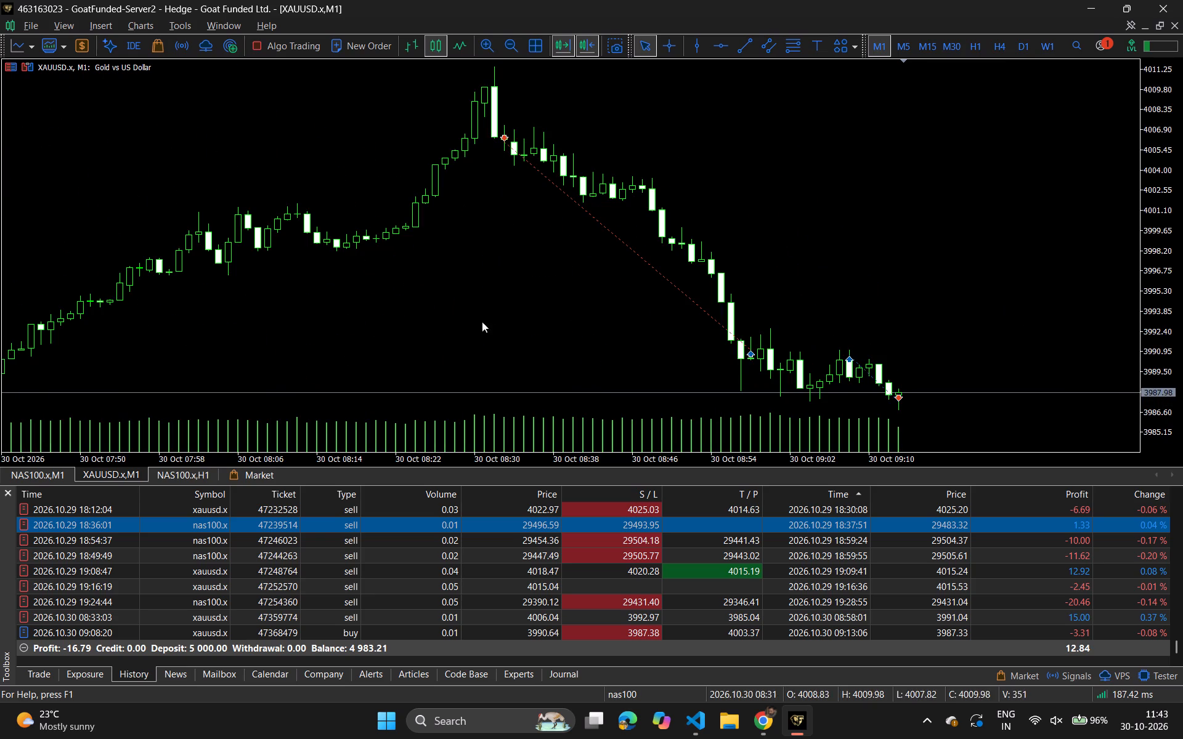
left_click(6, 494)
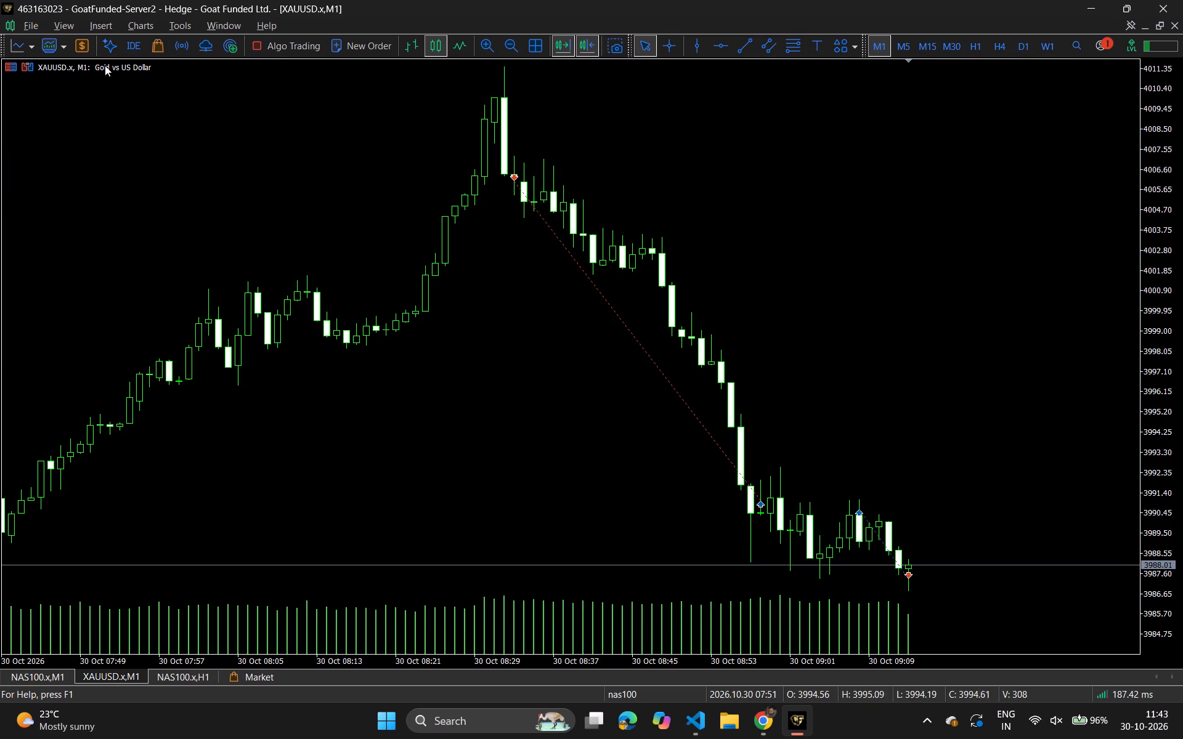
Switch back to TradingView and delete the long position drawing from the gold chart.
left_click(752, 733)
left_click(447, 453)
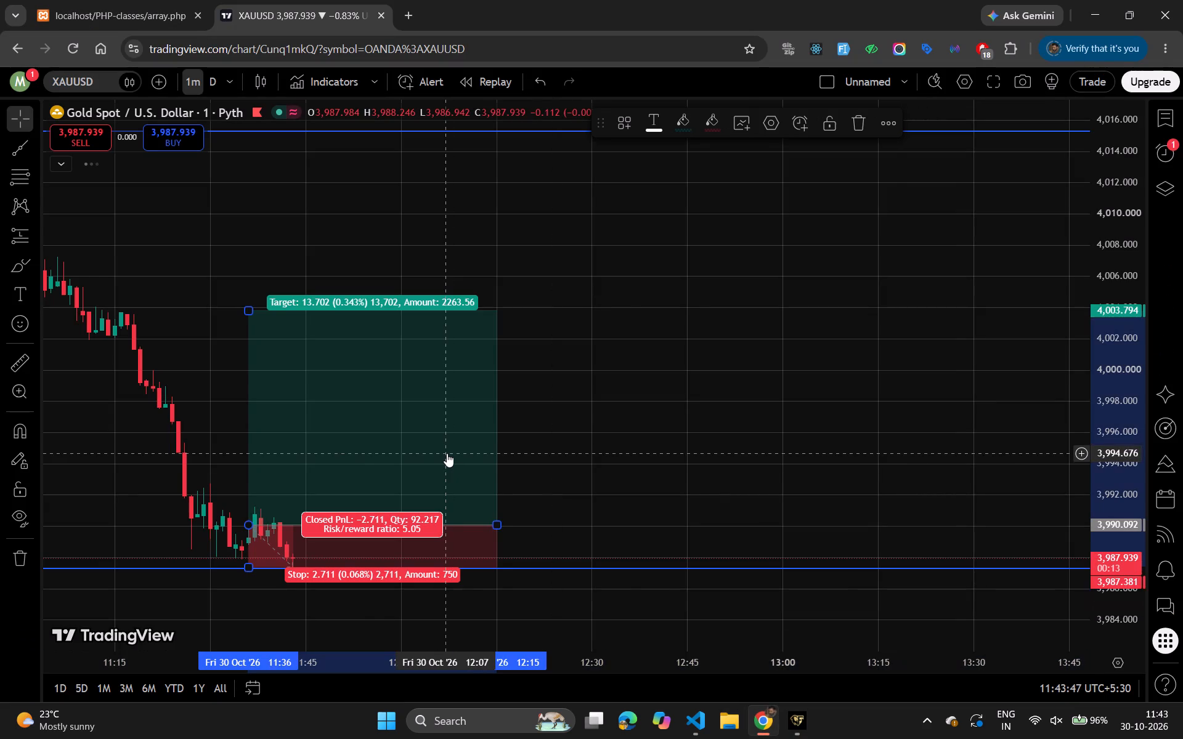
left_click(853, 124)
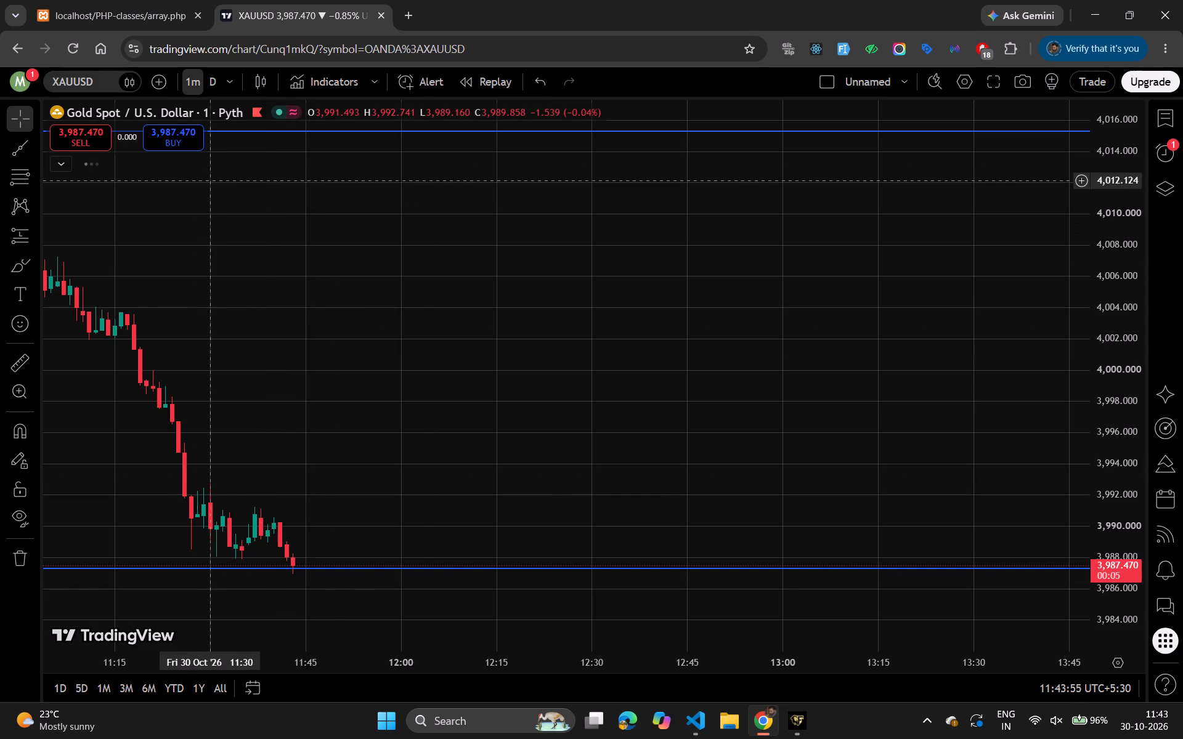
On the daily timeframe, raise the lower blue support line to about 3987.5, and return the chart to the one-minute timeframe.
left_click(213, 88)
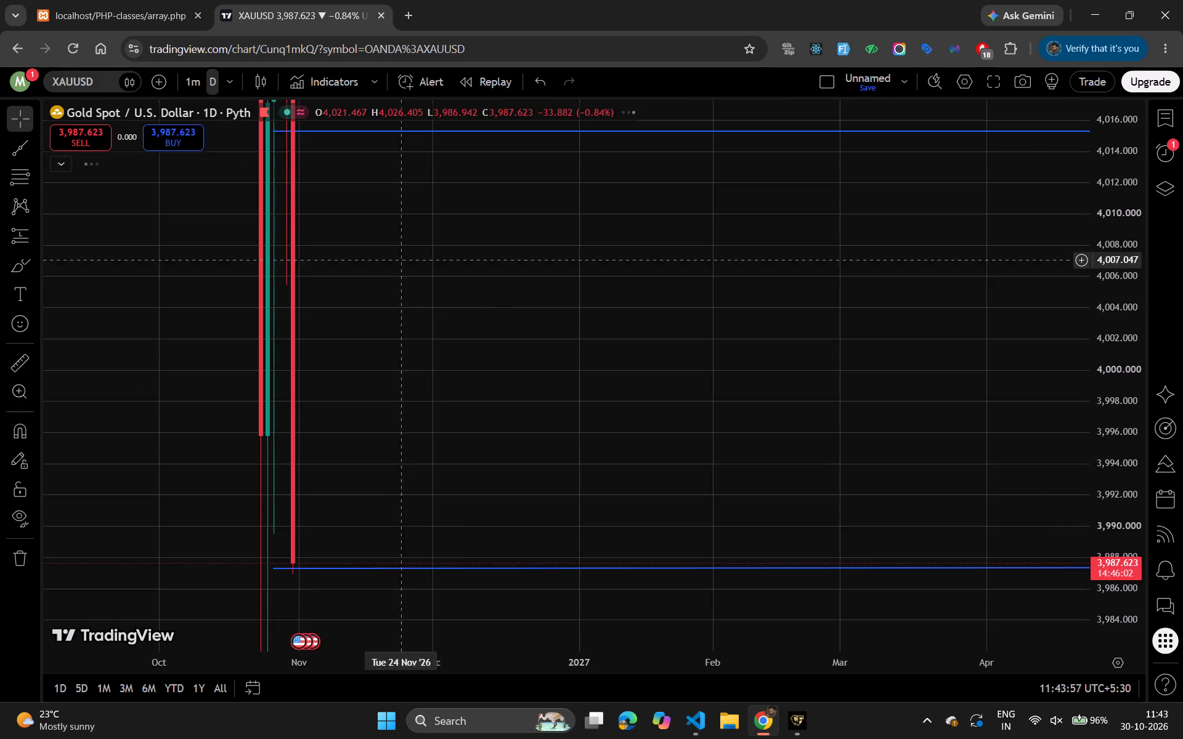
left_click(435, 569)
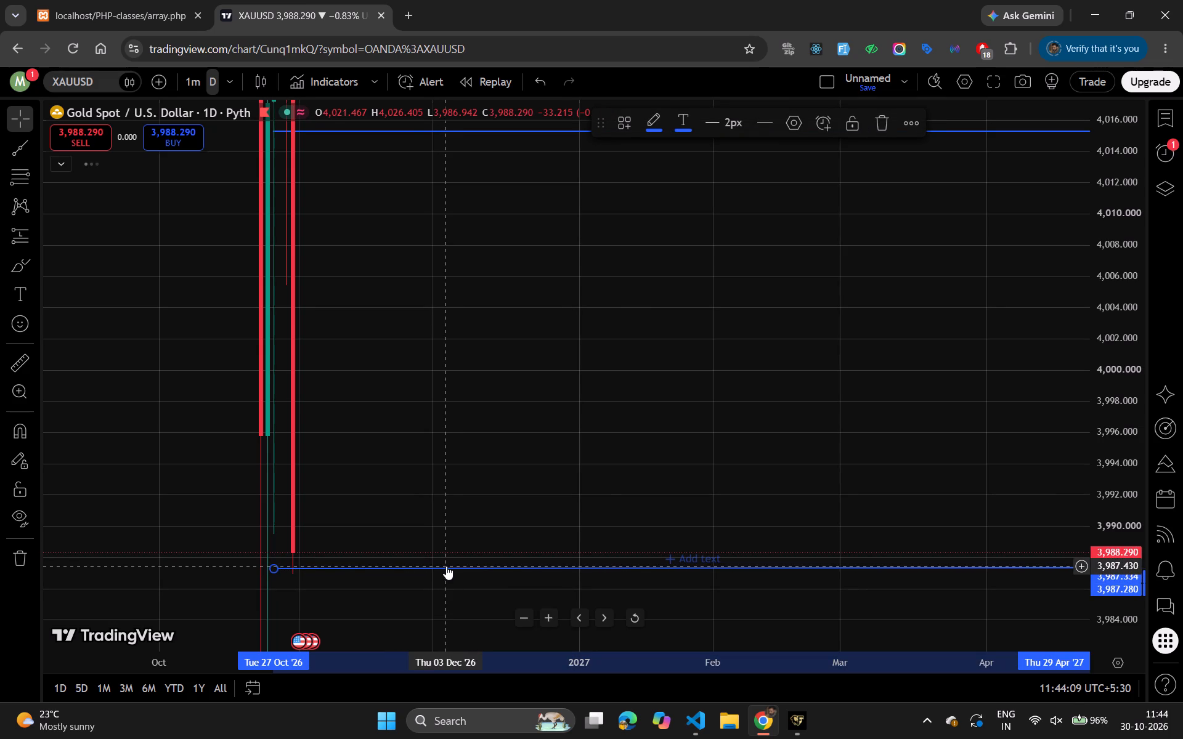
left_click(446, 566)
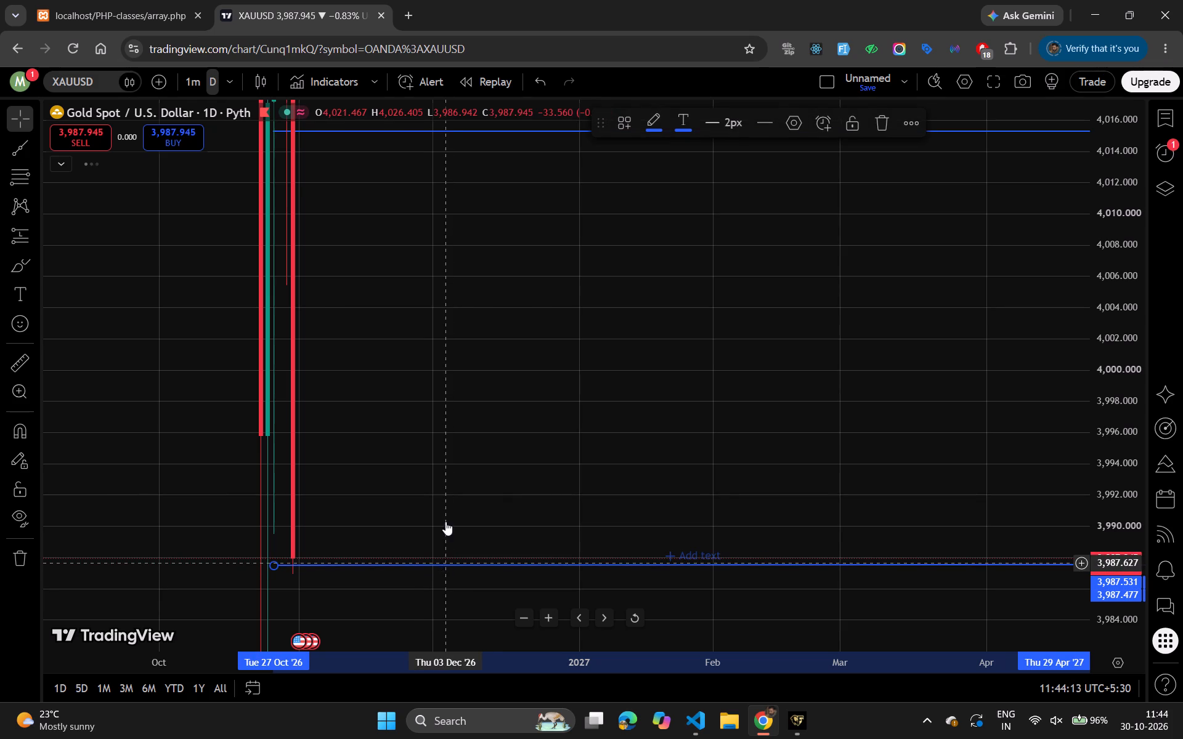
left_click(195, 85)
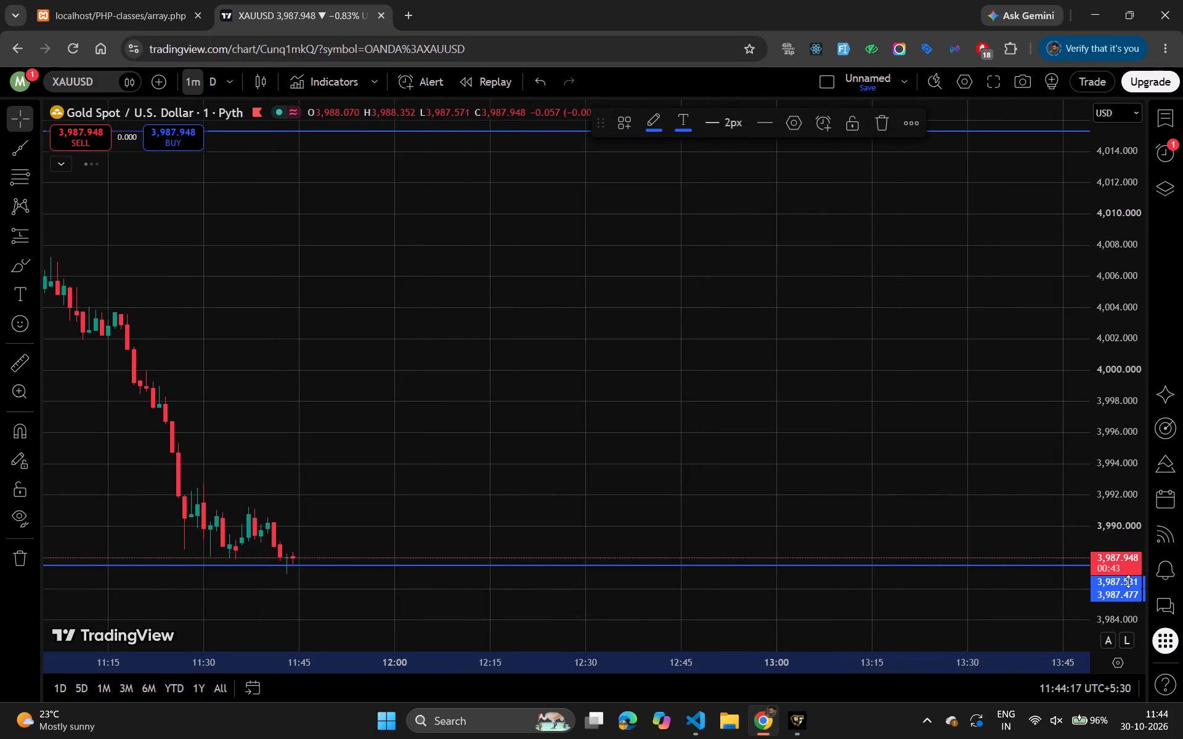
left_click_drag(1128, 581, 1134, 557)
left_click_drag(1134, 557, 1133, 501)
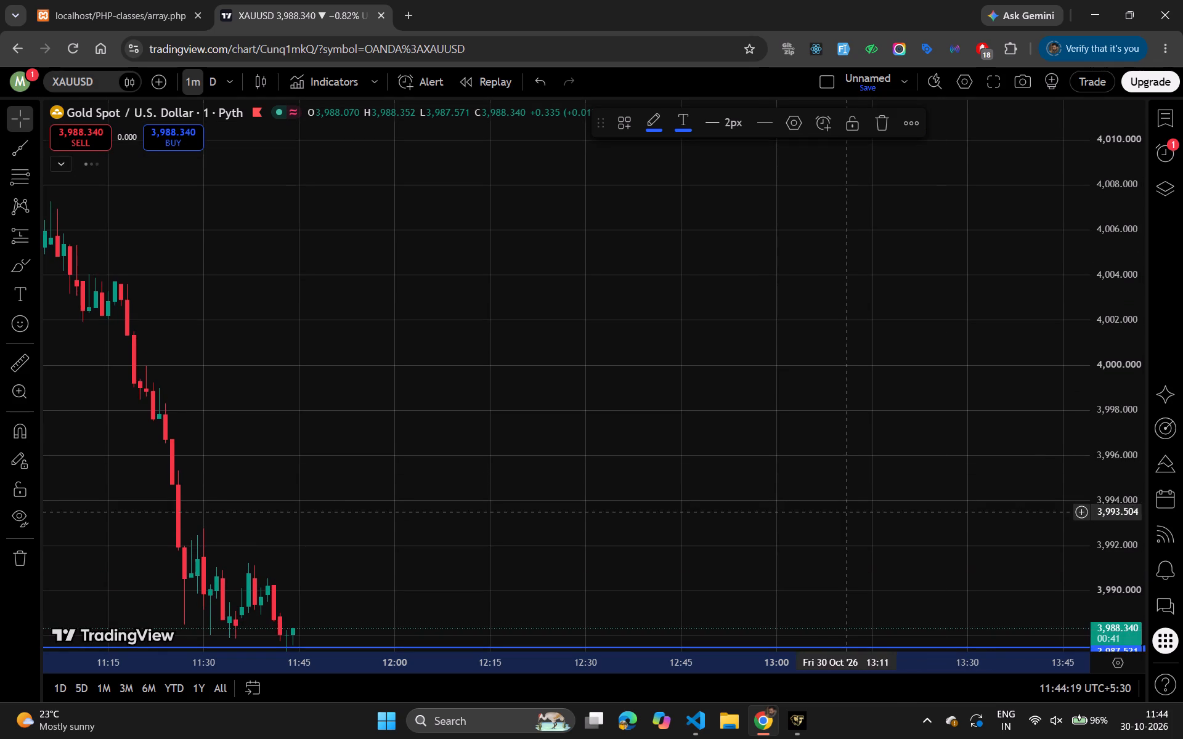
left_click_drag(847, 511, 1017, 350)
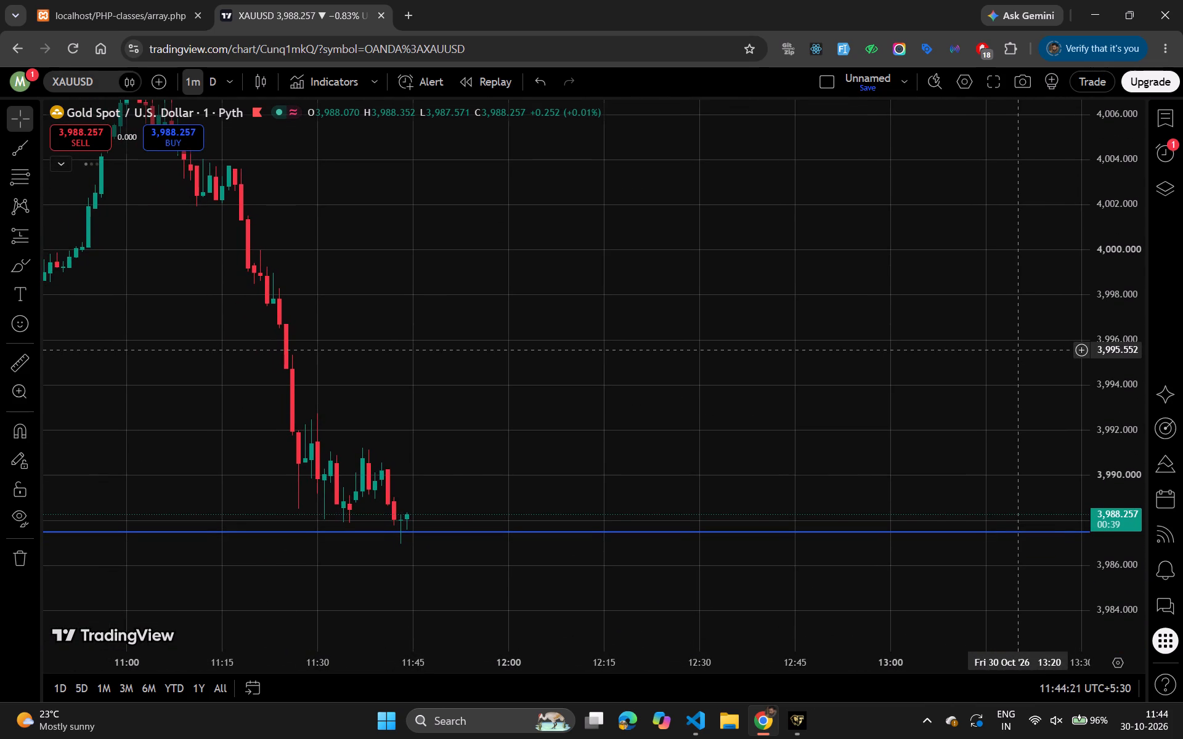
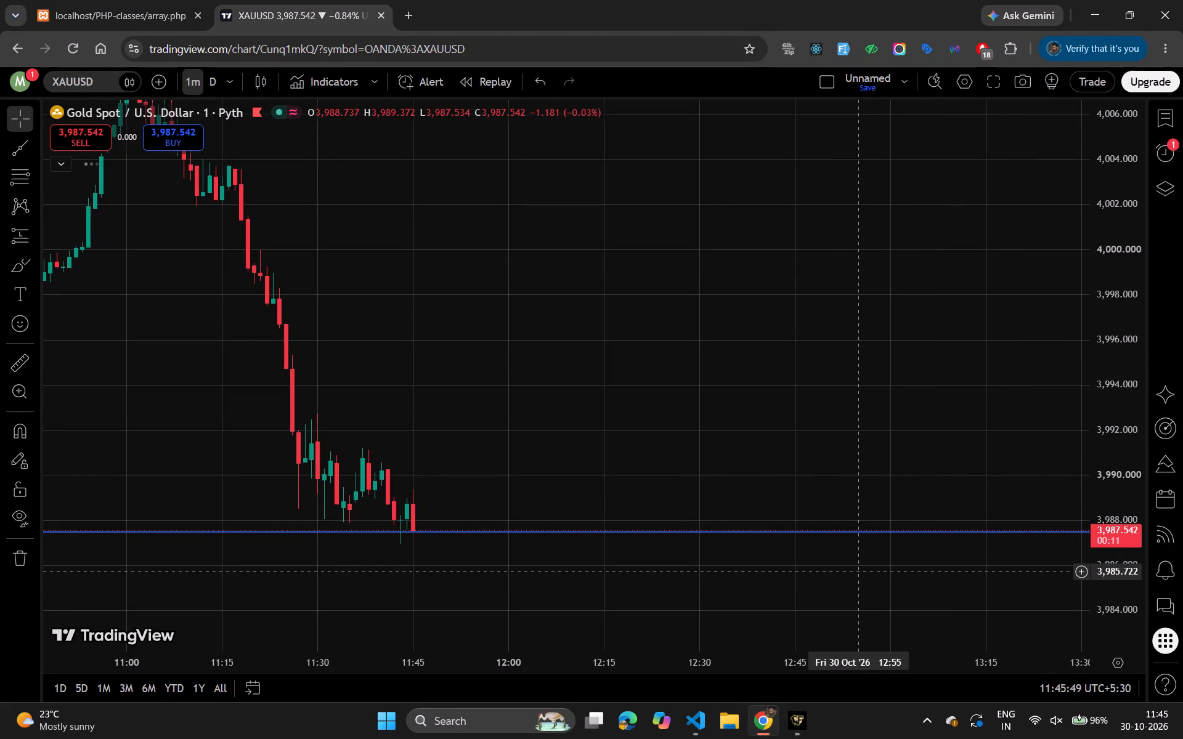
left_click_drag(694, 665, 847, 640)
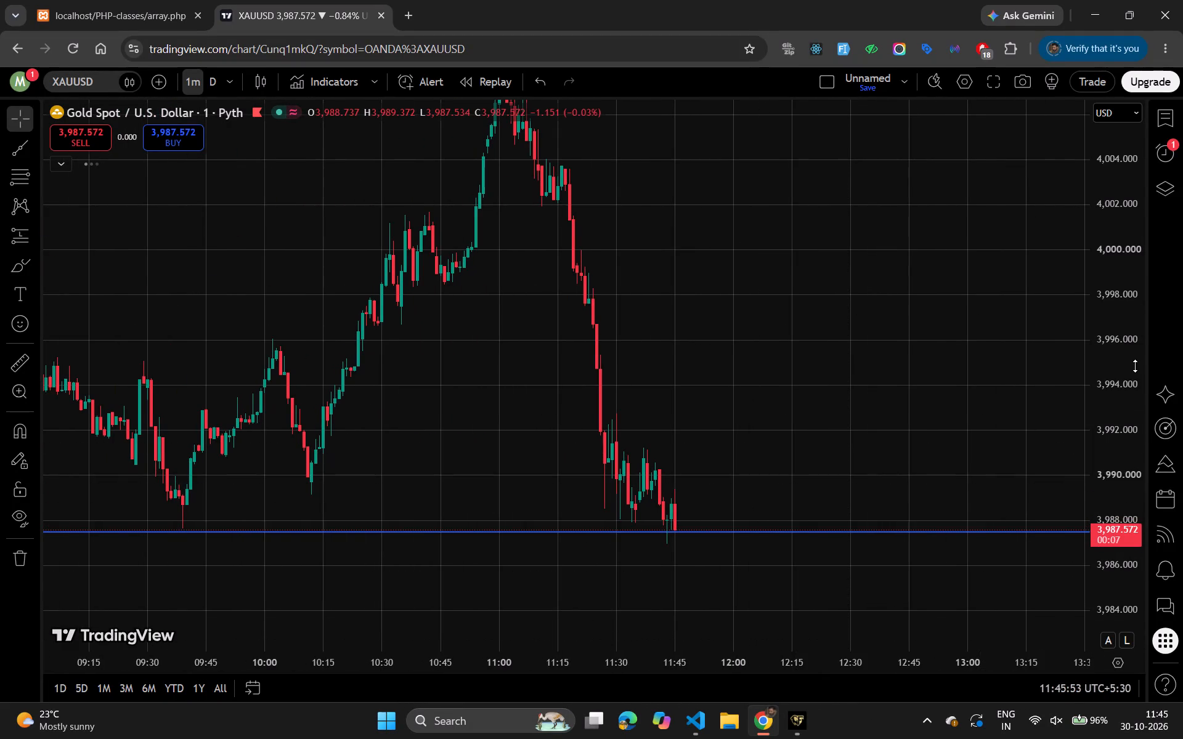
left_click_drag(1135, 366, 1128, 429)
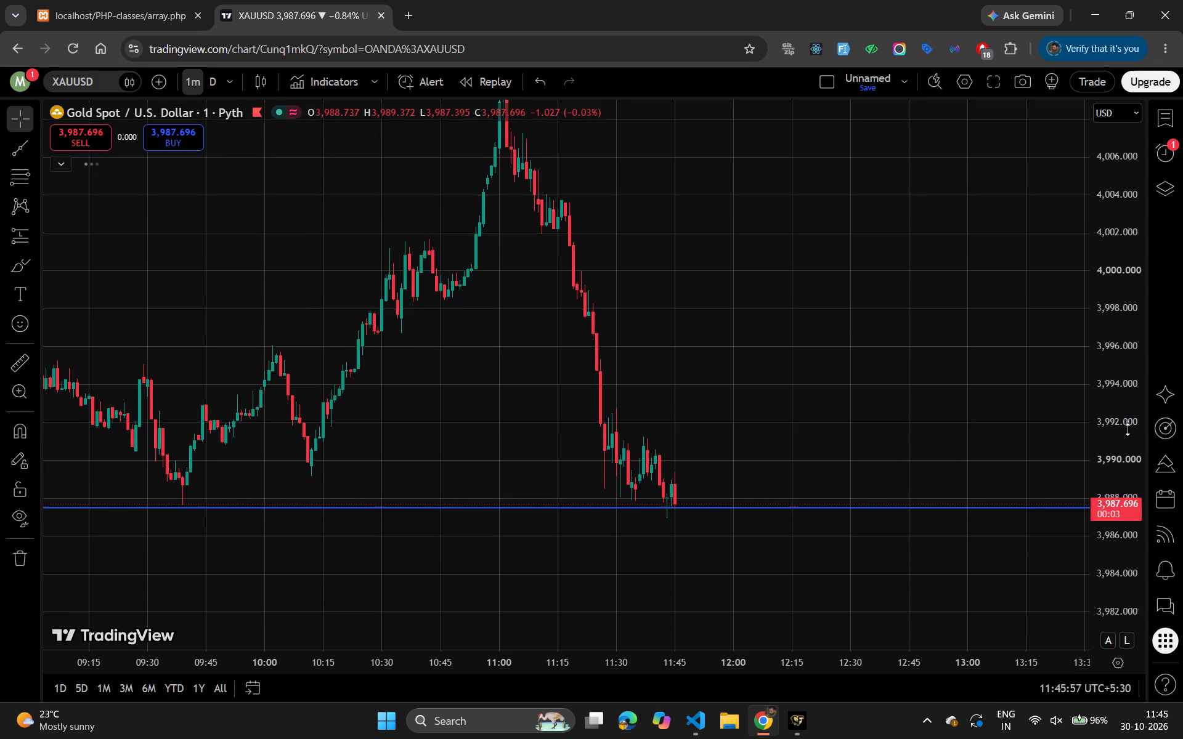
Show the hidden system tray icons.
left_click(929, 724)
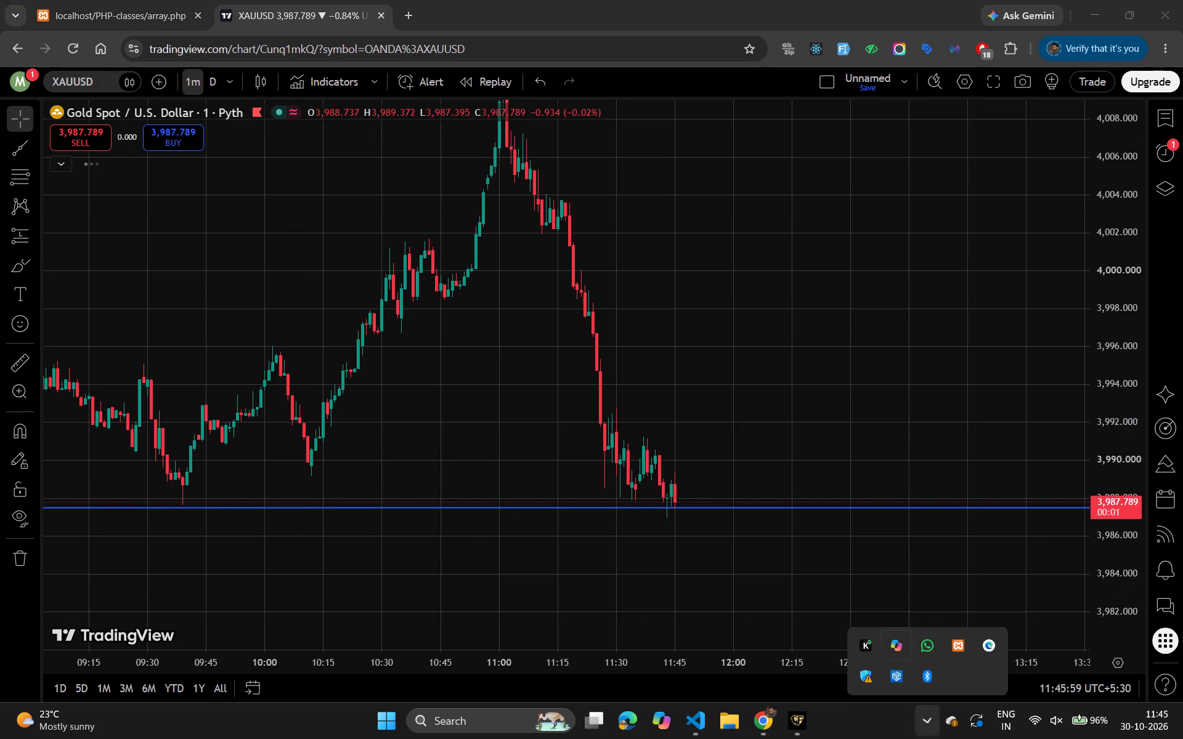